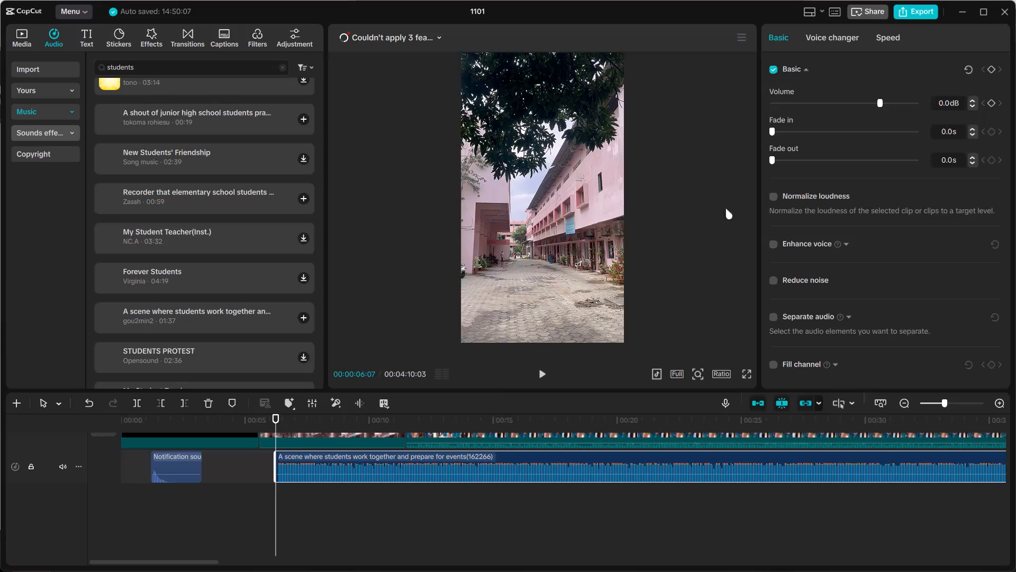
# Play back the opening title section to review how the chalkboard, the title text and the notification sound are timed.
pyautogui.scroll(5, 296, 512)
pyautogui.scroll(2, 411, 473)
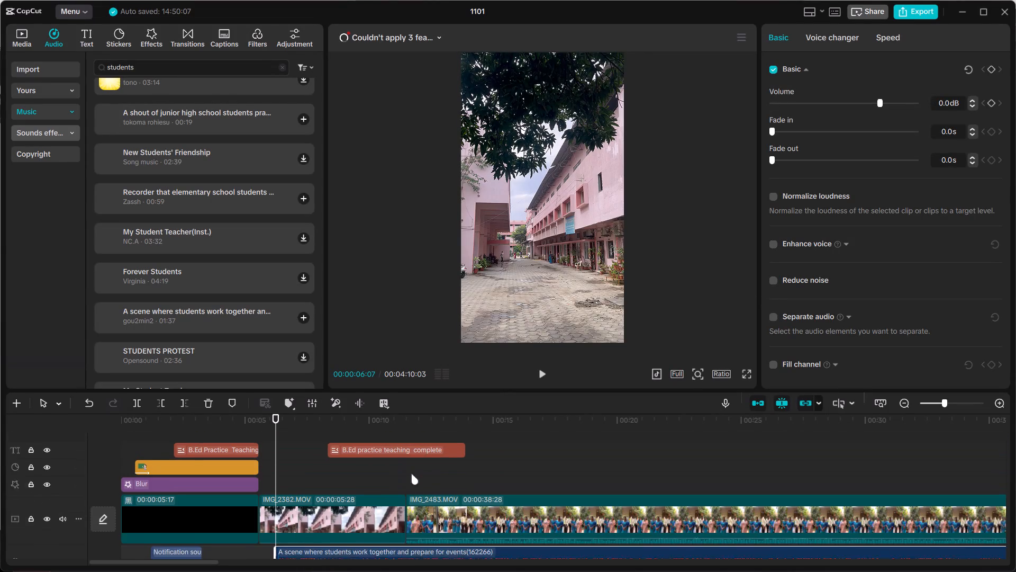
pyautogui.scroll(2, 411, 473)
pyautogui.click(292, 452)
pyautogui.click(220, 432)
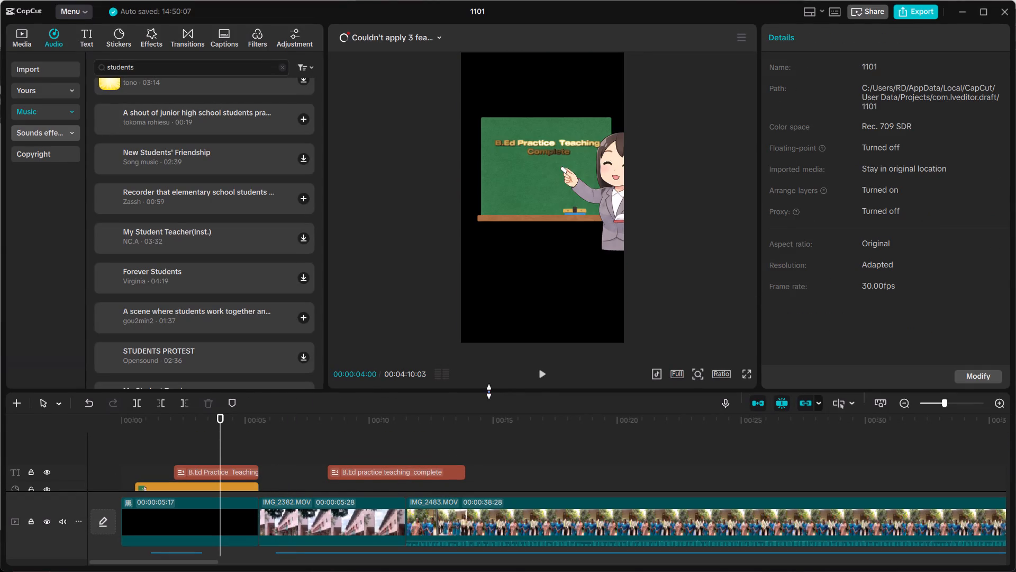
pyautogui.click(540, 372)
pyautogui.click(540, 372)
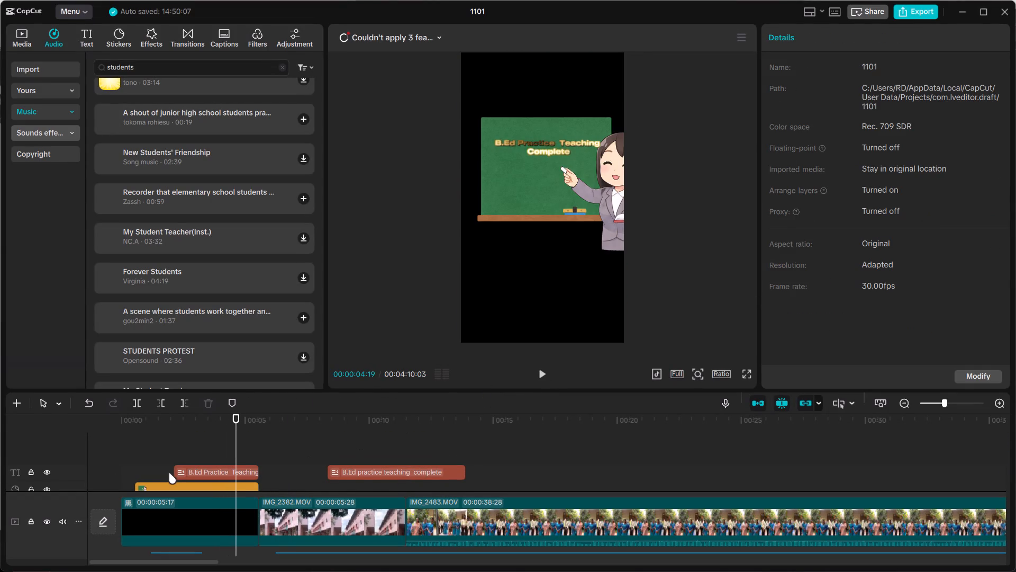
pyautogui.click(117, 453)
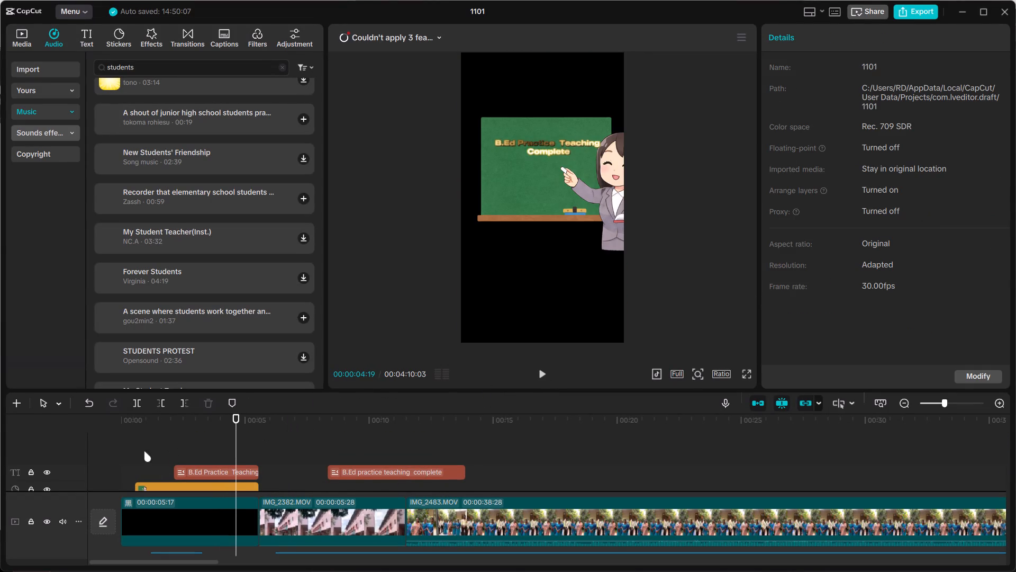
pyautogui.click(147, 449)
pyautogui.click(543, 374)
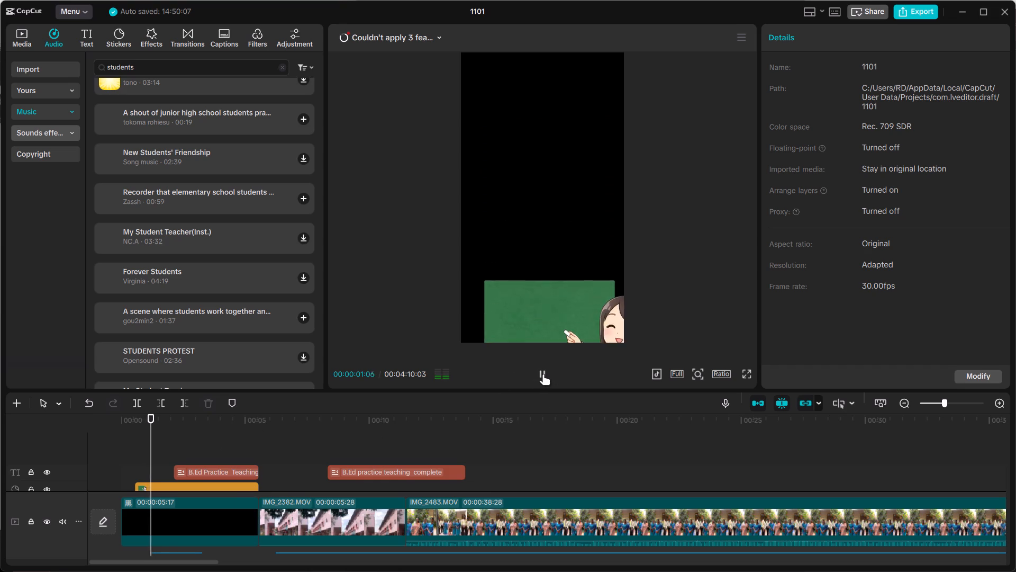
pyautogui.click(543, 374)
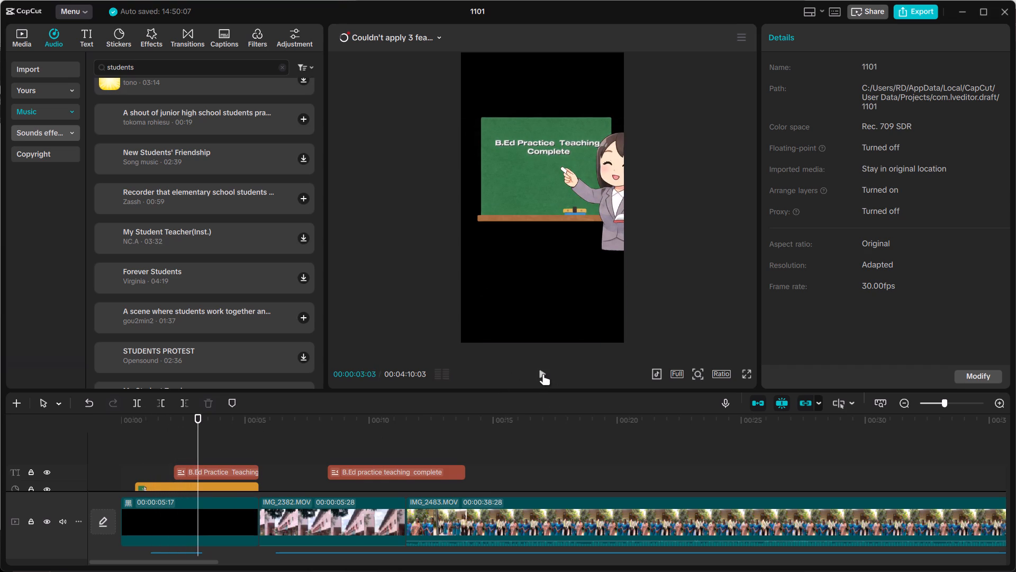
# Clear the music search and audition the Trending sound effects, such as camera shutter, keyboard typing, small button click and wind noise.
pyautogui.click(279, 66)
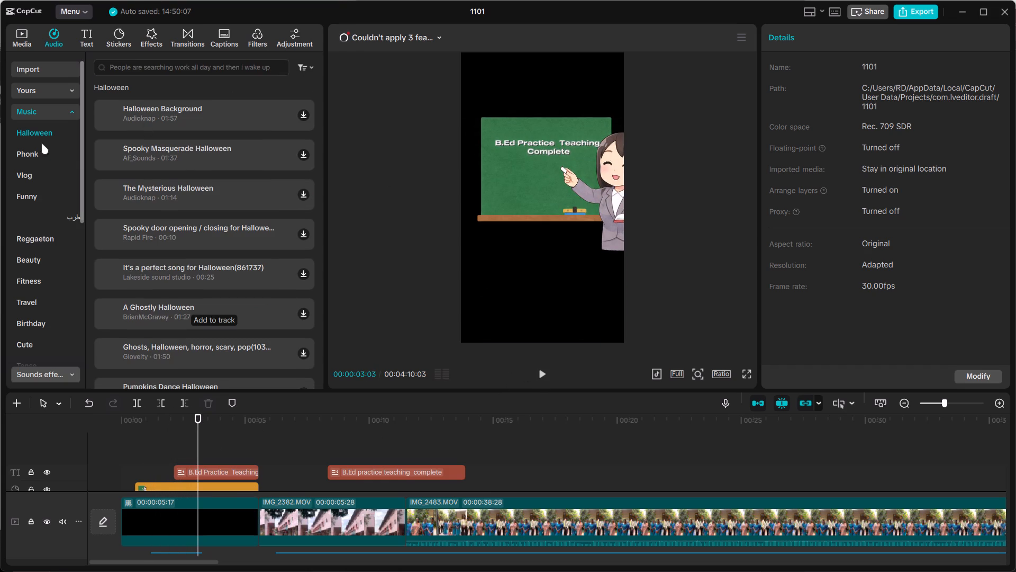
pyautogui.click(56, 108)
pyautogui.click(46, 130)
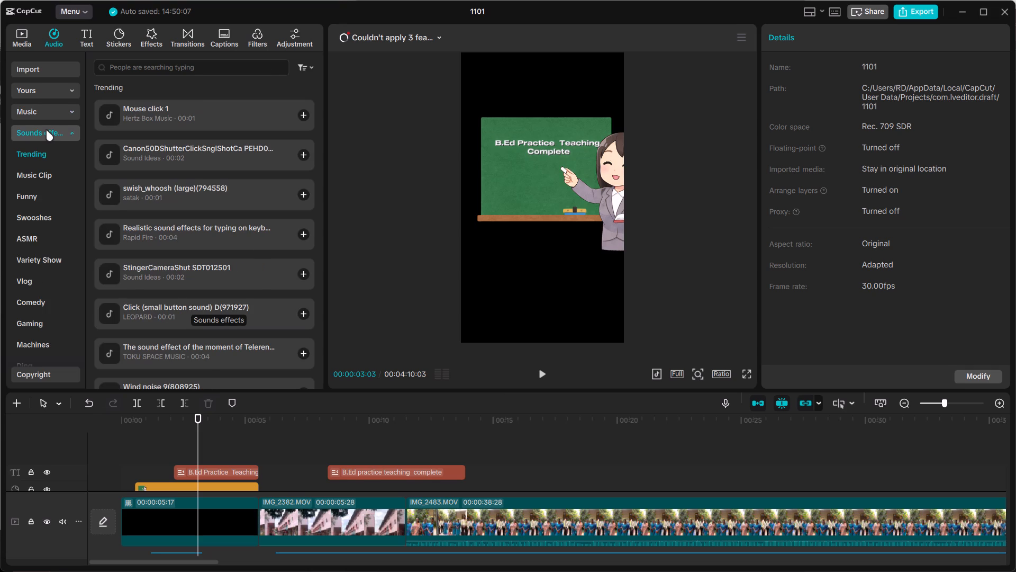
pyautogui.click(193, 115)
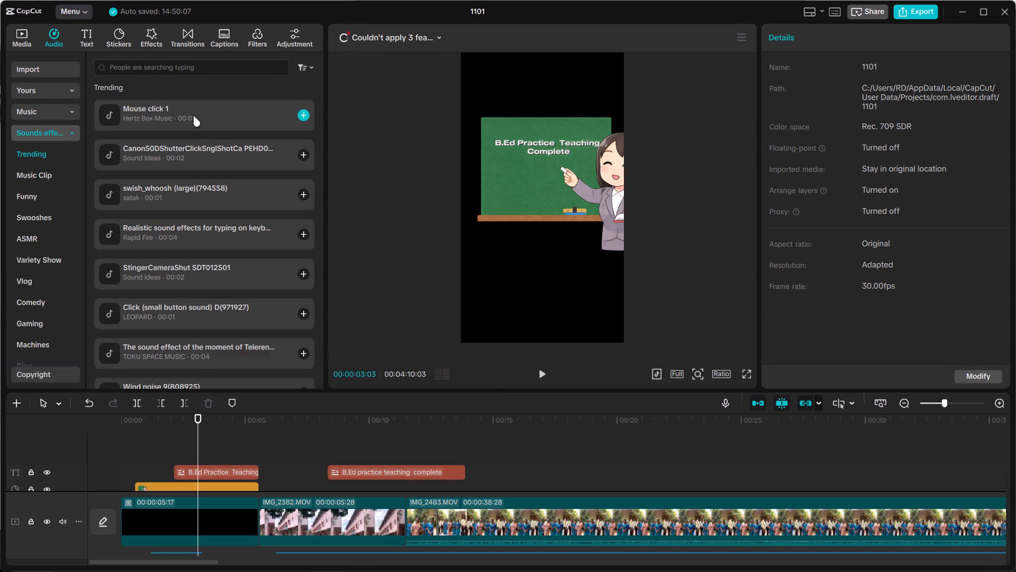
pyautogui.click(192, 149)
pyautogui.click(205, 192)
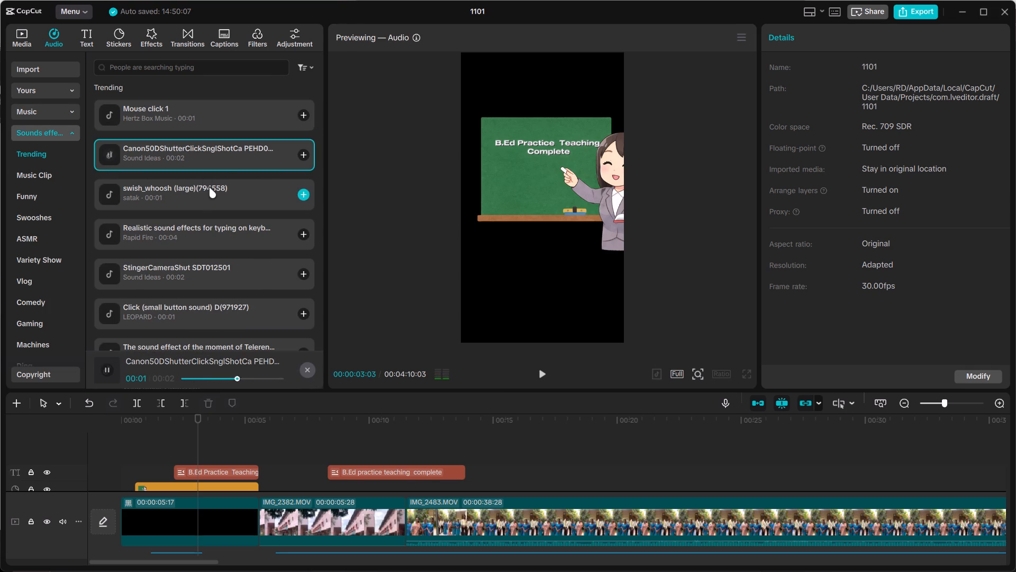
pyautogui.click(223, 154)
pyautogui.click(207, 238)
pyautogui.scroll(-1, 207, 238)
pyautogui.click(212, 219)
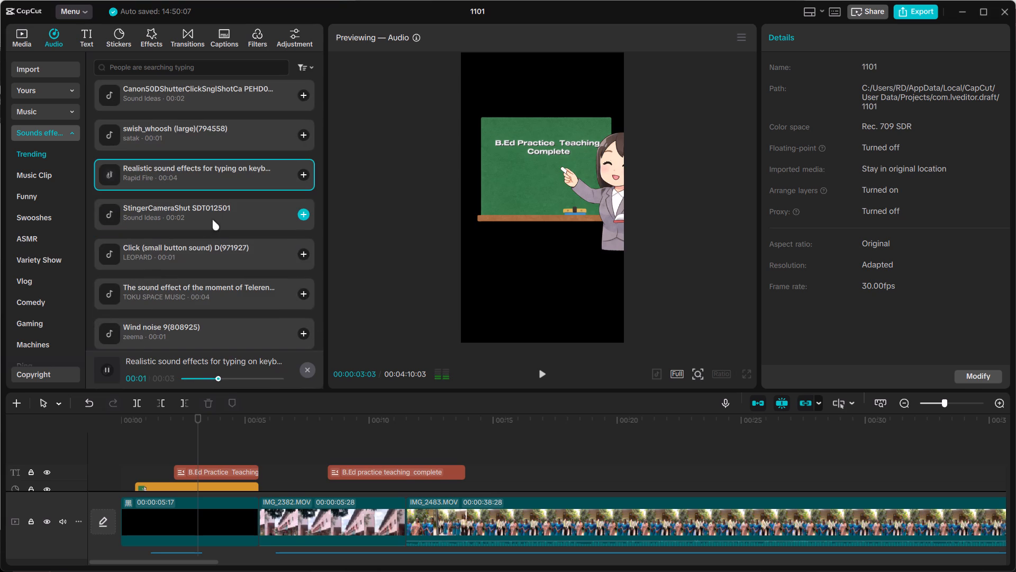
pyautogui.scroll(-1, 212, 219)
pyautogui.click(206, 201)
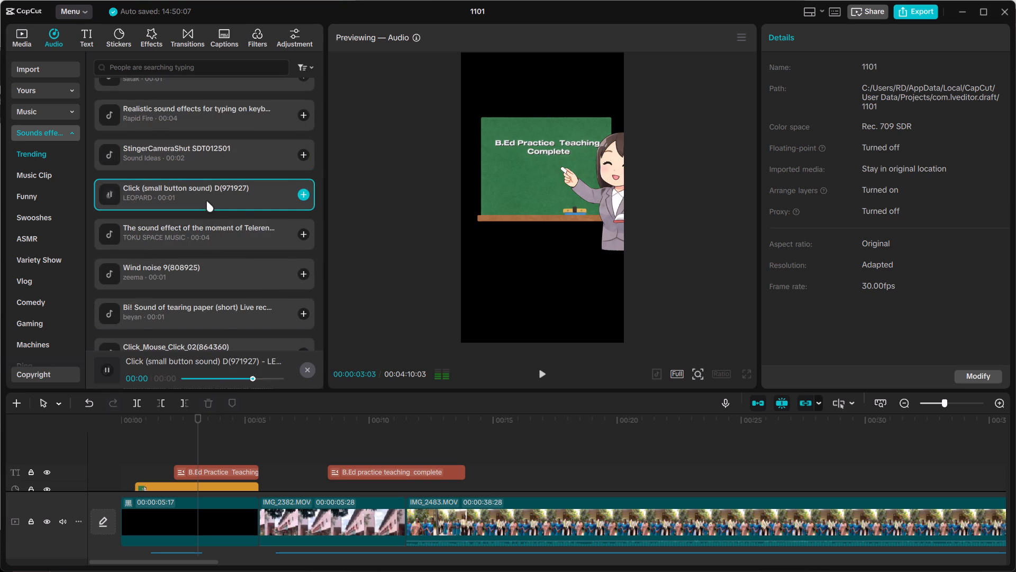
pyautogui.click(204, 237)
pyautogui.click(205, 257)
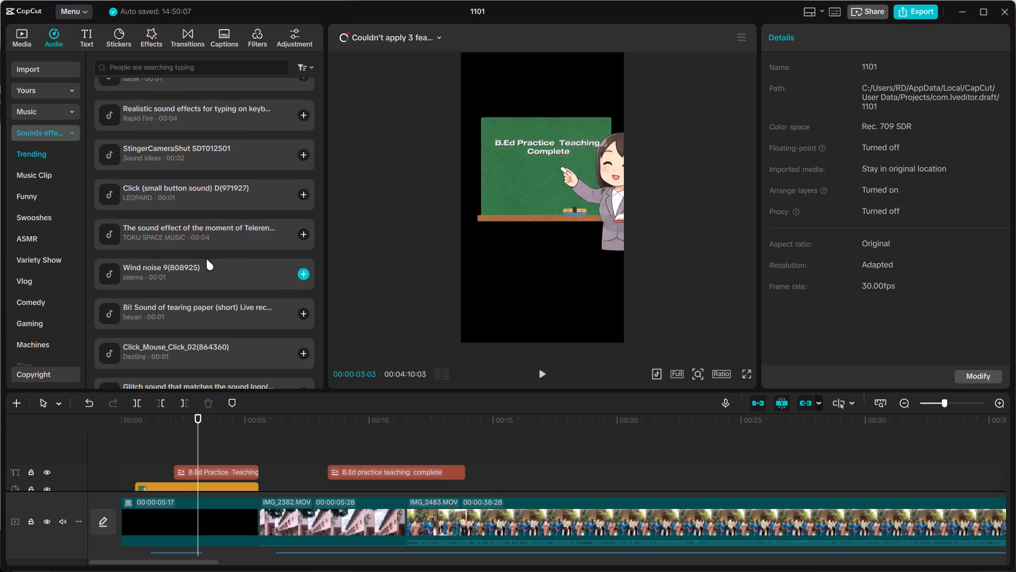
pyautogui.scroll(-1, 206, 259)
pyautogui.click(219, 250)
pyautogui.scroll(-1, 219, 250)
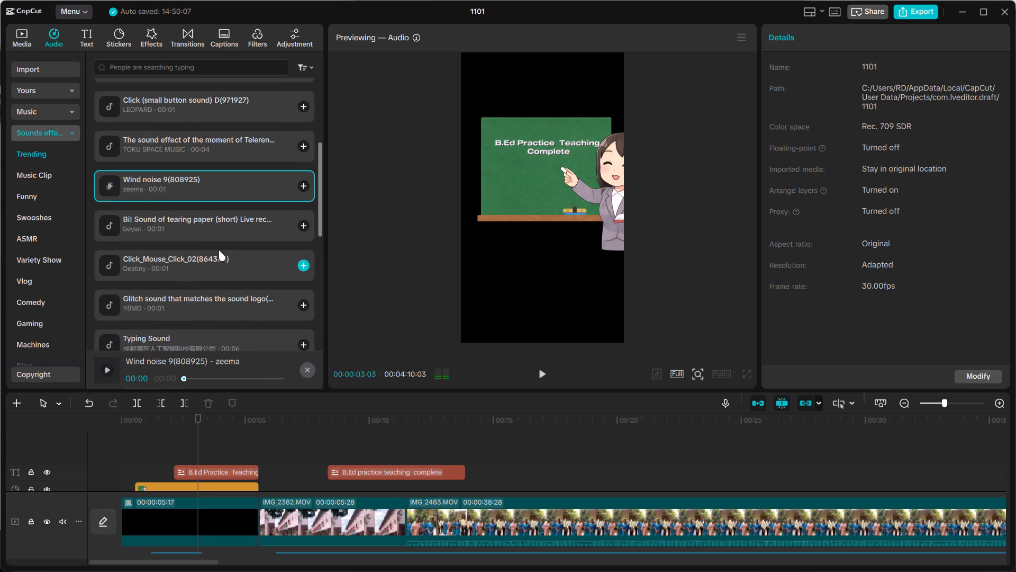
# Audition the short paper-tearing sound effect by beyan and add it to the timeline at 00:00:03:03.
pyautogui.click(244, 225)
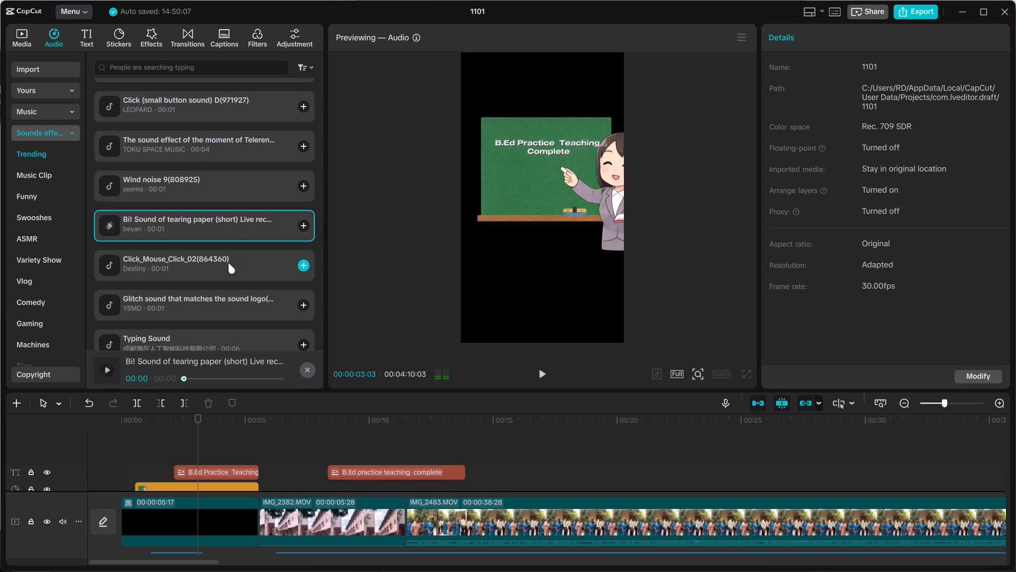
pyautogui.click(228, 263)
pyautogui.click(235, 226)
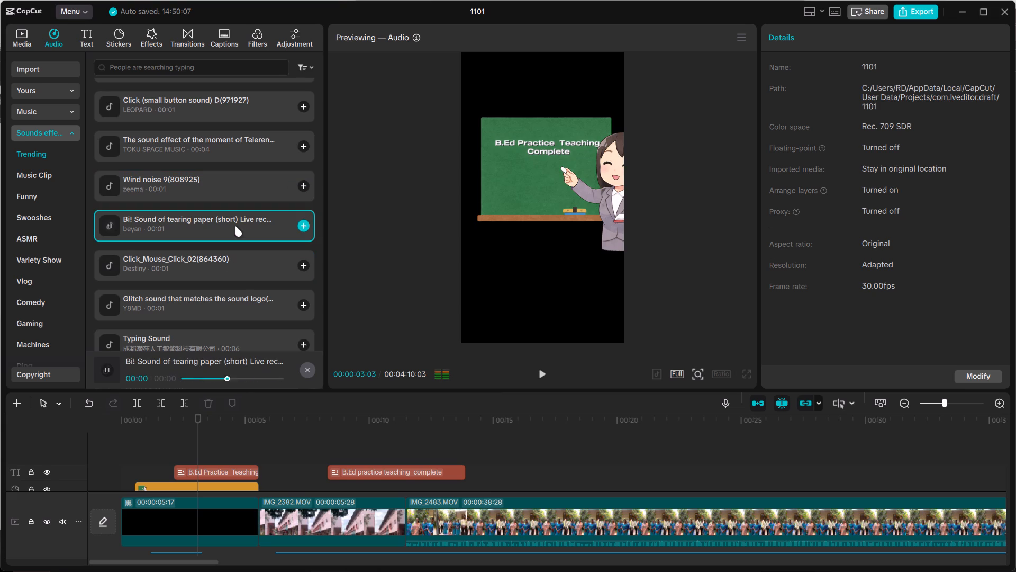
pyautogui.click(301, 225)
# Audition further Trending sound effects, including the ballpoint pen click, paper bag, Iphone Message Tone and StingerCameraShut SDT012601.
pyautogui.scroll(-3, 294, 276)
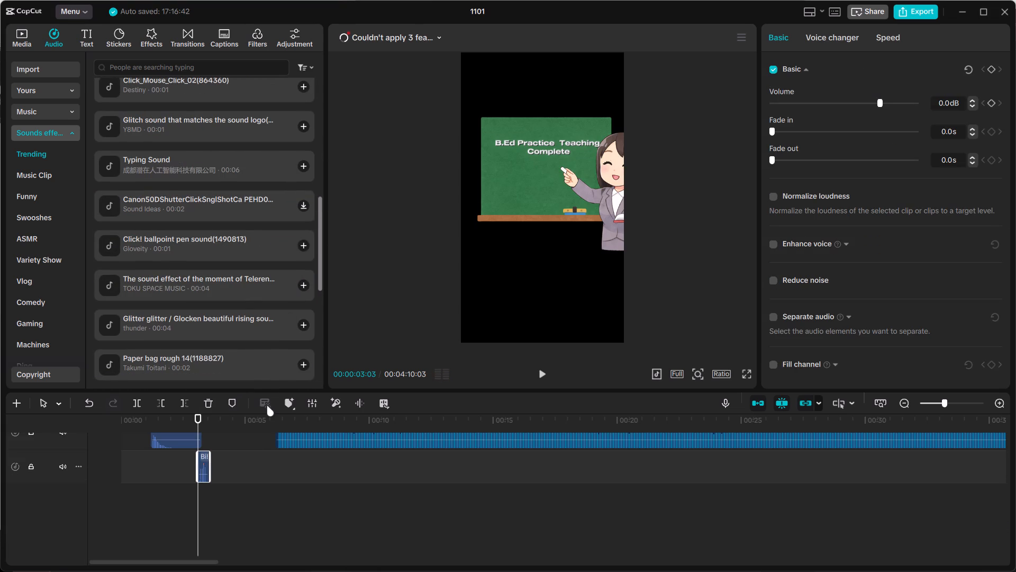
pyautogui.scroll(1, 264, 403)
pyautogui.click(227, 255)
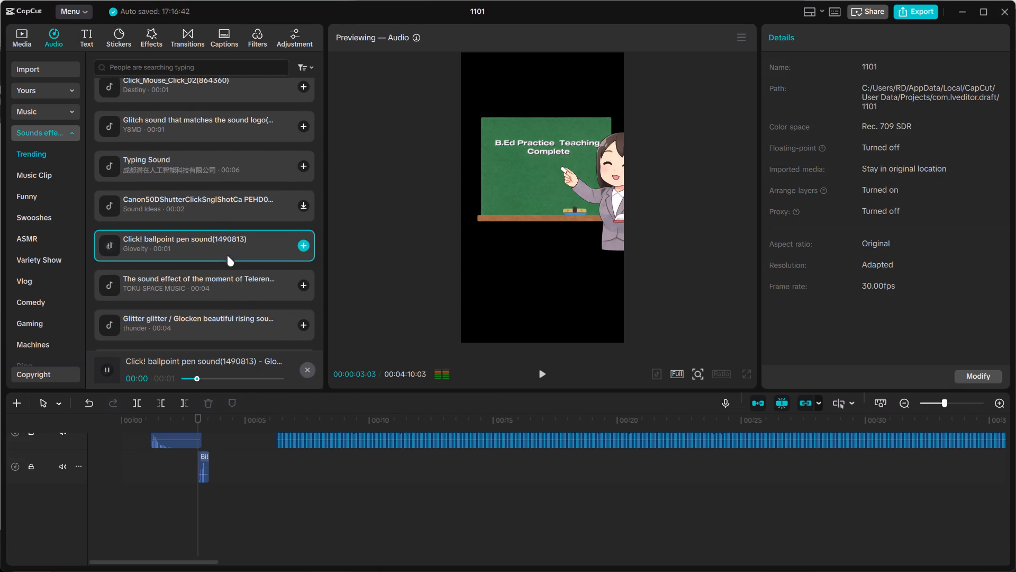
pyautogui.click(226, 283)
pyautogui.click(228, 318)
pyautogui.scroll(-1, 228, 318)
pyautogui.click(229, 311)
pyautogui.scroll(-2, 229, 311)
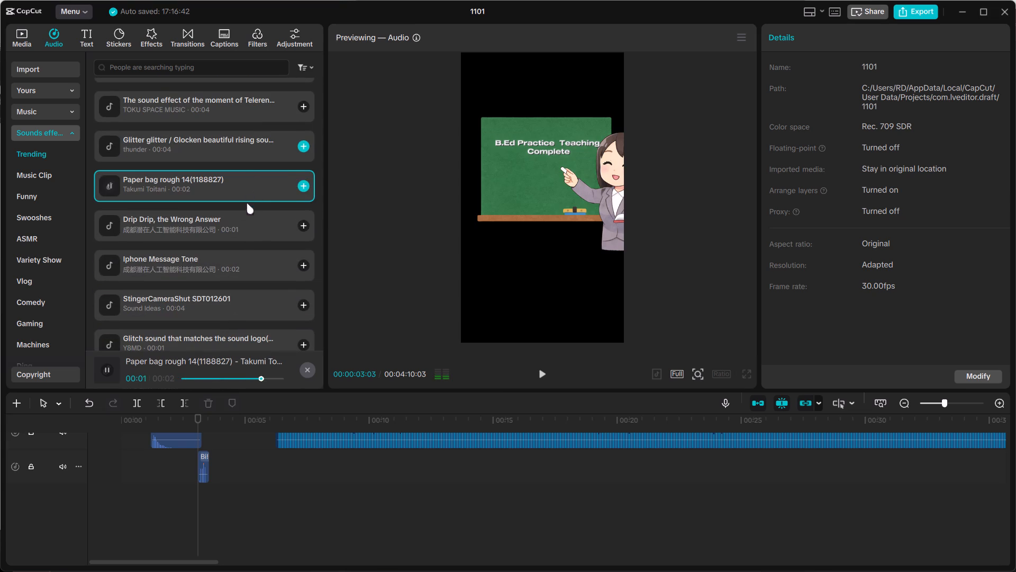
pyautogui.click(243, 228)
pyautogui.click(236, 270)
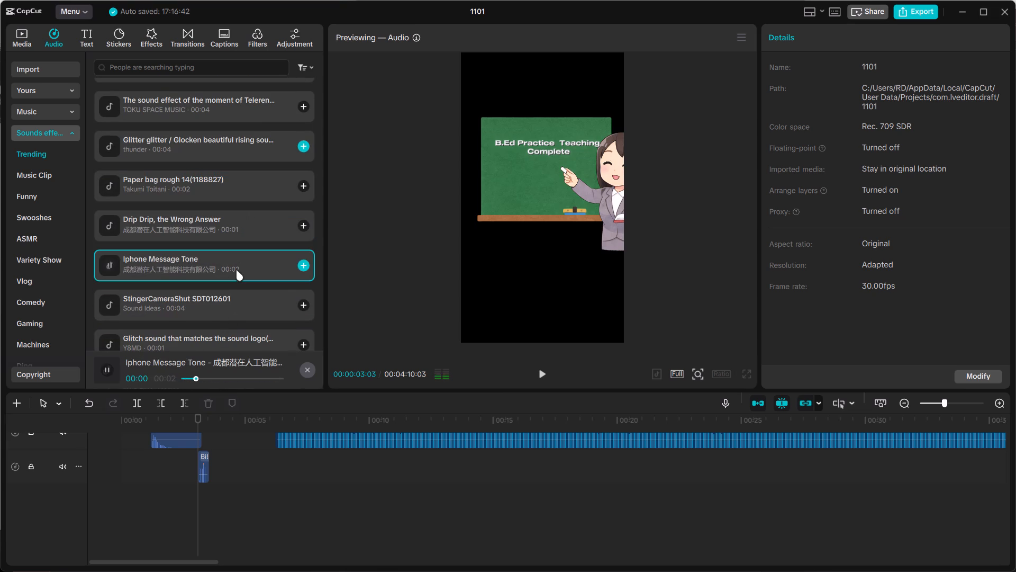
pyautogui.click(237, 302)
pyautogui.scroll(-1, 240, 295)
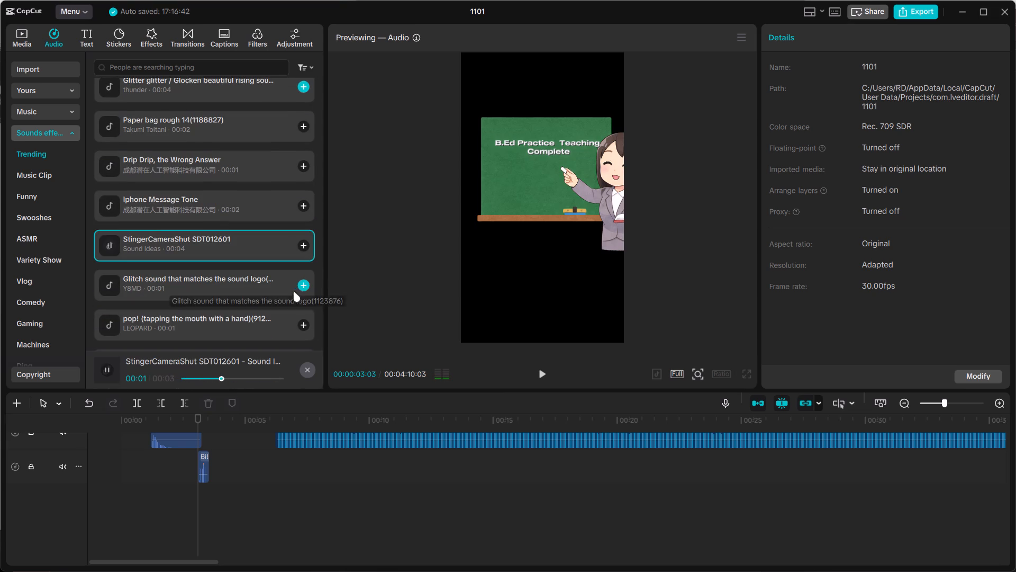
# Audition the "Glitch sound that matches the sound logo" effect and add it to the timeline at 00:00:03:03.
pyautogui.click(266, 280)
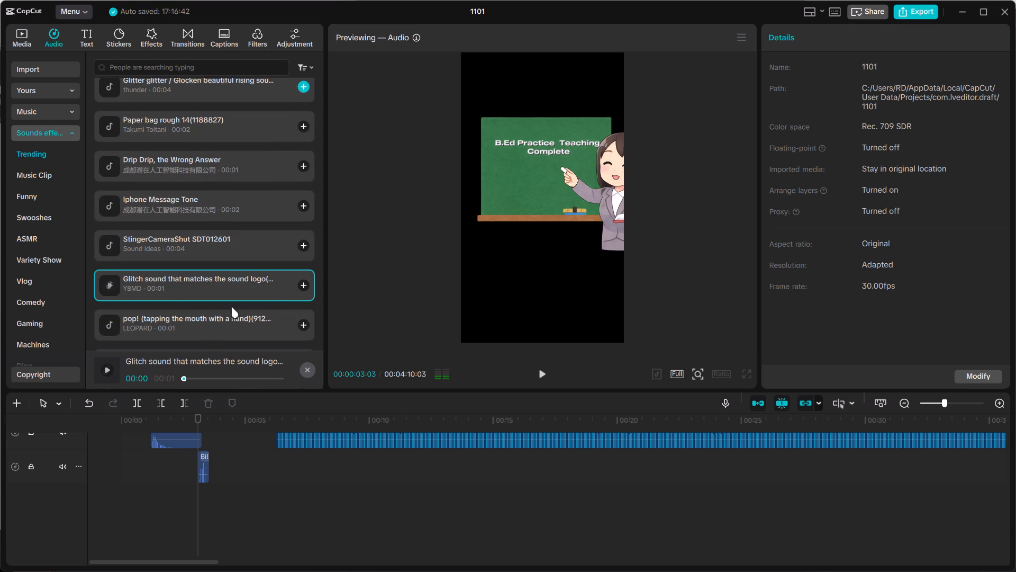
pyautogui.click(277, 283)
pyautogui.click(302, 285)
# Play the title section from about 00:00:02:03 to hear the two added sound effects against the text.
pyautogui.click(205, 476)
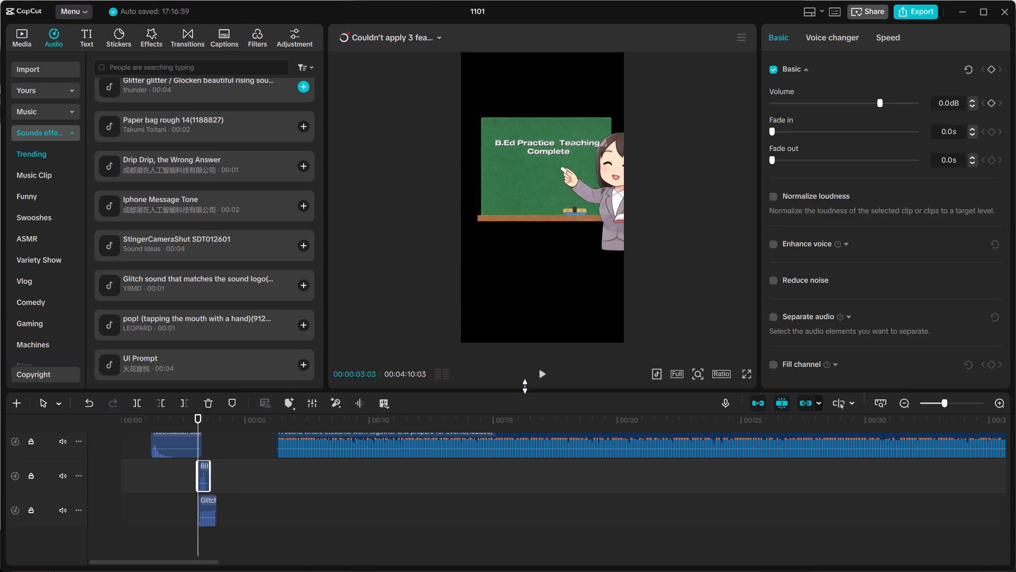
pyautogui.click(174, 479)
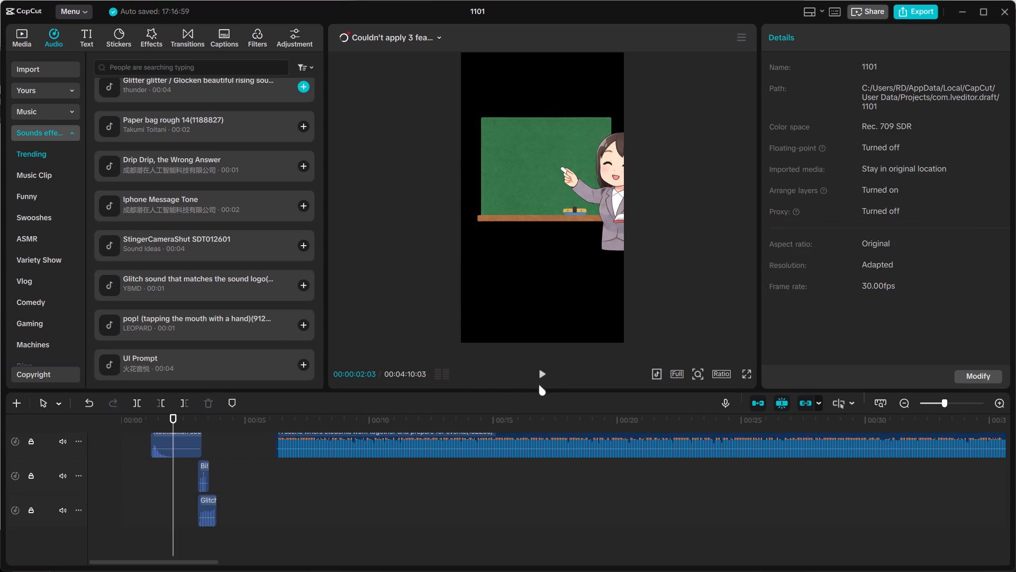
pyautogui.click(540, 372)
pyautogui.click(539, 371)
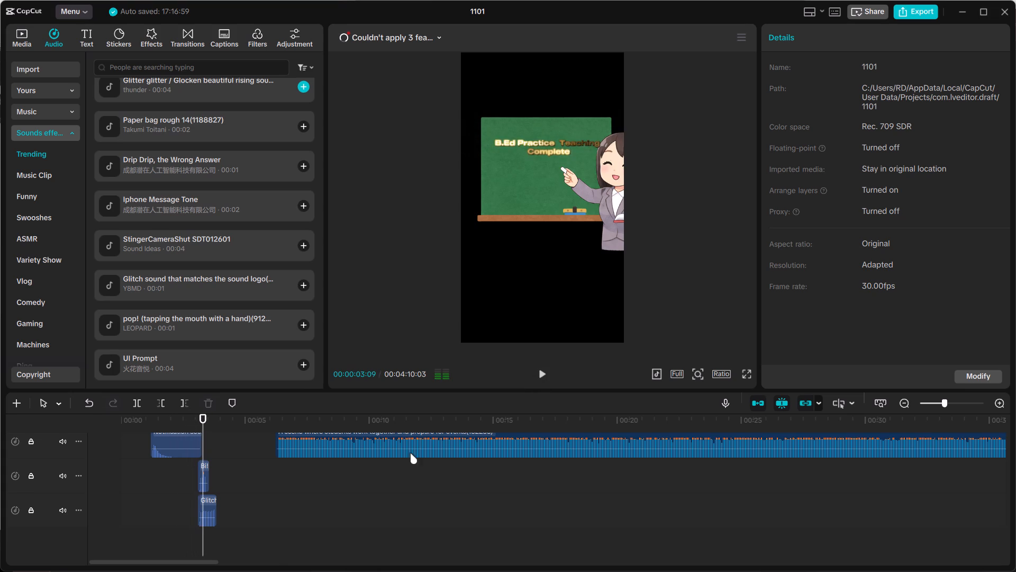
# Move the paper-tearing and glitch sound clips together to about 00:00:02:04, where the first title text begins.
pyautogui.scroll(7, 267, 550)
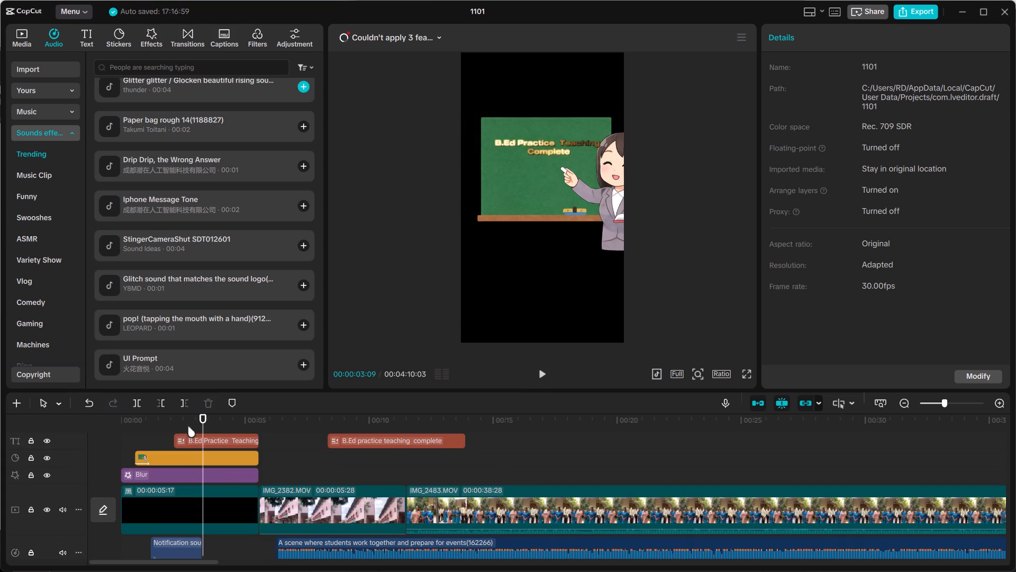
pyautogui.moveTo(203, 422); pyautogui.dragTo(196, 422)
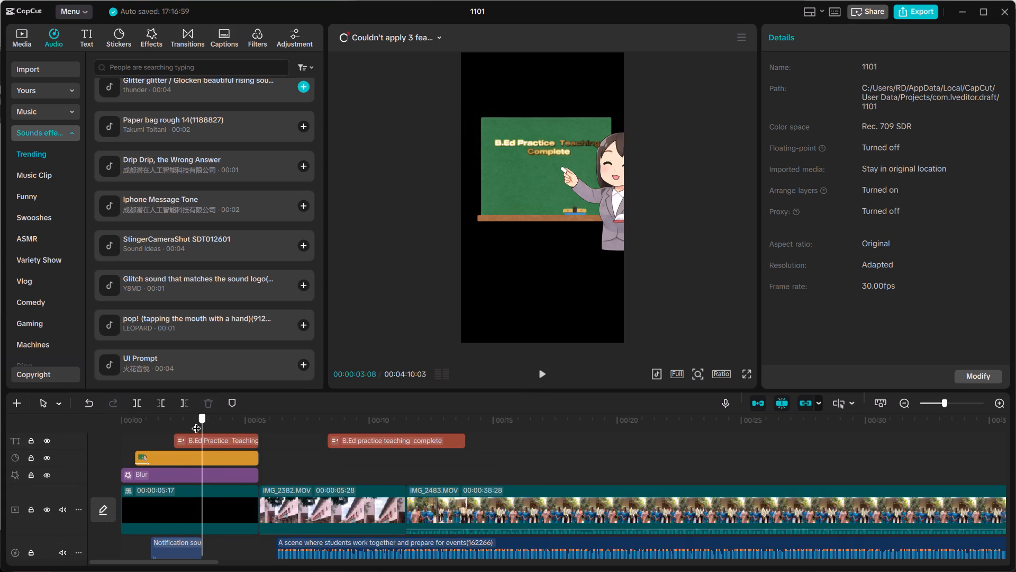
pyautogui.moveTo(196, 422); pyautogui.dragTo(177, 423)
pyautogui.scroll(-8, 248, 489)
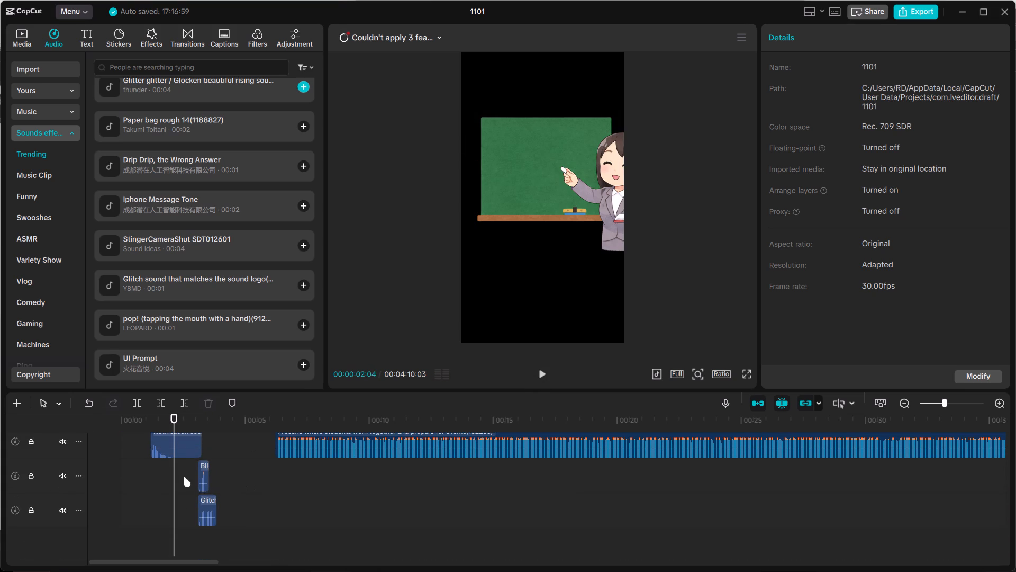
pyautogui.moveTo(193, 463); pyautogui.dragTo(225, 517)
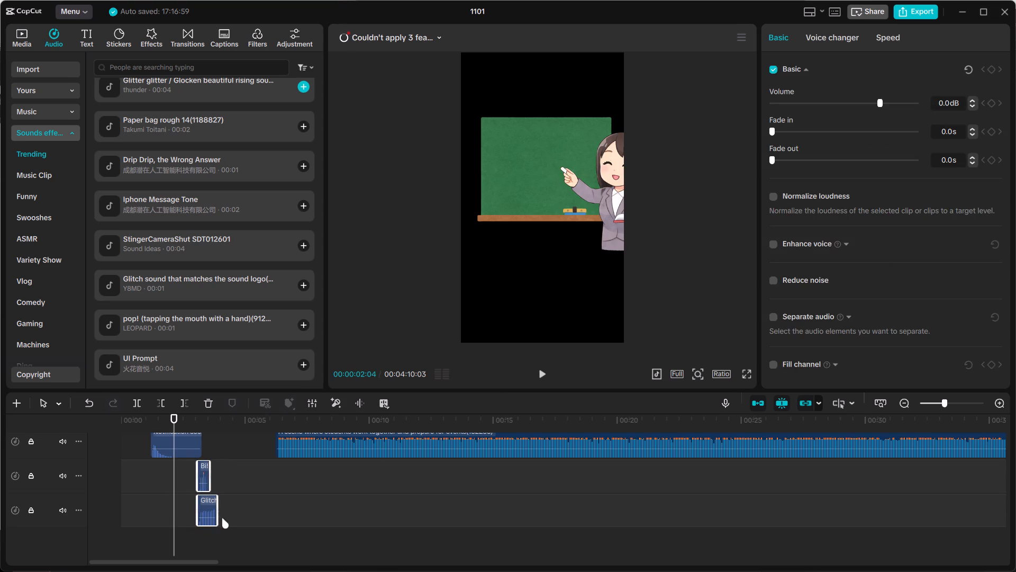
pyautogui.moveTo(207, 516); pyautogui.dragTo(184, 521)
# Play the video from about 00:00:01:06 through the start of the background music to check the sound timing.
pyautogui.click(150, 506)
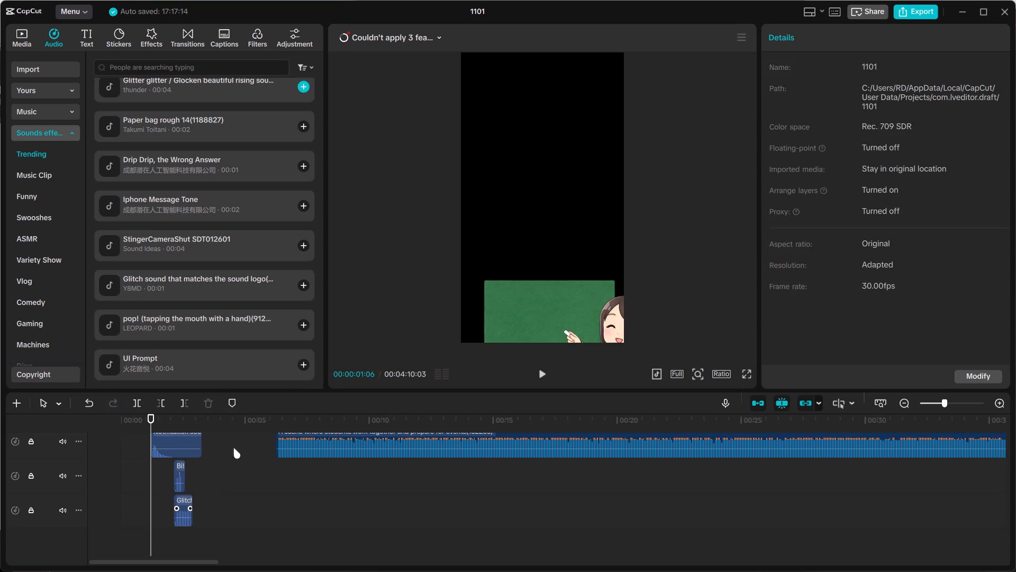
pyautogui.click(542, 373)
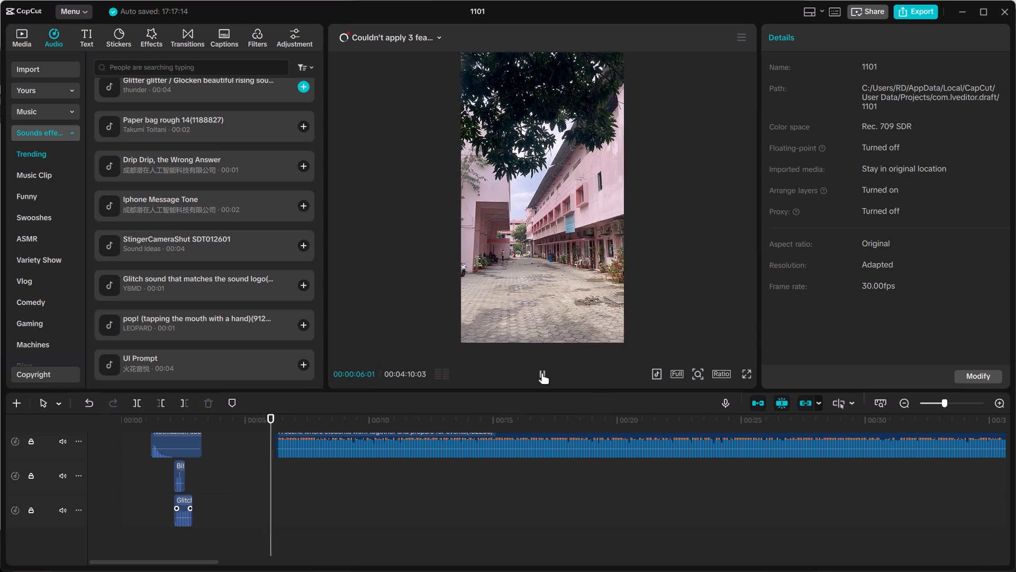
pyautogui.click(542, 373)
pyautogui.click(542, 373)
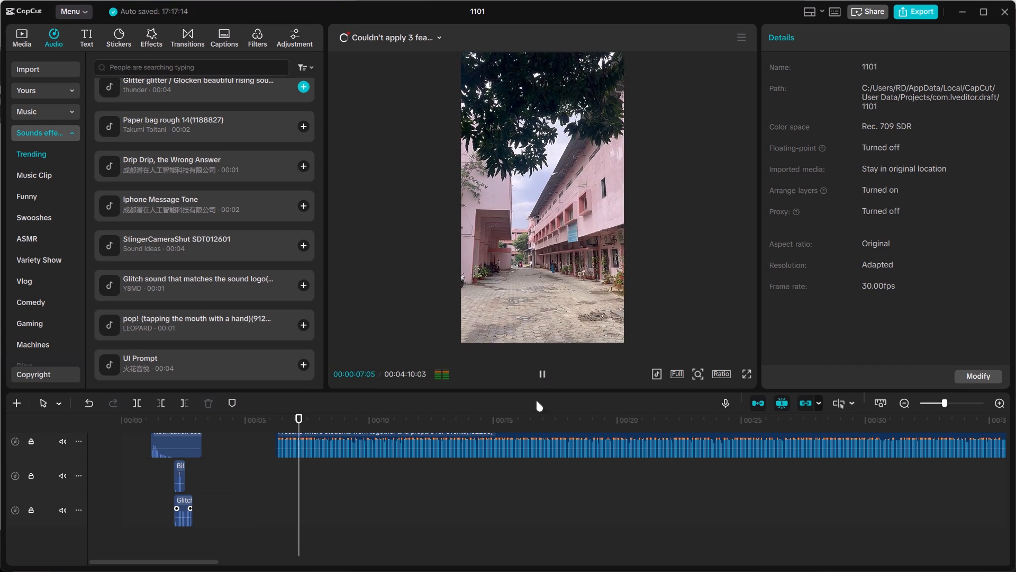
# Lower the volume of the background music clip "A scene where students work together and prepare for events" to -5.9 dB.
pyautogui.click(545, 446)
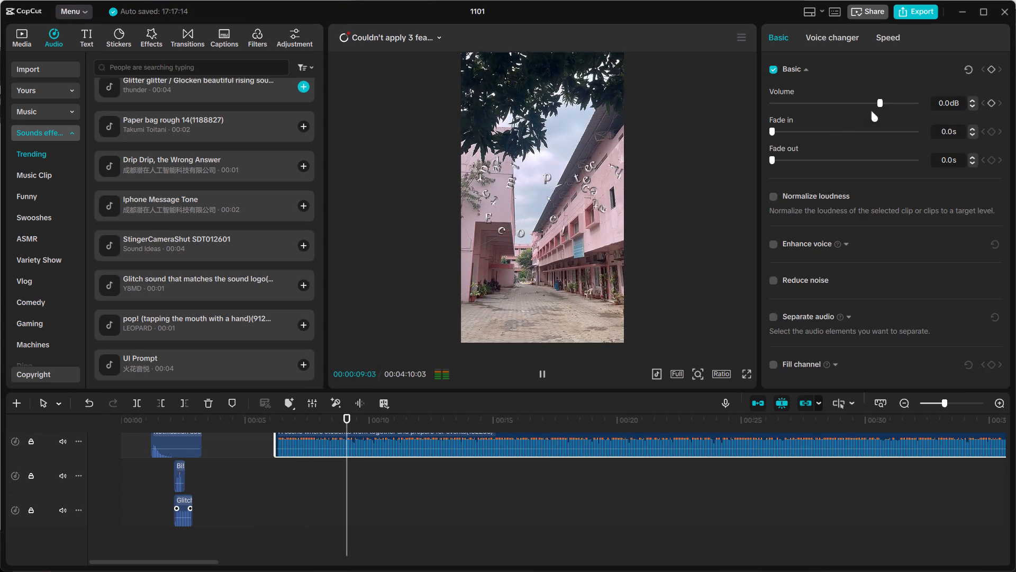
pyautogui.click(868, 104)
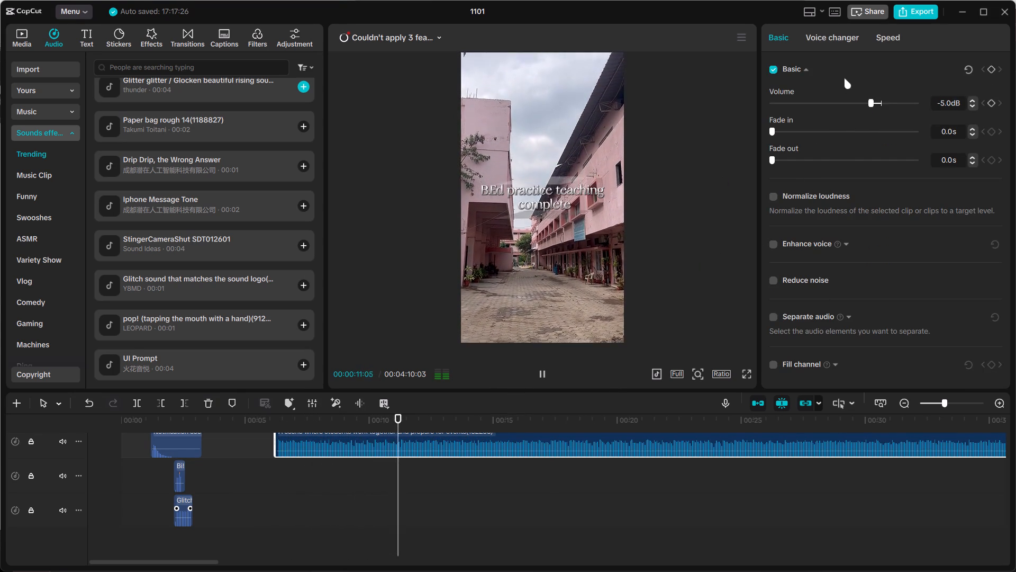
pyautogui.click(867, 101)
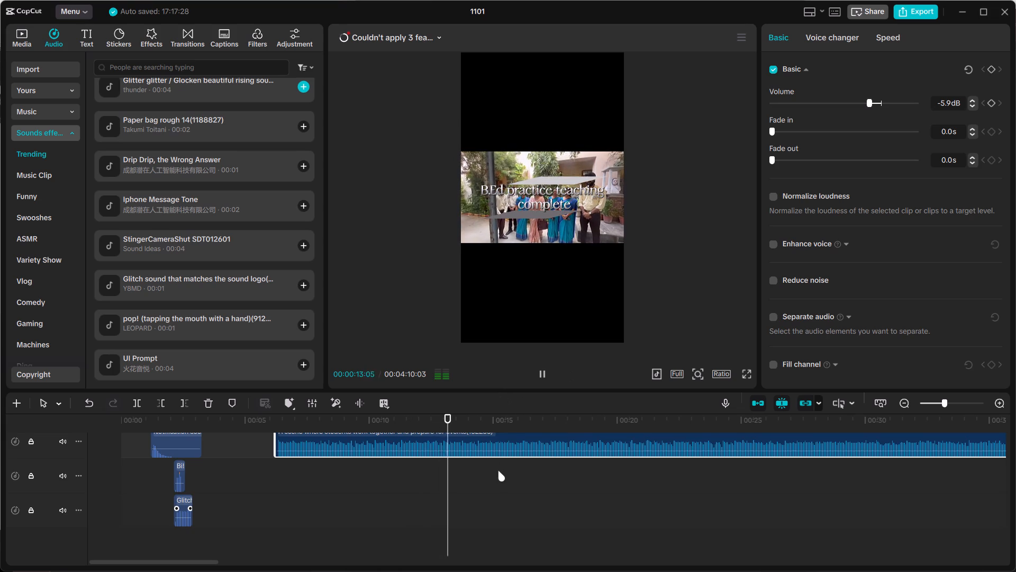
# Delete the second title clip, "B.Ed practice teaching complete", that sits above the IMG_2382 and IMG_2483 footage.
pyautogui.scroll(10, 502, 470)
pyautogui.click(425, 479)
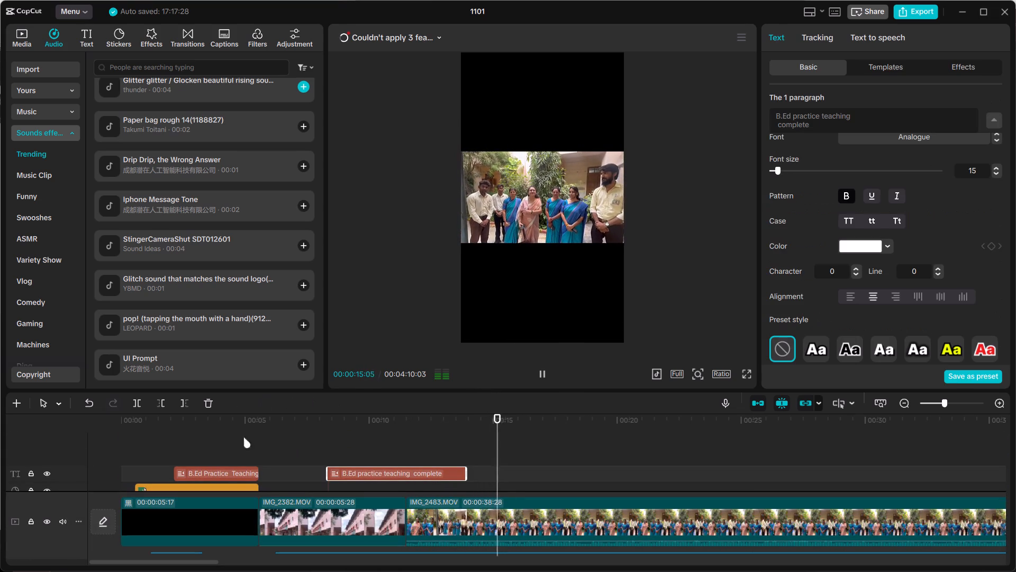
pyautogui.click(210, 400)
# Move the background music clip earlier so it starts at about 00:00:05:17, where the opening title ends and IMG_2382.MOV begins.
pyautogui.click(344, 461)
pyautogui.moveTo(344, 461); pyautogui.dragTo(267, 462)
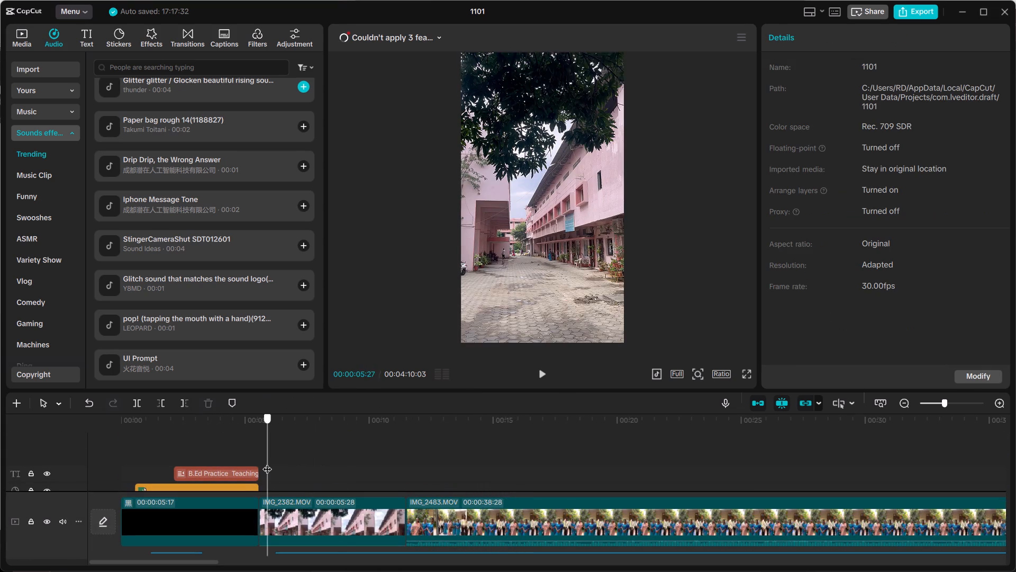
pyautogui.moveTo(267, 462); pyautogui.dragTo(257, 464)
pyautogui.scroll(-6, 521, 411)
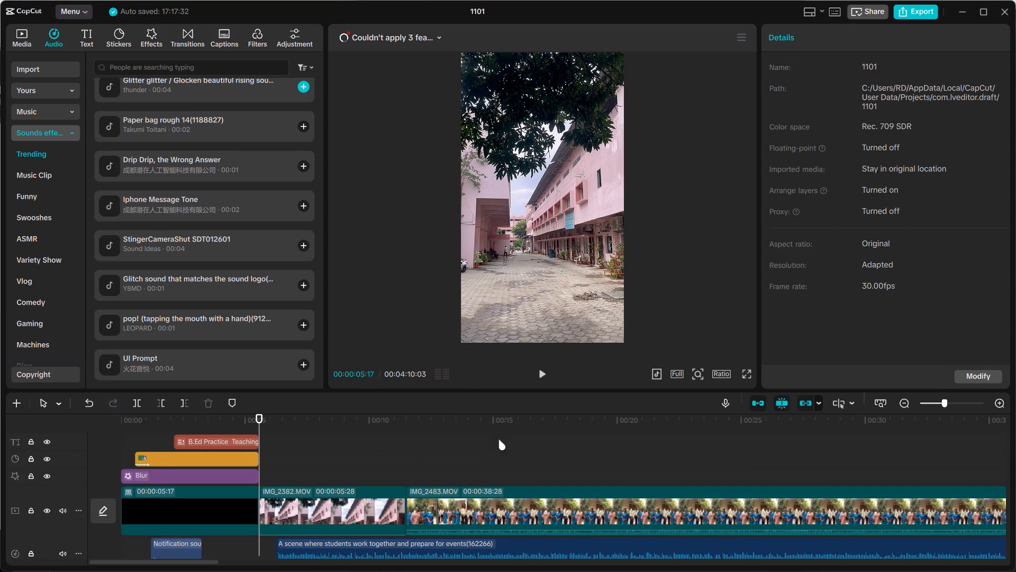
pyautogui.click(541, 377)
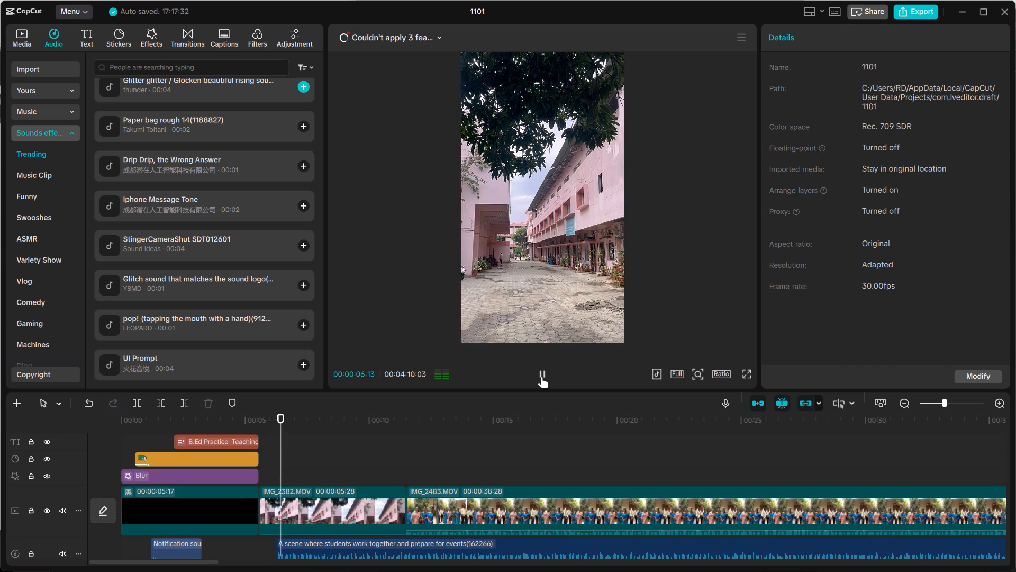
pyautogui.click(541, 377)
pyautogui.scroll(-3, 511, 426)
pyautogui.scroll(-5, 531, 472)
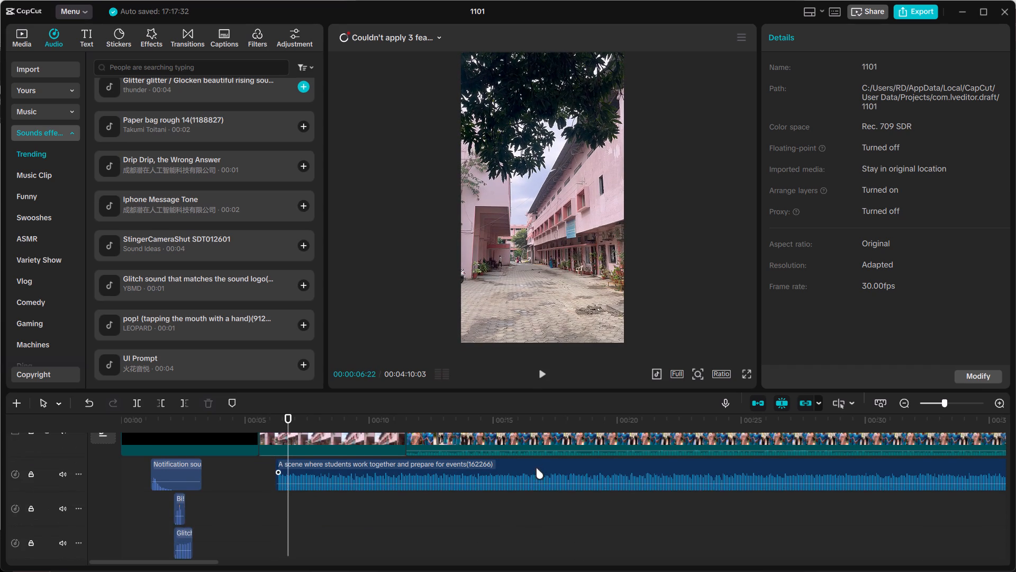
pyautogui.moveTo(536, 468); pyautogui.dragTo(520, 468)
pyautogui.click(251, 504)
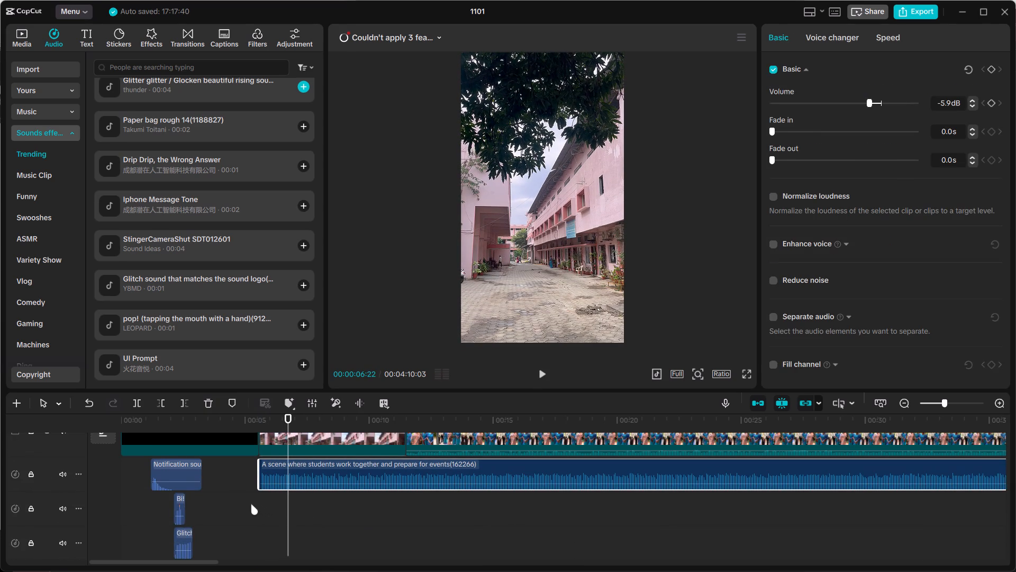
# Lower the background music clip's volume to -25.6 dB and check its level against the footage in playback.
pyautogui.click(539, 367)
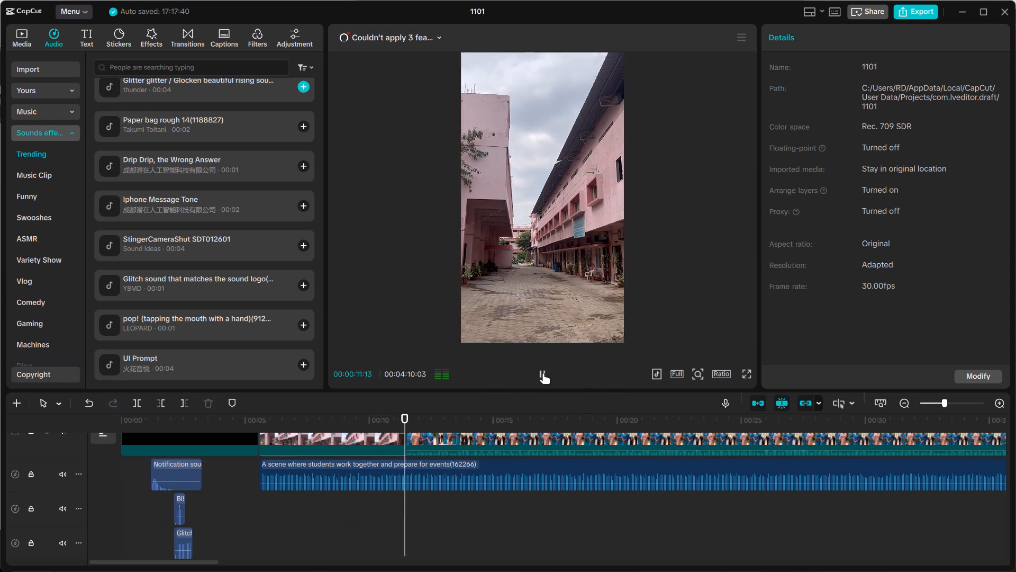
pyautogui.click(543, 373)
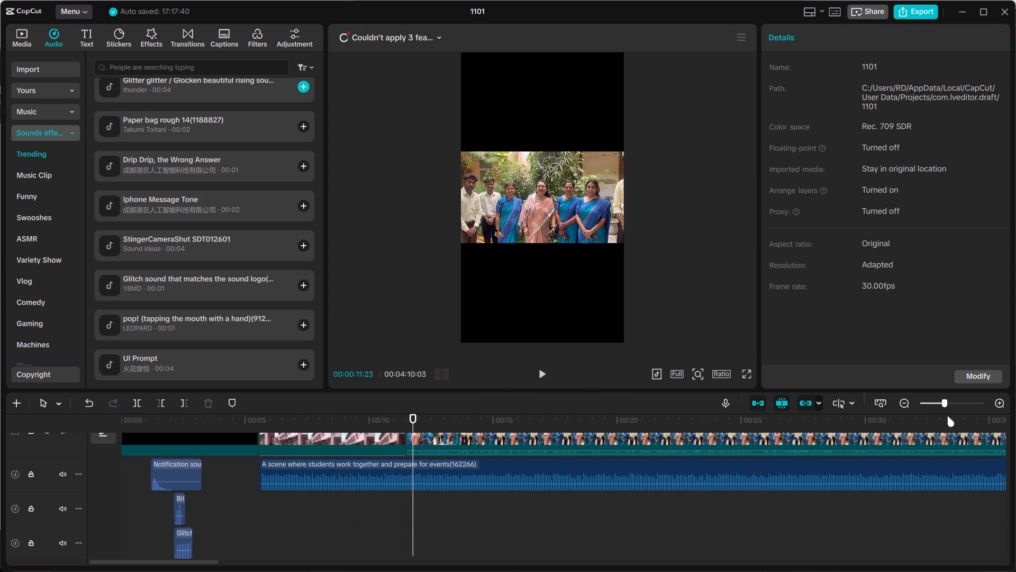
pyautogui.click(466, 476)
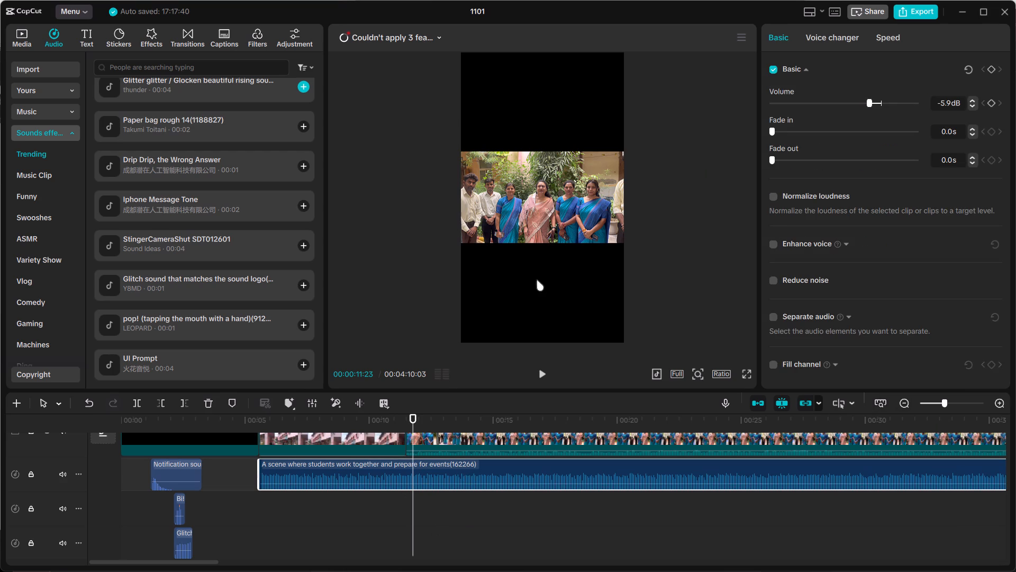
pyautogui.click(842, 103)
pyautogui.moveTo(841, 103); pyautogui.dragTo(825, 103)
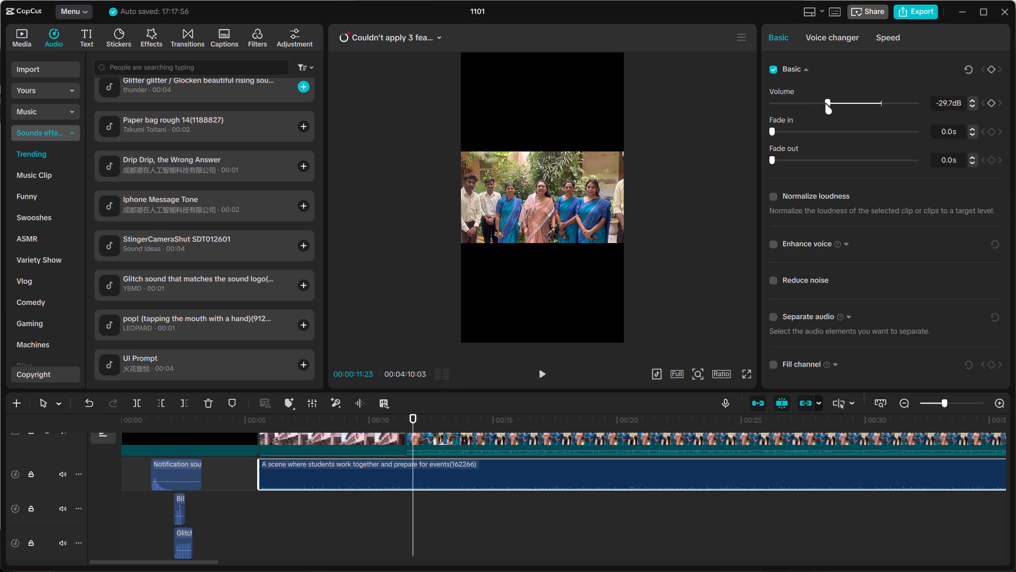
pyautogui.moveTo(825, 103); pyautogui.dragTo(831, 100)
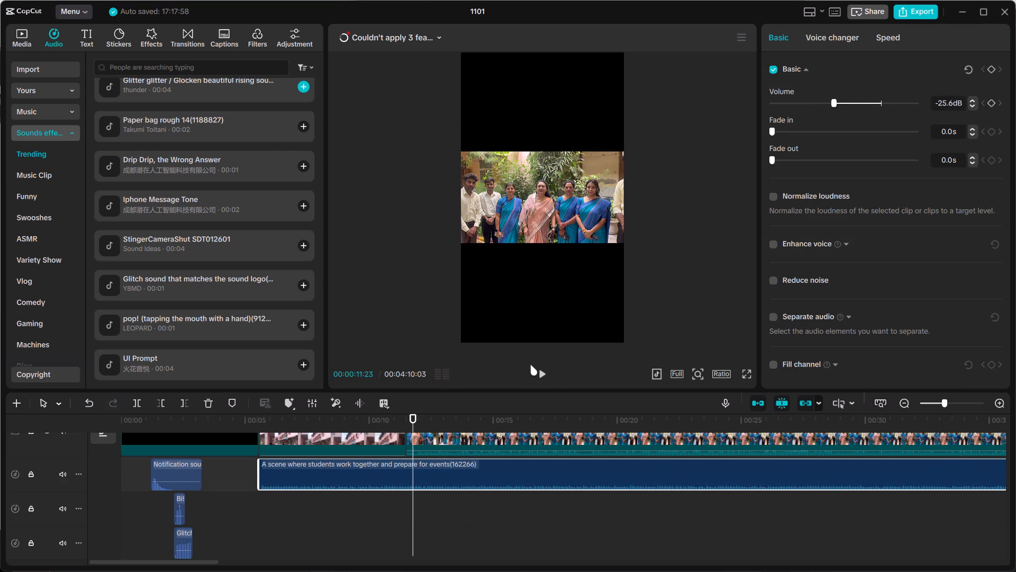
pyautogui.click(543, 374)
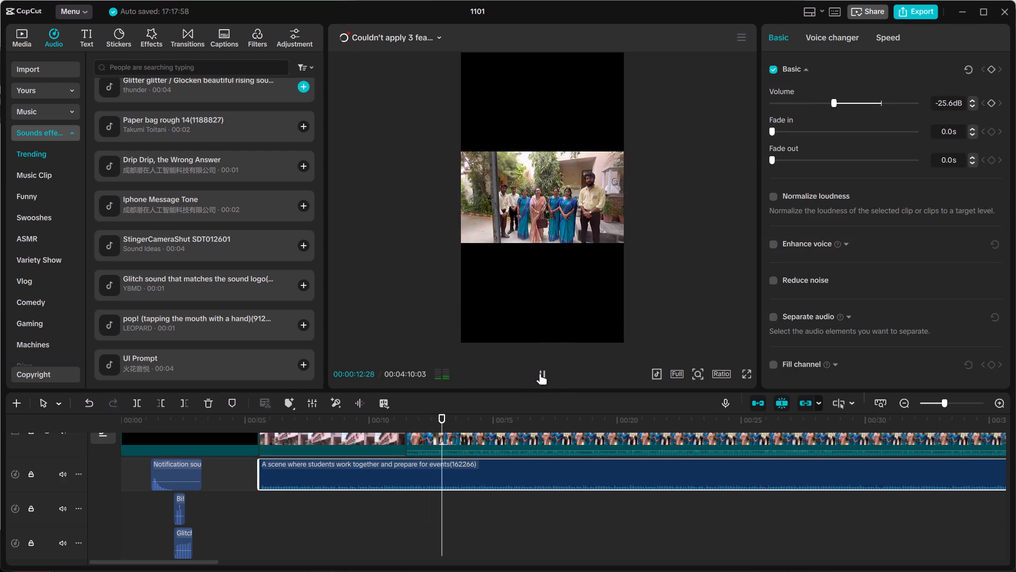
pyautogui.click(543, 376)
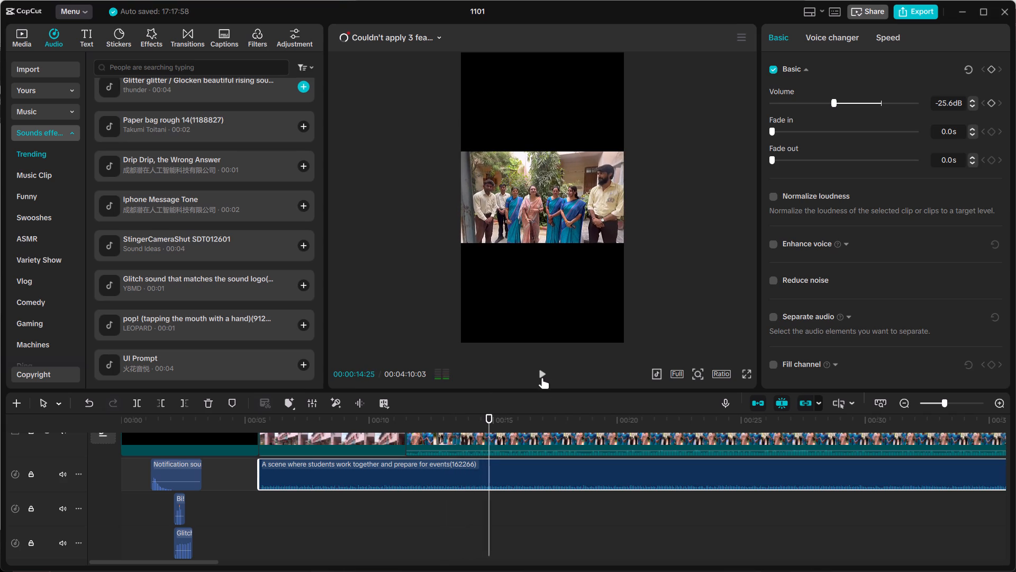
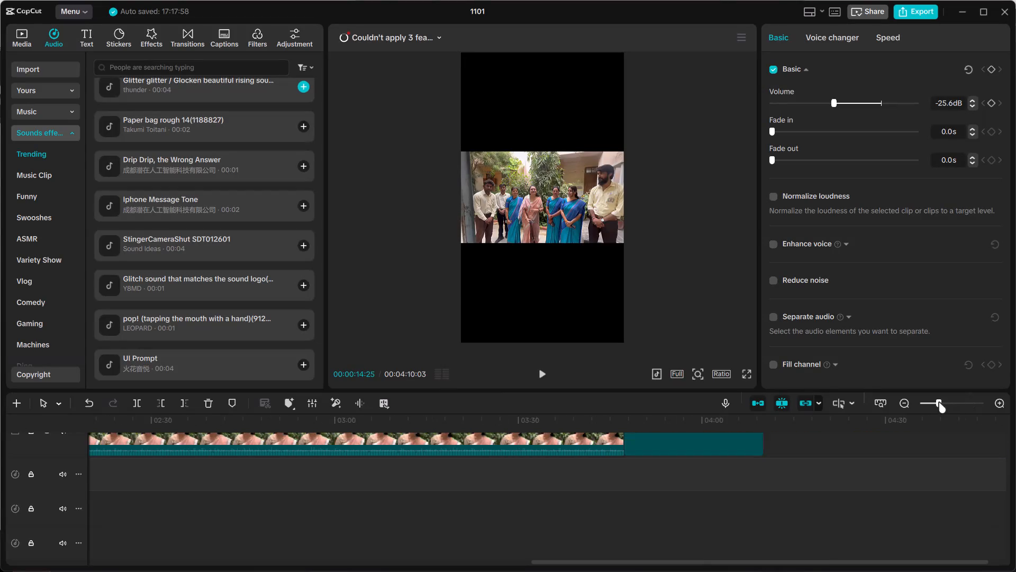
# Play back the end of the opening title to check its audio just before the footage begins.
pyautogui.scroll(5, 571, 529)
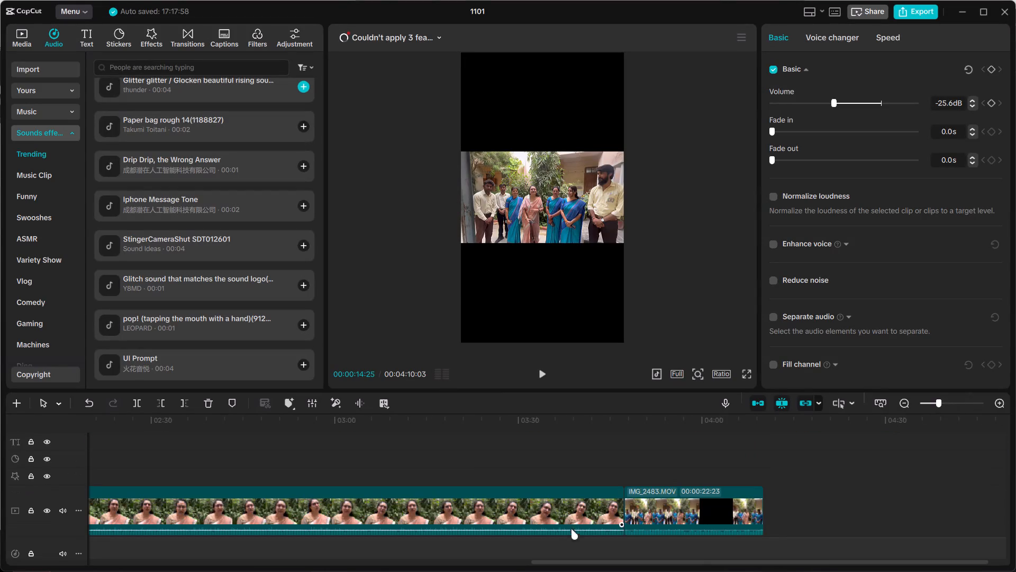
pyautogui.click(462, 457)
pyautogui.moveTo(461, 457); pyautogui.dragTo(98, 545)
pyautogui.click(545, 372)
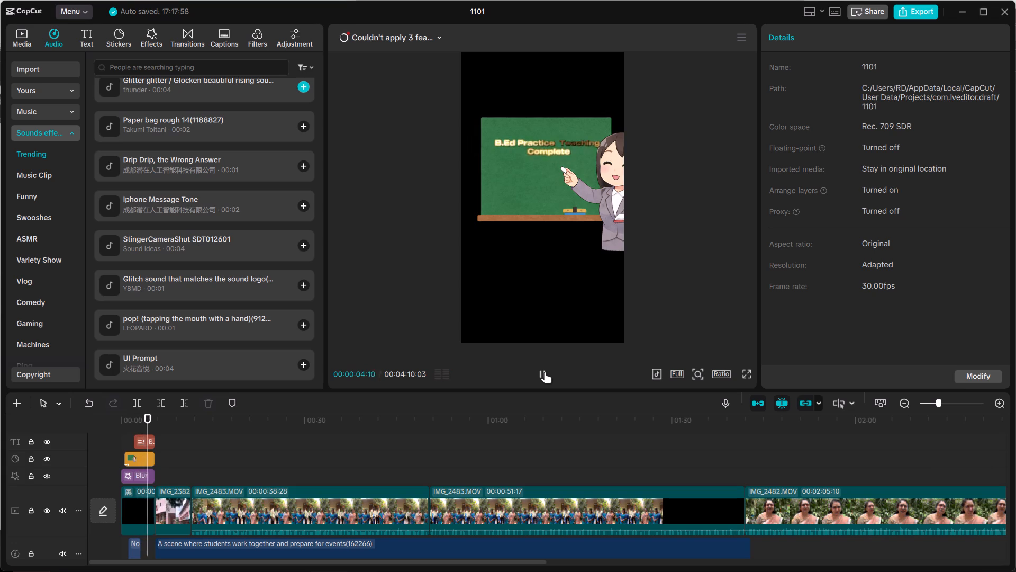
pyautogui.click(545, 371)
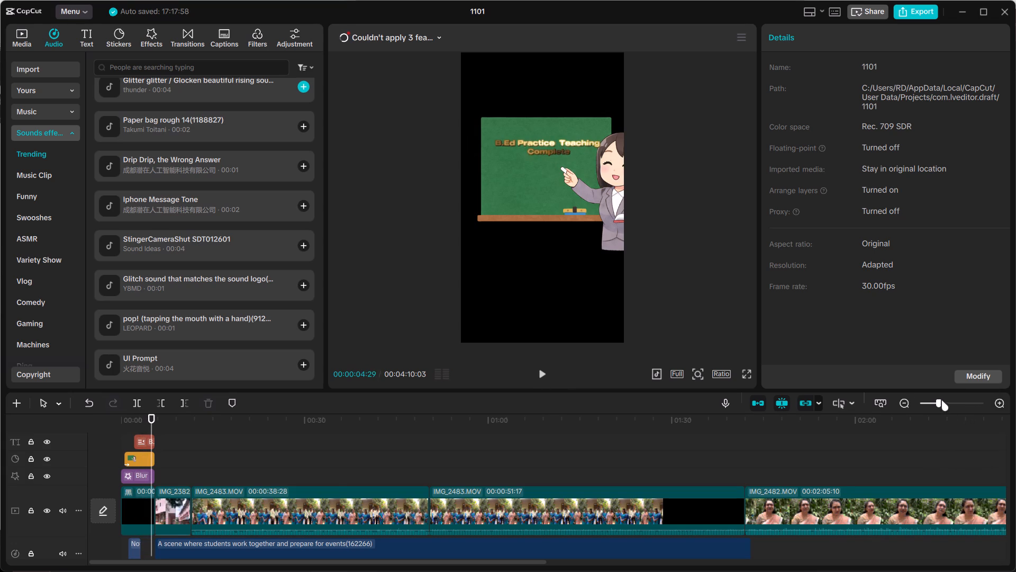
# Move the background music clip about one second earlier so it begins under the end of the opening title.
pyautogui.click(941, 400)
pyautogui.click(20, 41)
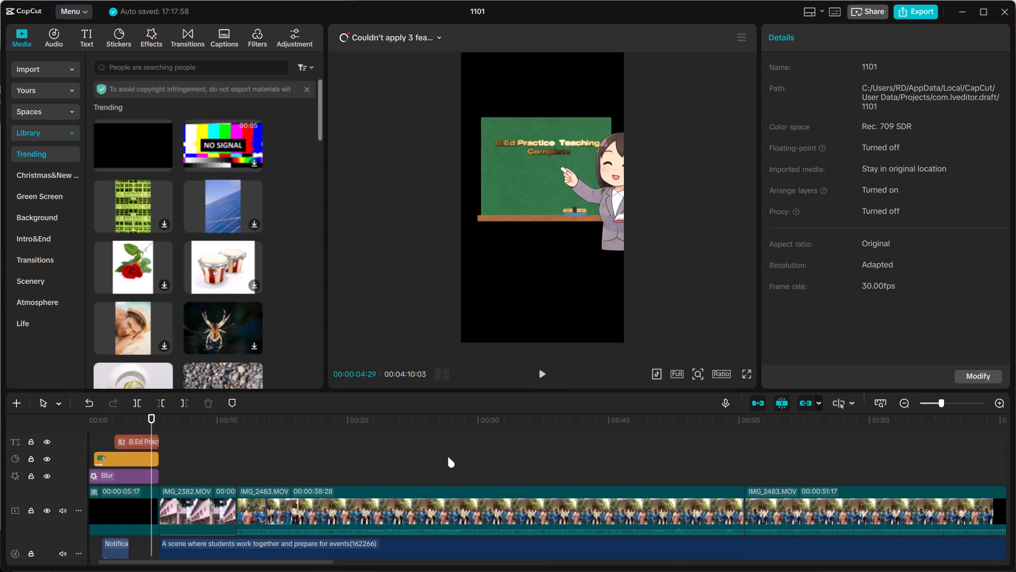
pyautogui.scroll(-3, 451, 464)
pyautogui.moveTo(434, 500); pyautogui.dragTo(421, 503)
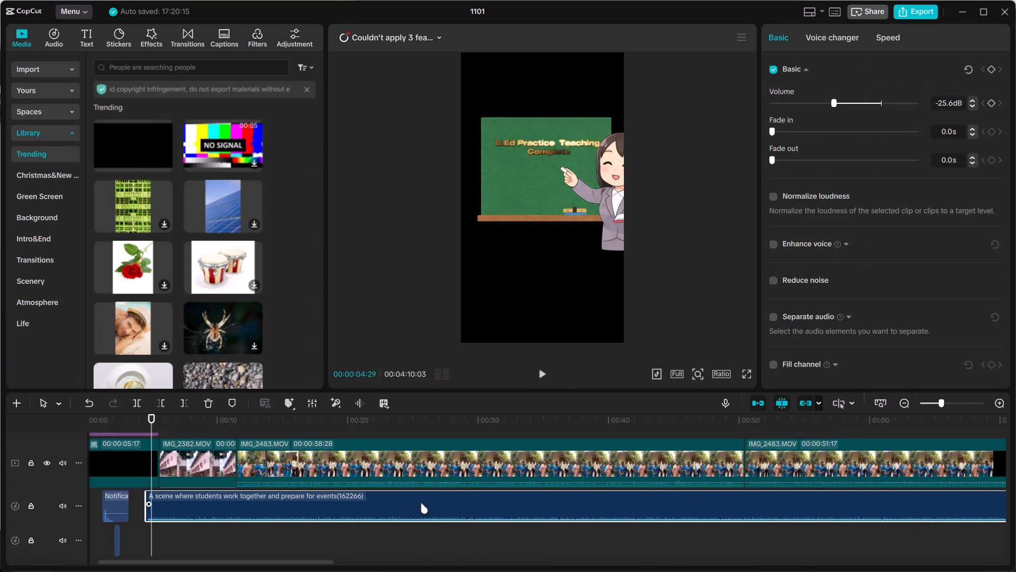
# Set the background music clip's volume to -12.1 dB and play the transition from the title into IMG_2382.MOV.
pyautogui.click(856, 100)
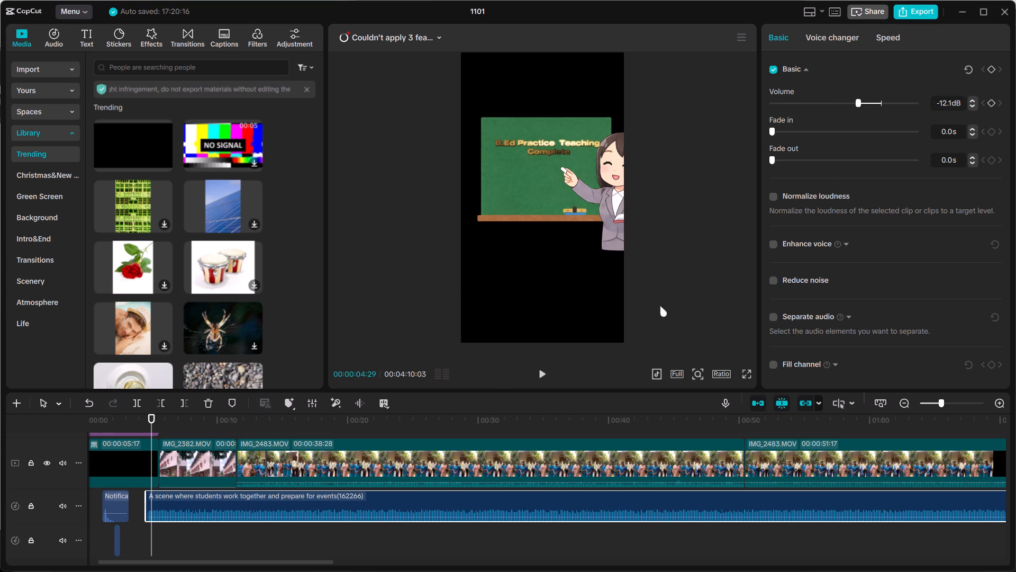
pyautogui.click(539, 373)
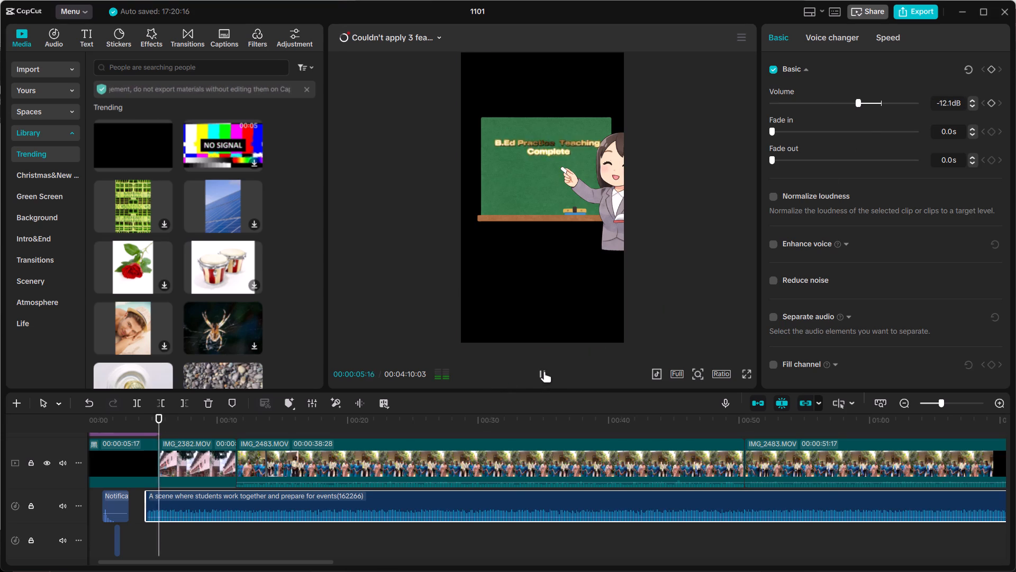
pyautogui.click(545, 371)
# Move the background music clip to start at about 00:00:05:17, aligned with the start of IMG_2382.MOV, and play the transition.
pyautogui.moveTo(261, 503); pyautogui.dragTo(265, 503)
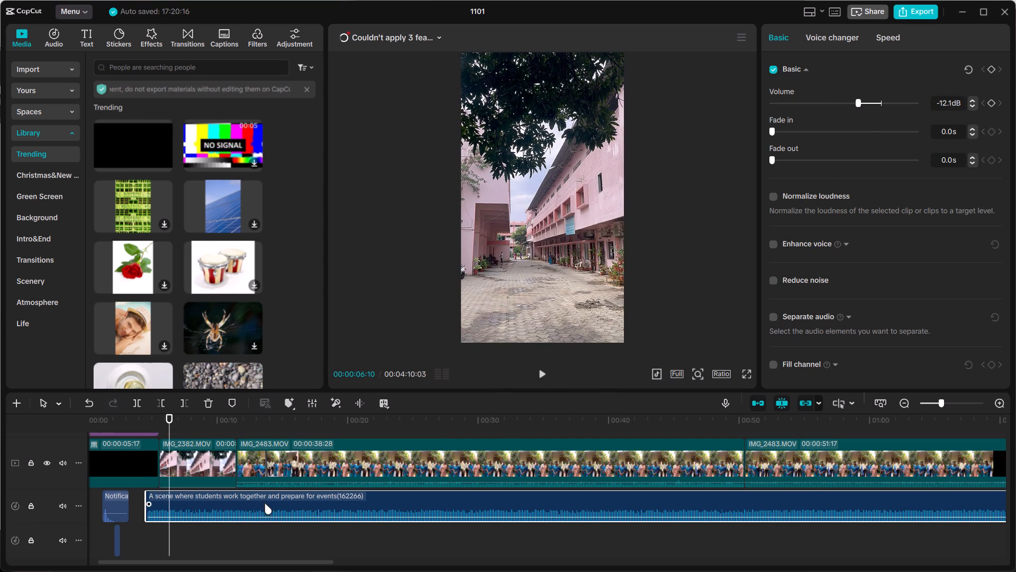
pyautogui.moveTo(265, 503); pyautogui.dragTo(271, 503)
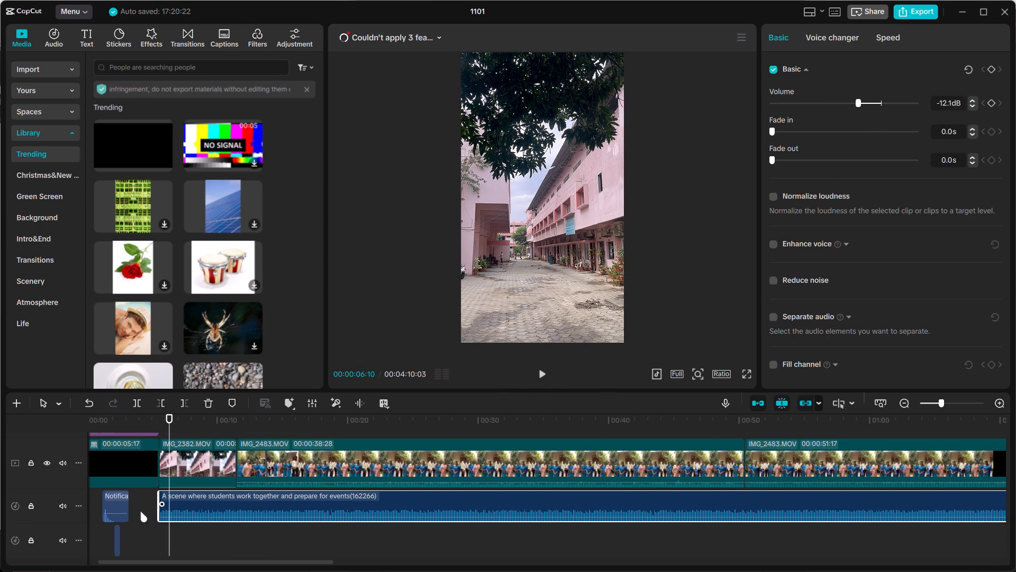
pyautogui.click(152, 510)
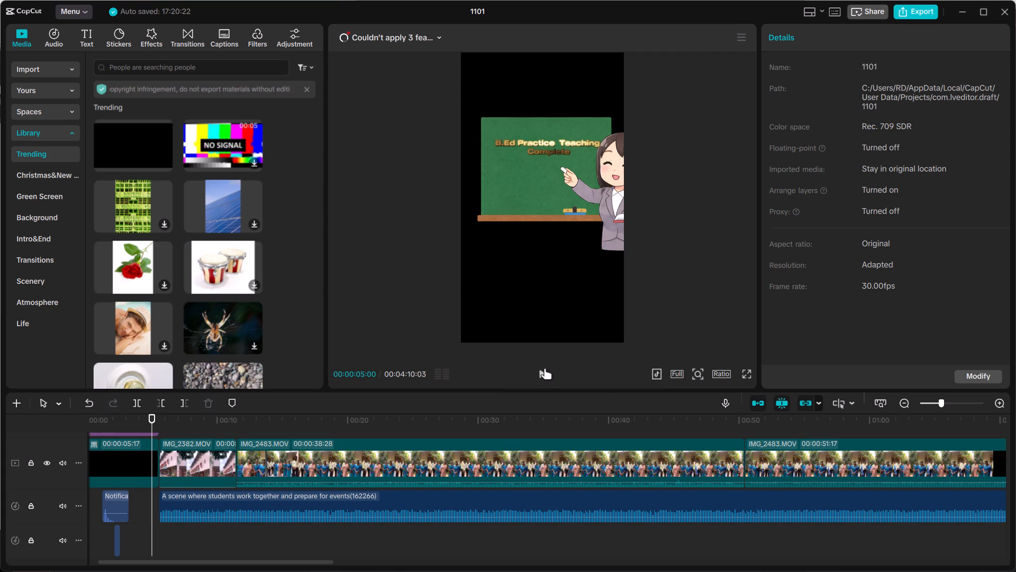
pyautogui.click(540, 376)
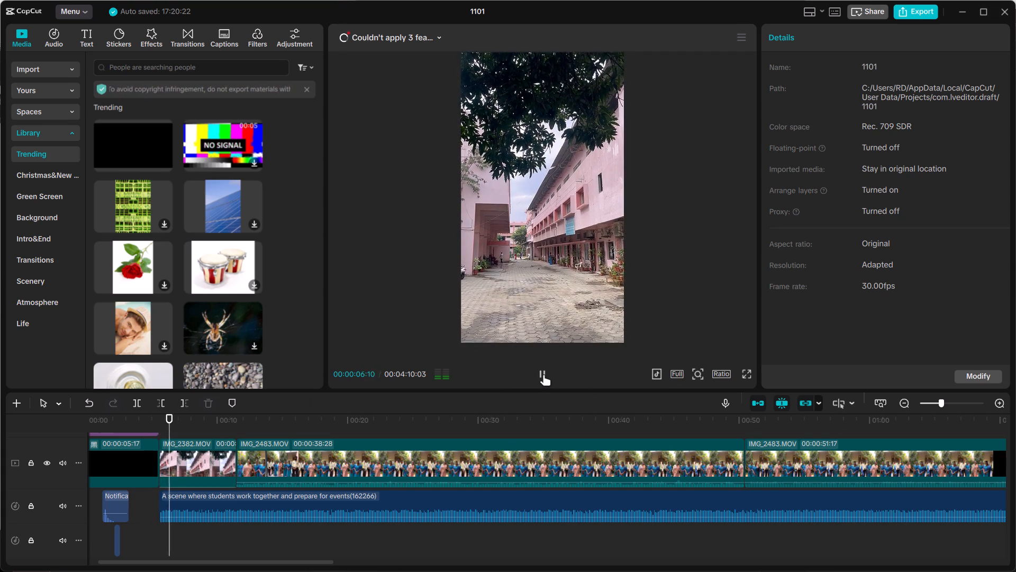
pyautogui.click(543, 374)
# Look through the imported footage from IMG_2286.MOV to IMG_2477.MP4 for a clip to follow the opening title.
pyautogui.click(35, 70)
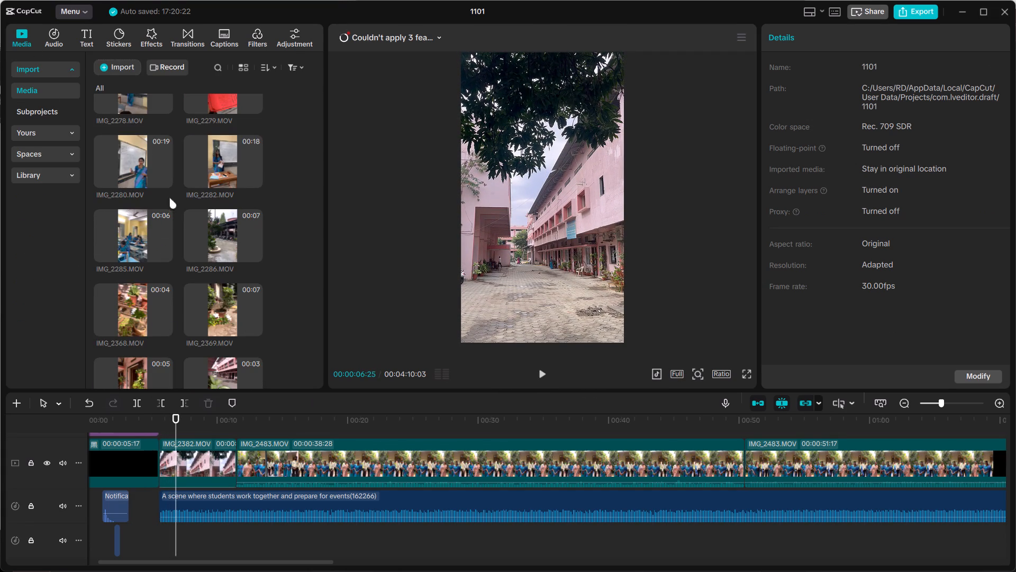
pyautogui.click(219, 220)
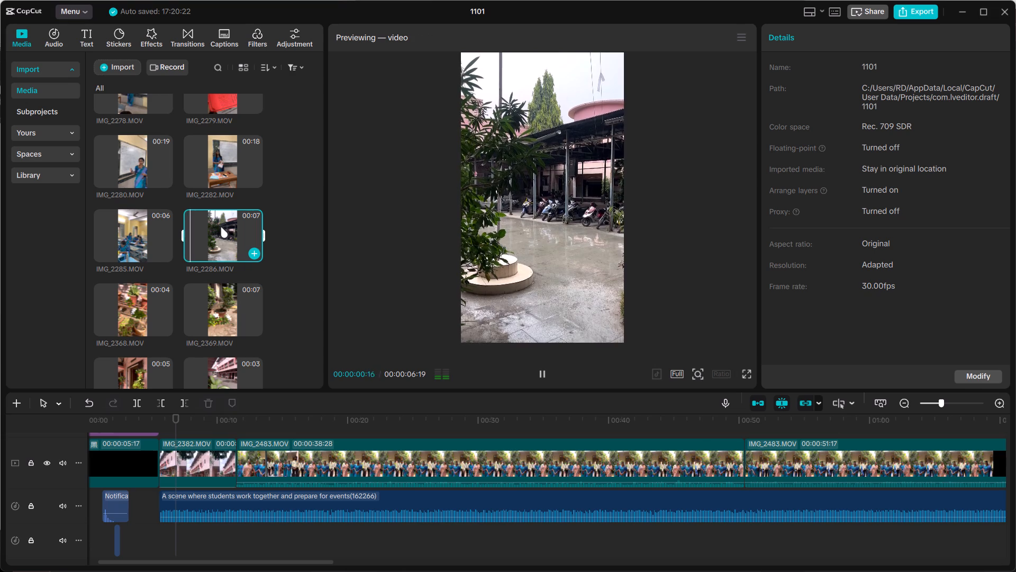
pyautogui.scroll(-3, 224, 234)
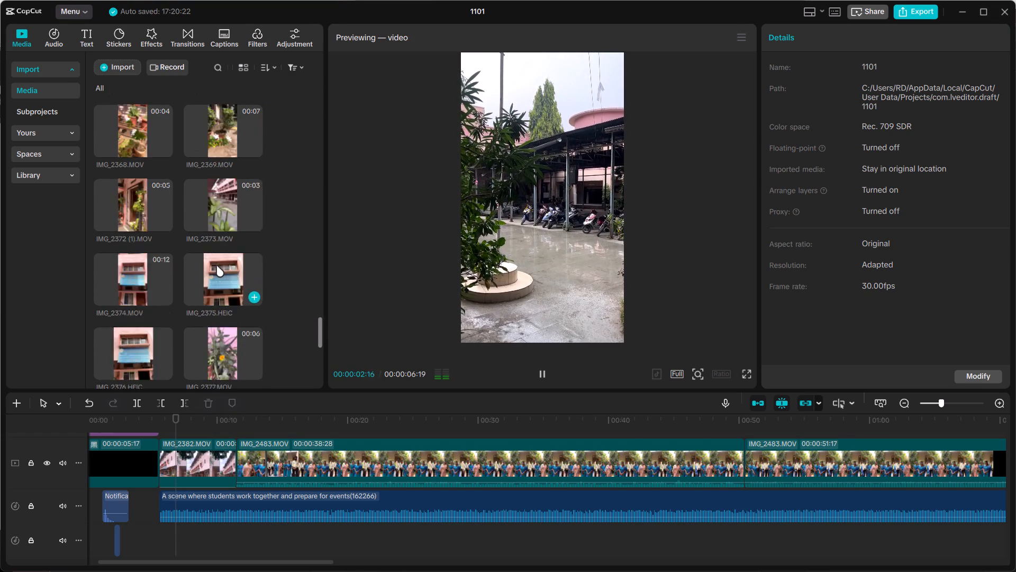
pyautogui.scroll(-3, 216, 265)
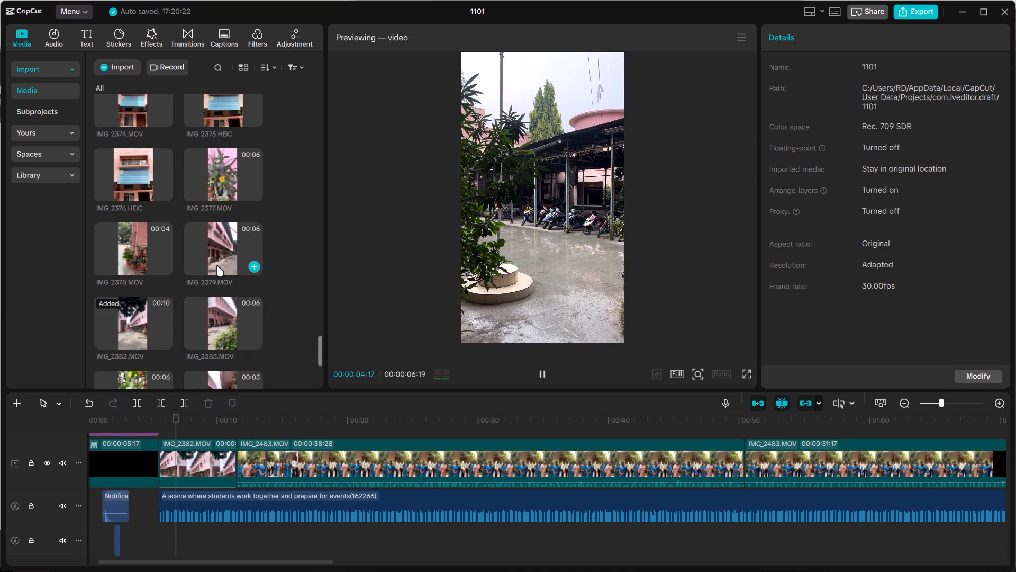
pyautogui.scroll(-4, 214, 306)
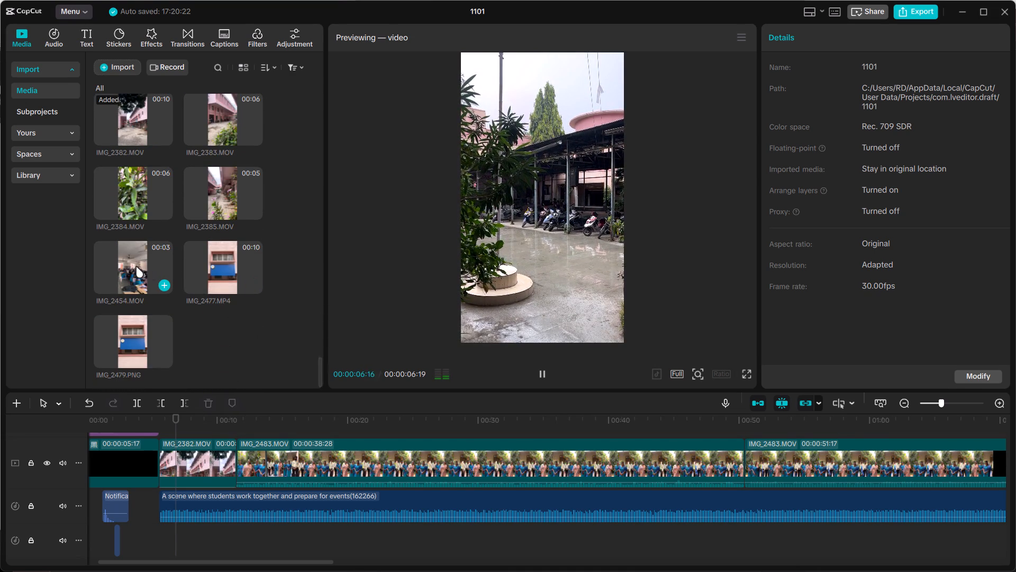
pyautogui.click(136, 266)
pyautogui.click(209, 248)
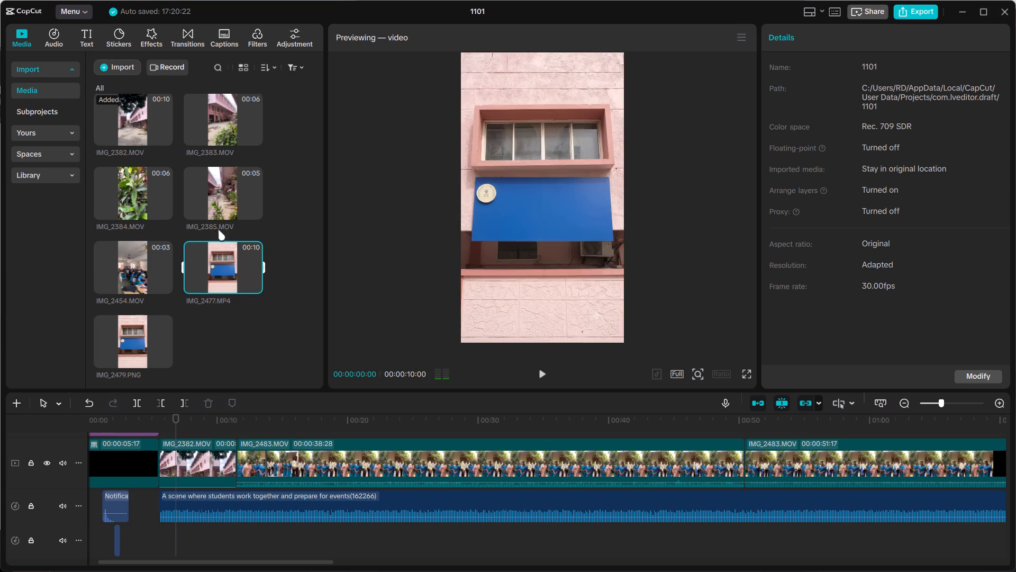
# Preview the campus clips IMG_2385.MOV, IMG_2379.MOV and IMG_2286.MOV as candidates for the first shot.
pyautogui.click(218, 209)
pyautogui.scroll(3, 218, 209)
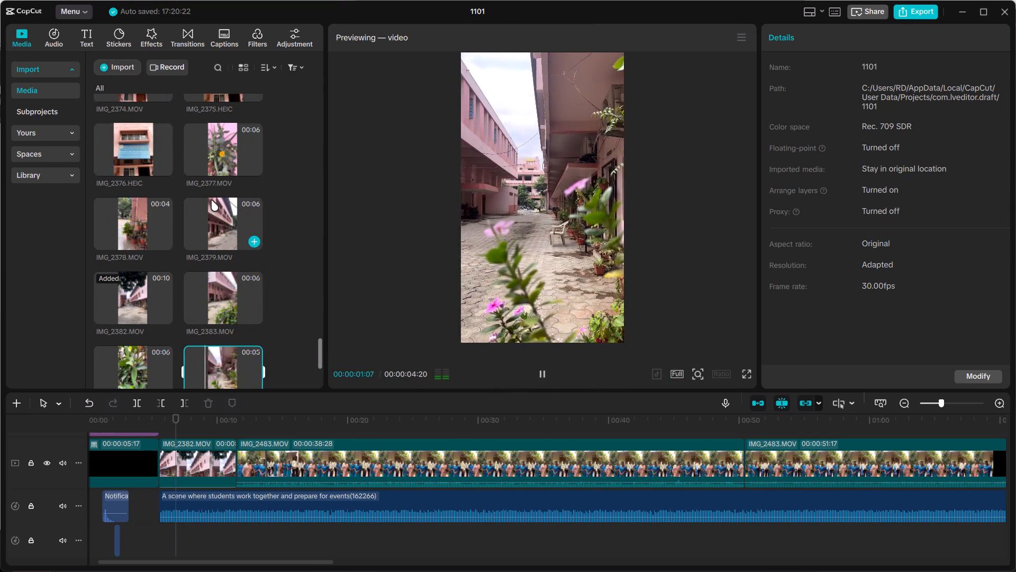
pyautogui.click(210, 207)
pyautogui.scroll(3, 210, 210)
pyautogui.click(132, 178)
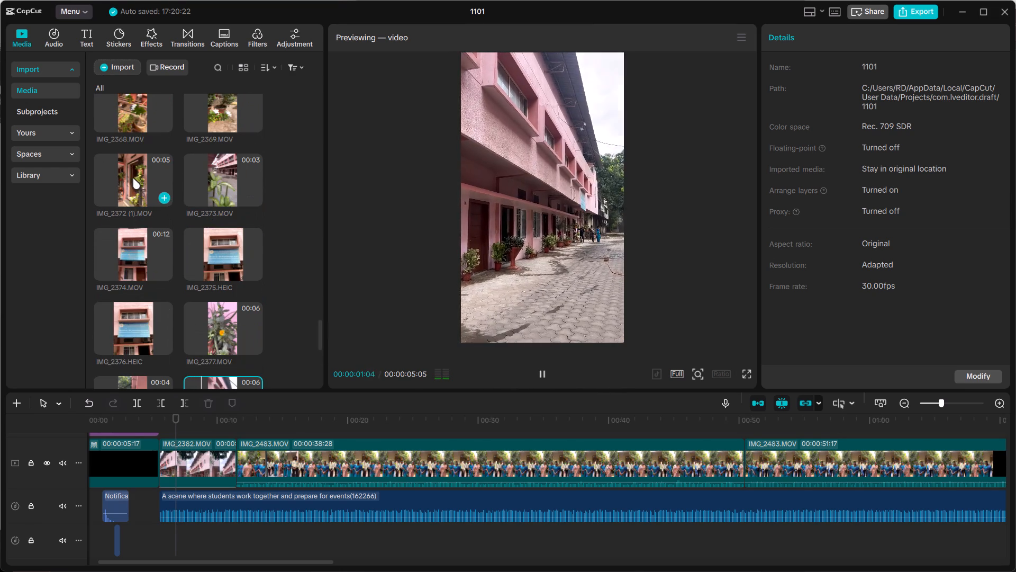
pyautogui.scroll(4, 141, 202)
pyautogui.click(223, 283)
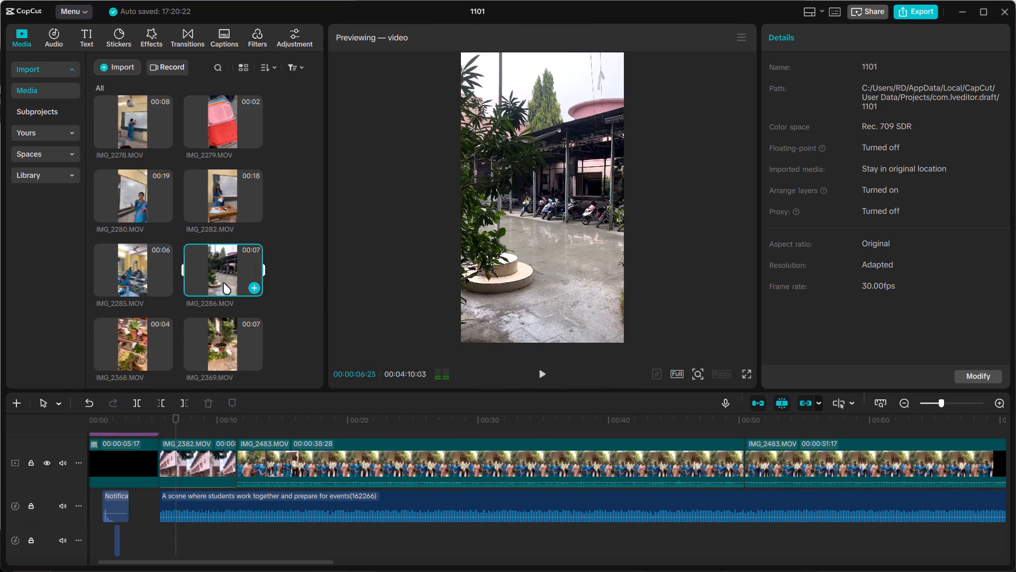
pyautogui.scroll(2, 223, 283)
pyautogui.click(219, 301)
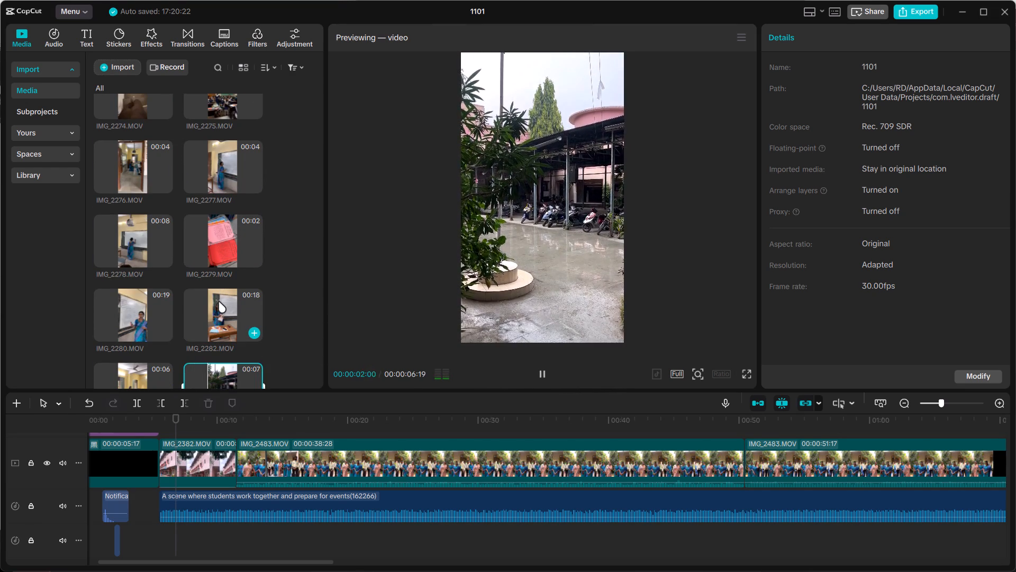
# Preview the classroom teaching clips IMG_2278.MOV and IMG_2277.MOV as candidates for the first shot.
pyautogui.click(143, 233)
pyautogui.scroll(2, 220, 307)
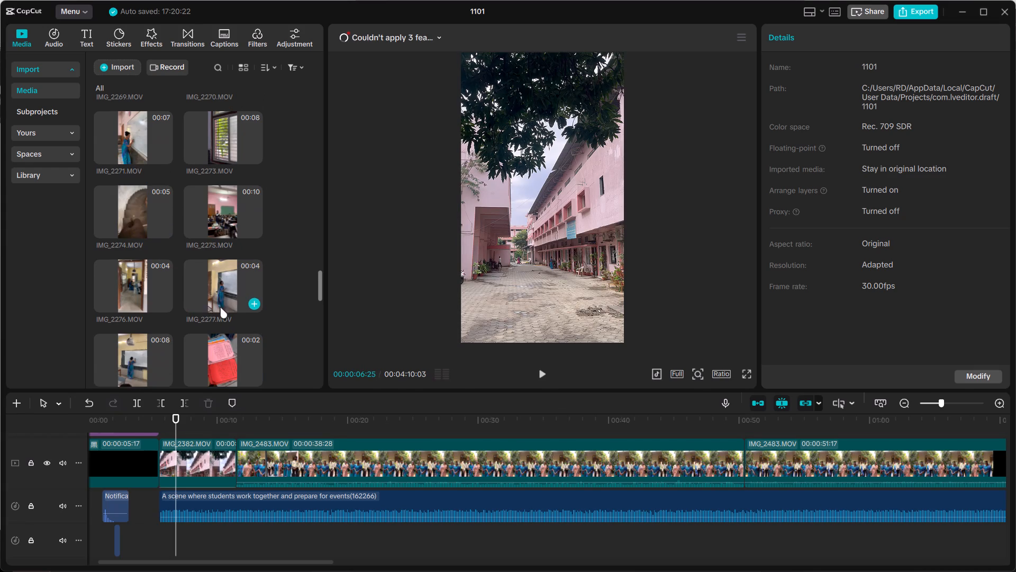
pyautogui.click(148, 355)
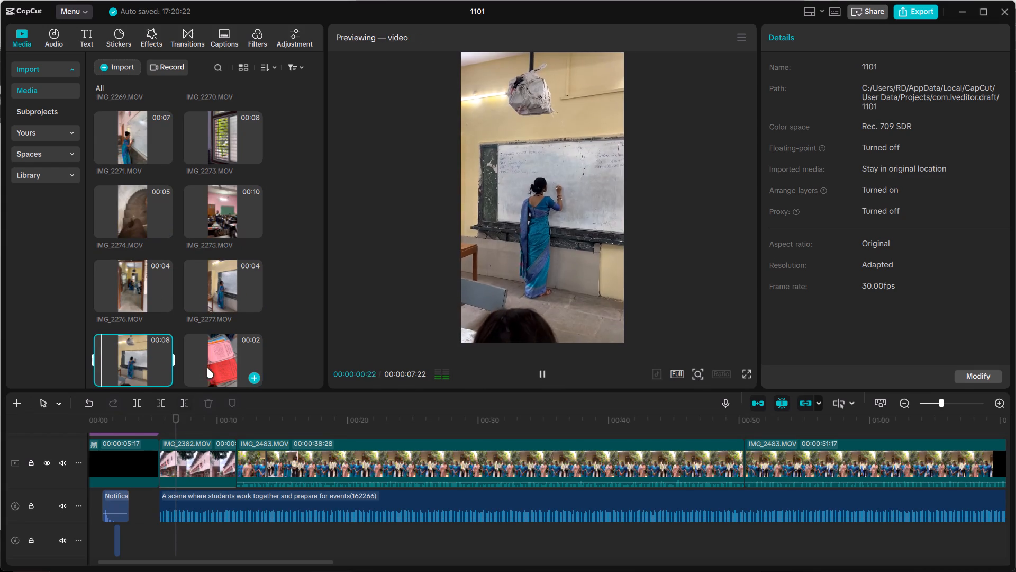
pyautogui.scroll(-1, 178, 322)
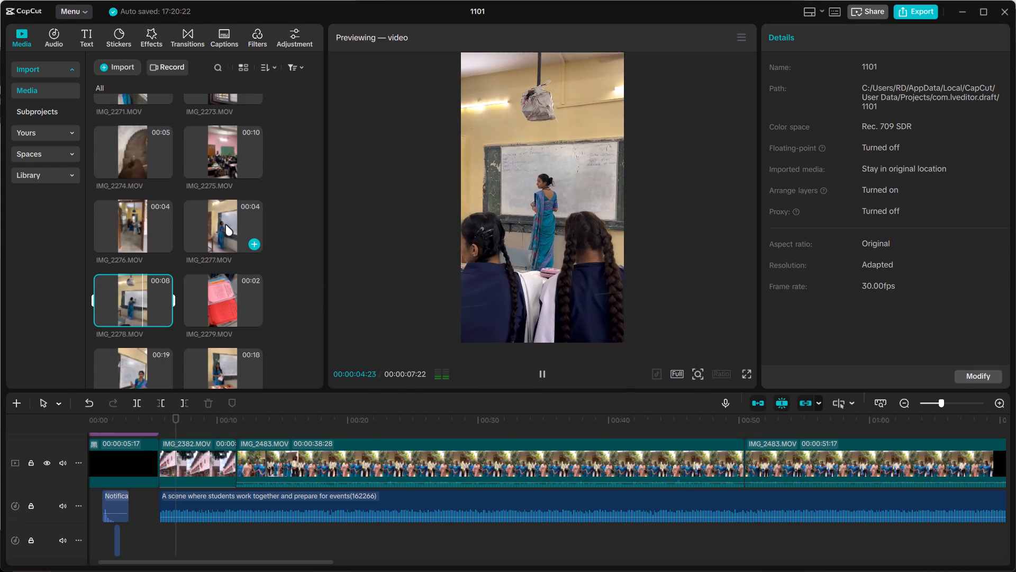
pyautogui.click(225, 224)
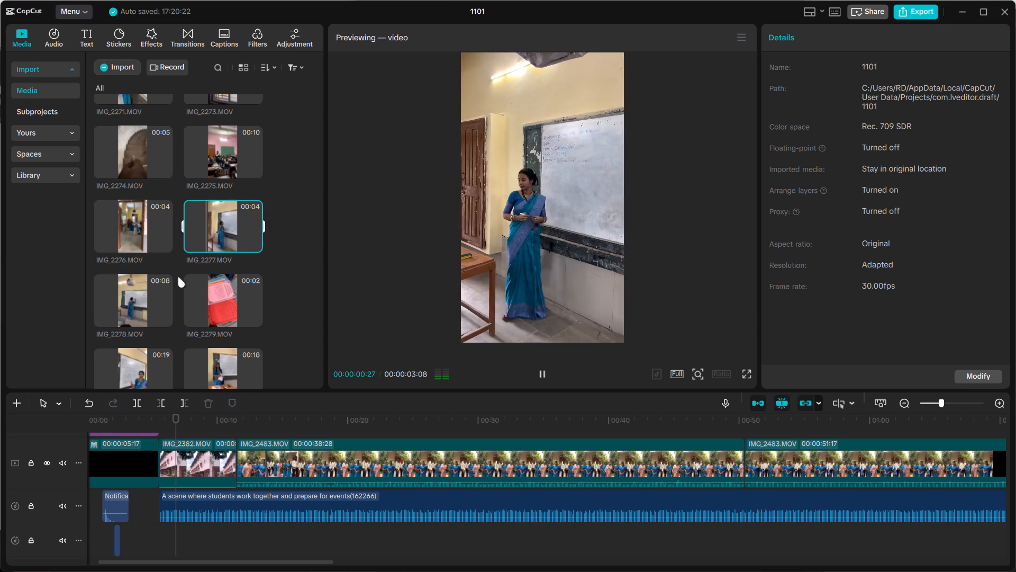
pyautogui.click(143, 299)
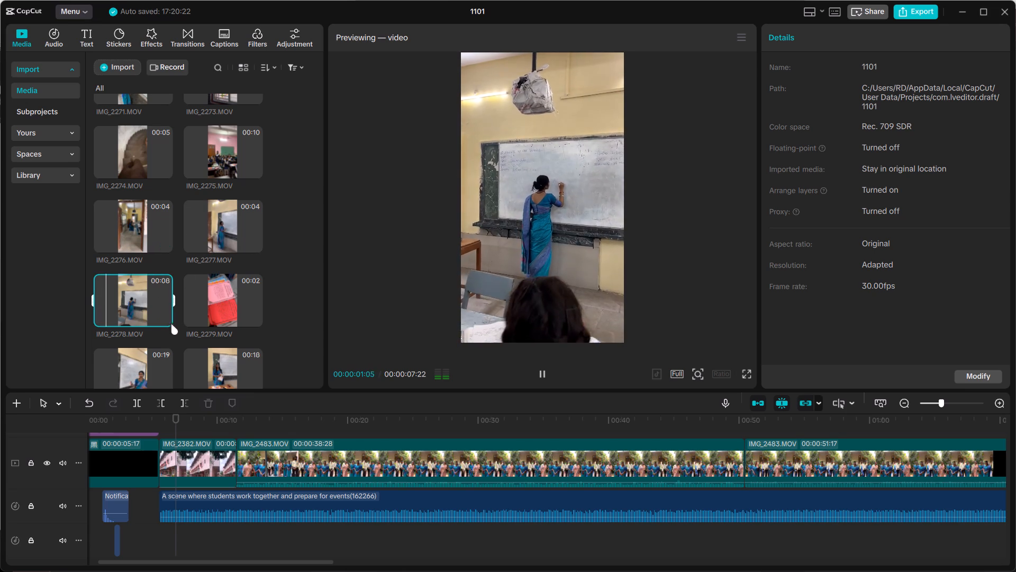
# Replace IMG_2382.MOV after the opening title with the later part of IMG_2278.MOV, keeping the original video effect.
pyautogui.moveTo(117, 289); pyautogui.dragTo(189, 452)
pyautogui.moveTo(533, 374); pyautogui.dragTo(469, 376)
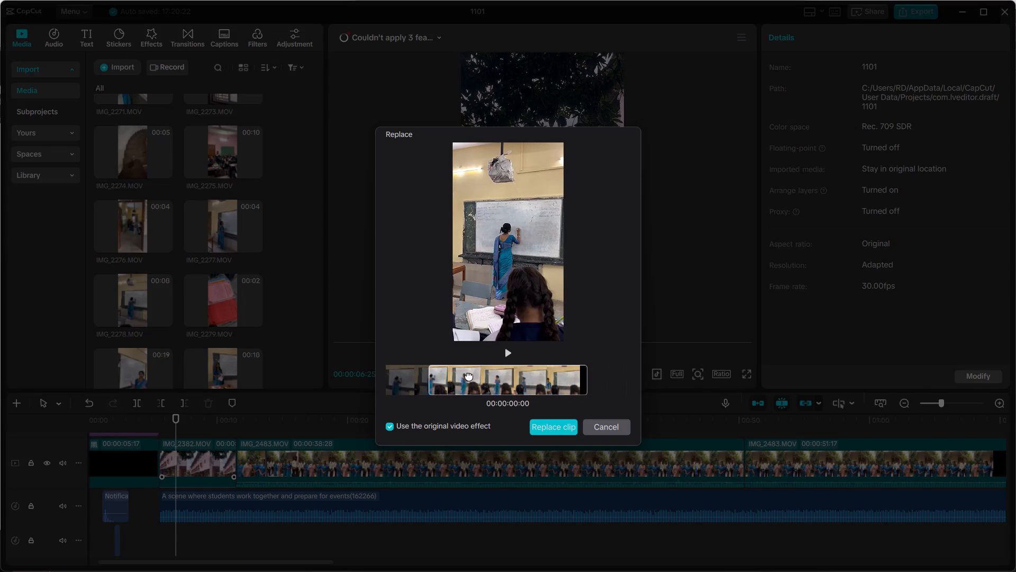
pyautogui.moveTo(469, 376); pyautogui.dragTo(406, 376)
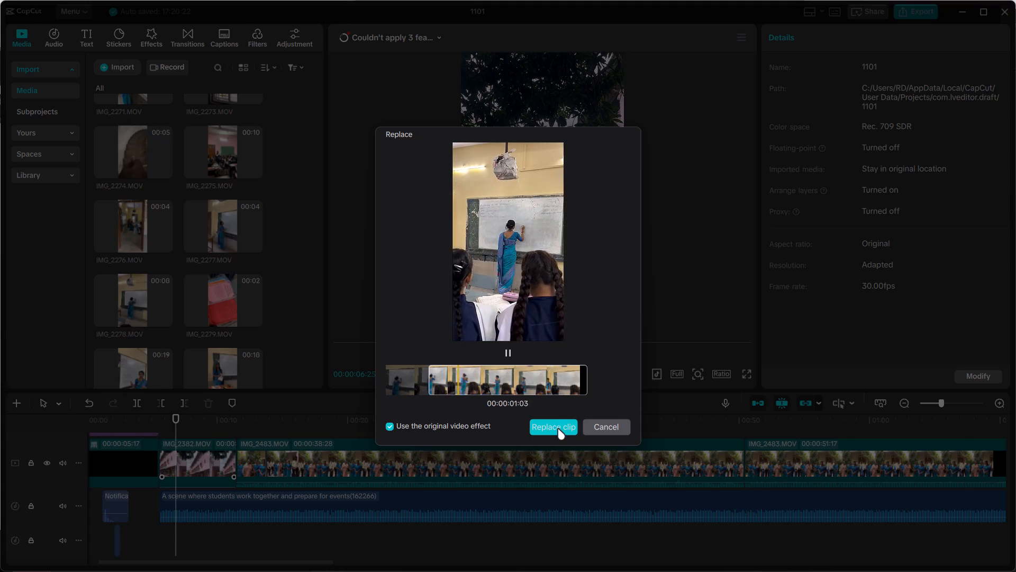
pyautogui.click(558, 428)
# Check the audio settings of the IMG_2278.MOV clip on the timeline and apply Stabilize to it.
pyautogui.click(220, 457)
pyautogui.scroll(1, 368, 461)
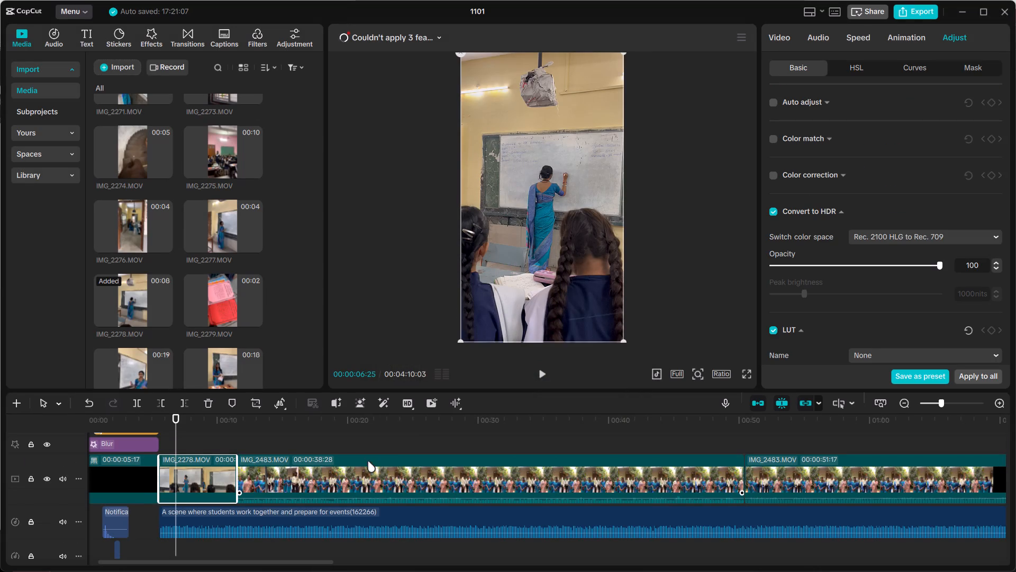
pyautogui.click(822, 39)
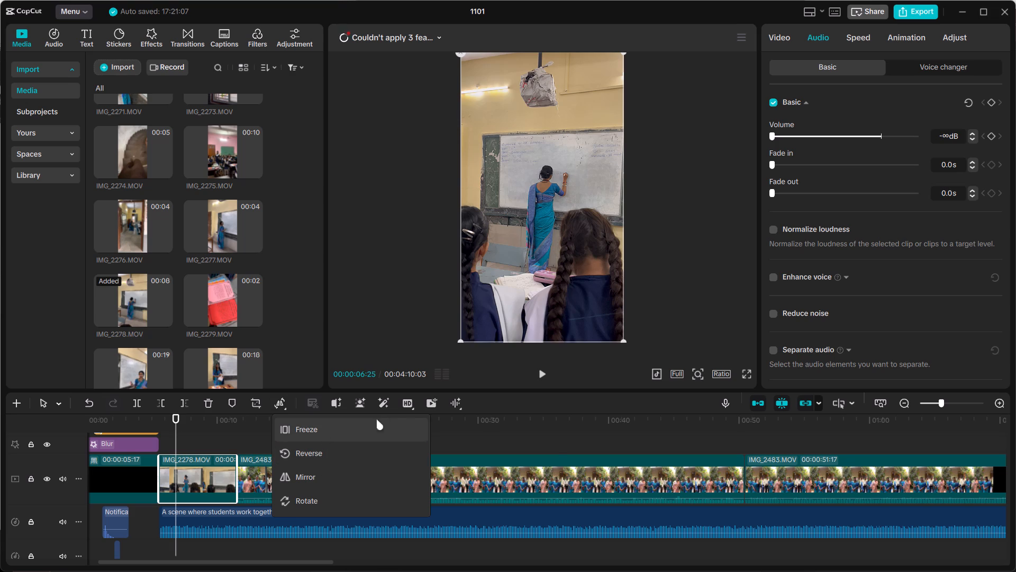
pyautogui.click(410, 452)
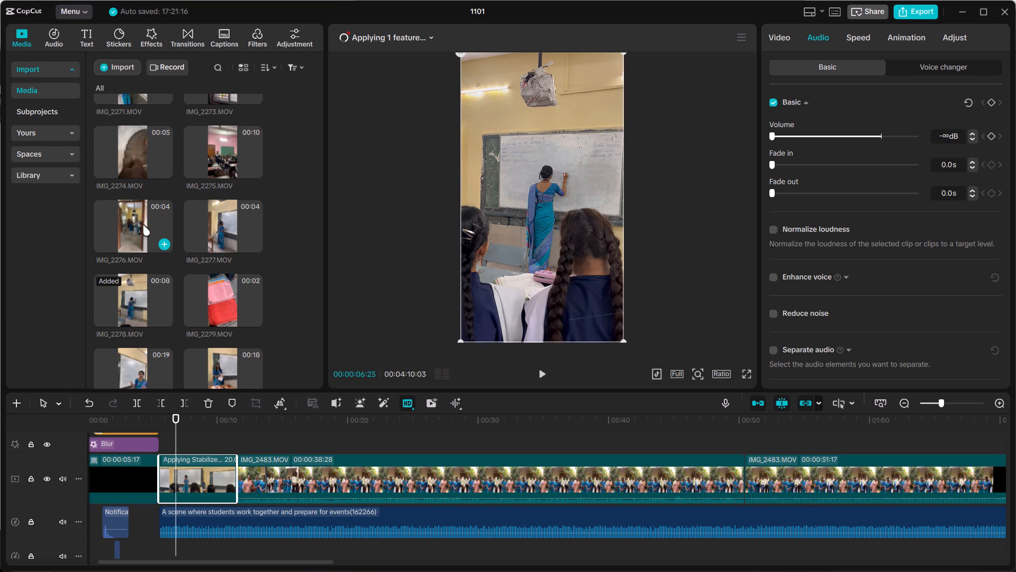
# Play the transition from the opening title into IMG_2278.MOV to check the new shot with the background music.
pyautogui.scroll(2, 215, 214)
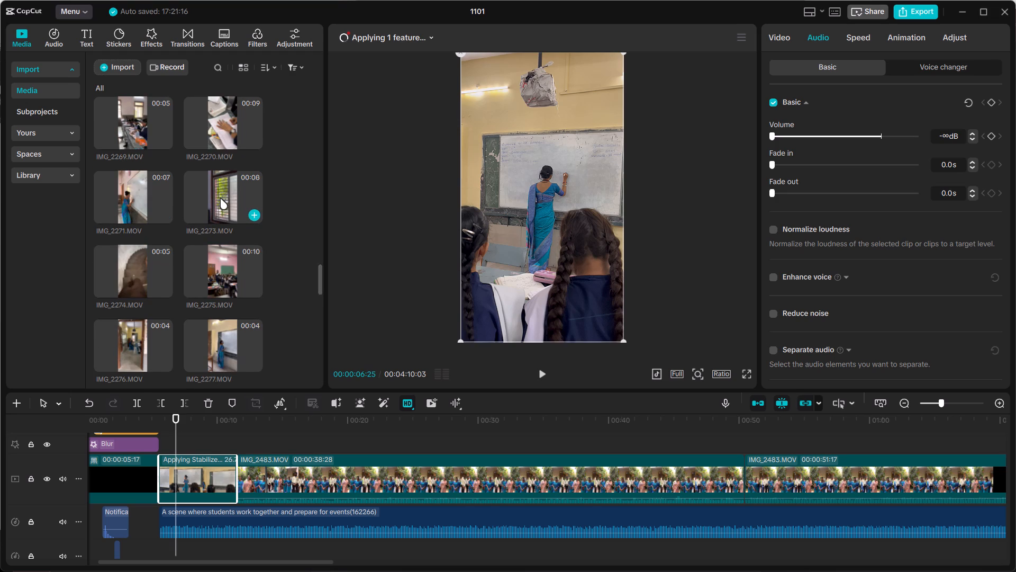
pyautogui.click(151, 536)
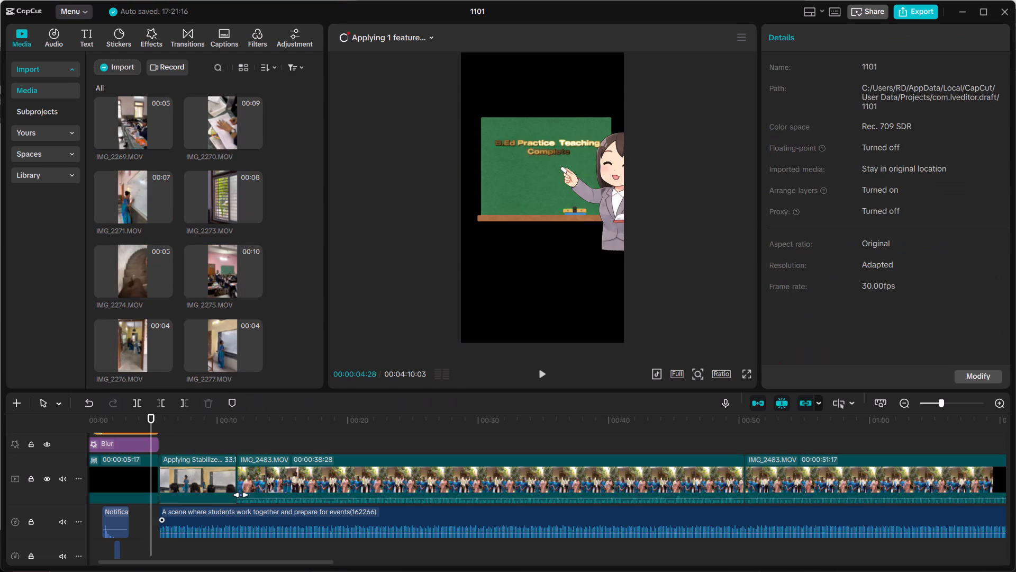
pyautogui.click(542, 372)
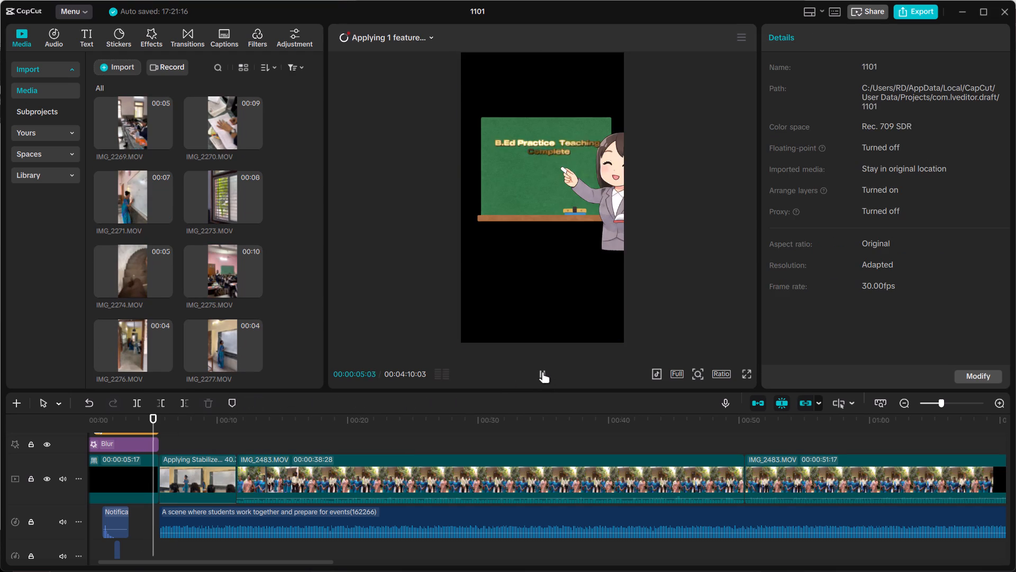
pyautogui.click(542, 372)
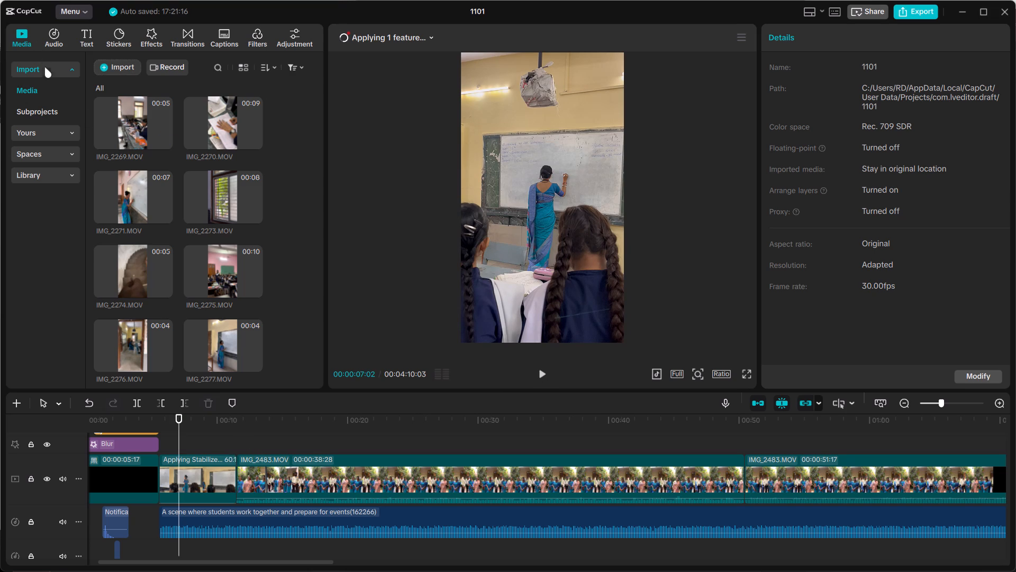
# Add the WhatsApp photo ending in 41 PM.jpeg (students with their teacher outside the school) as an overlay above the start of IMG_2278.MOV.
pyautogui.scroll(14, 166, 155)
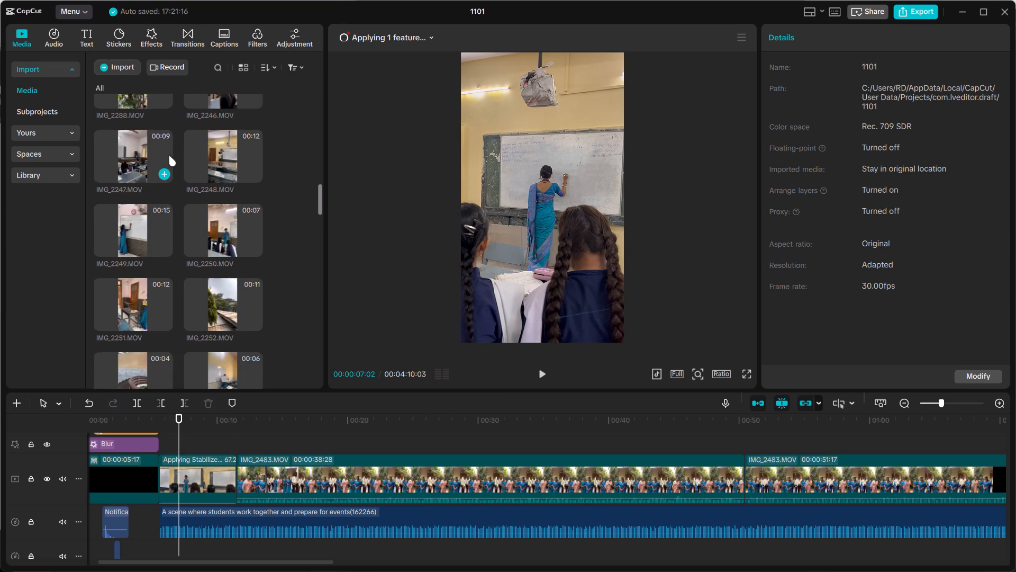
pyautogui.scroll(20, 169, 155)
pyautogui.scroll(6, 169, 155)
pyautogui.scroll(-1, 169, 156)
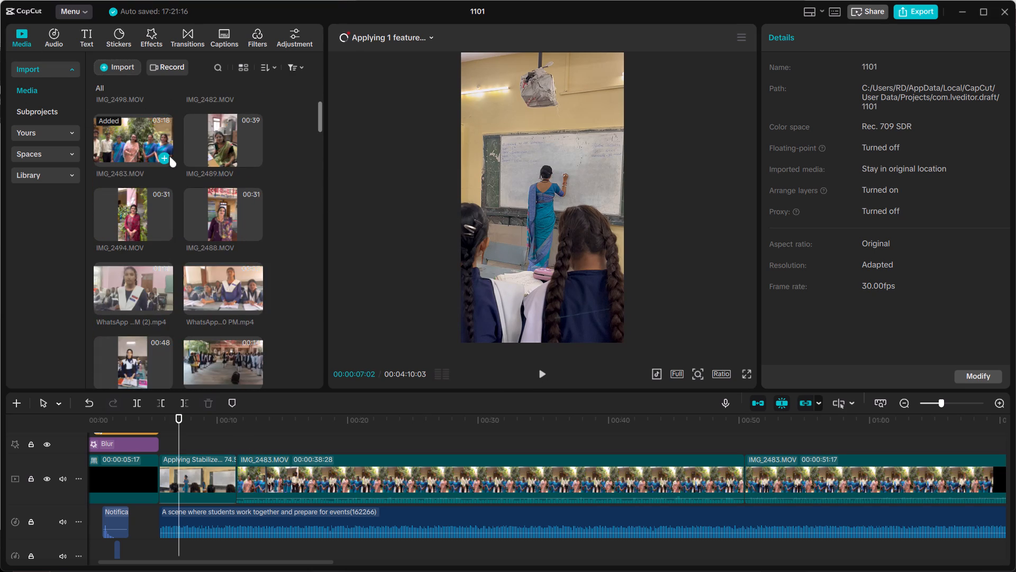
pyautogui.scroll(-2, 178, 166)
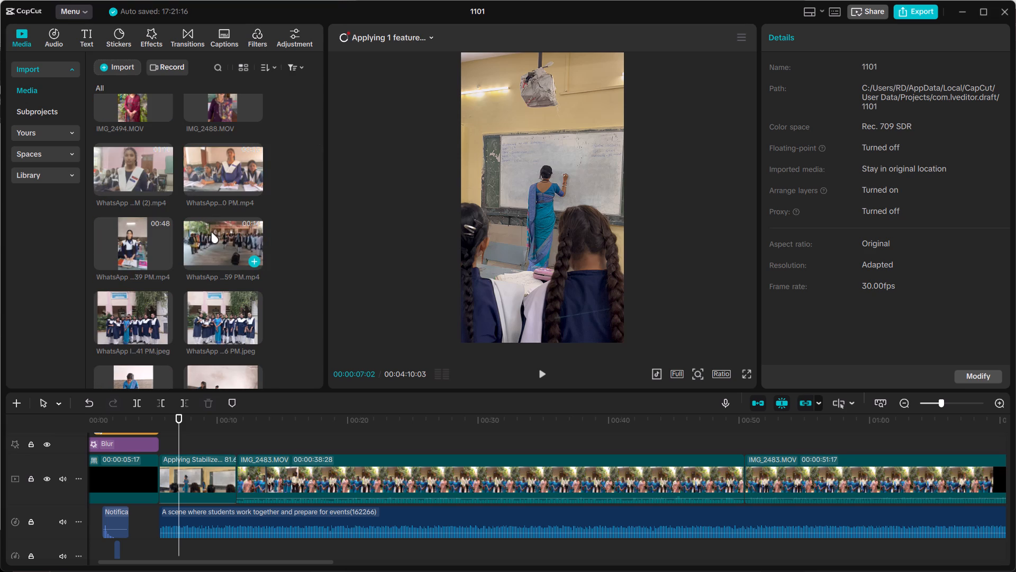
pyautogui.scroll(-2, 183, 243)
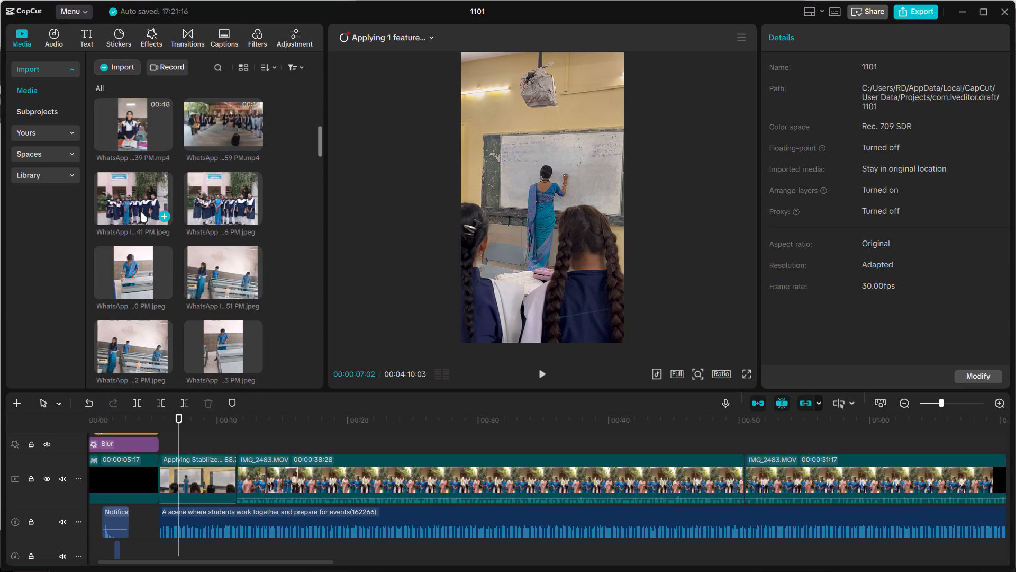
pyautogui.click(143, 207)
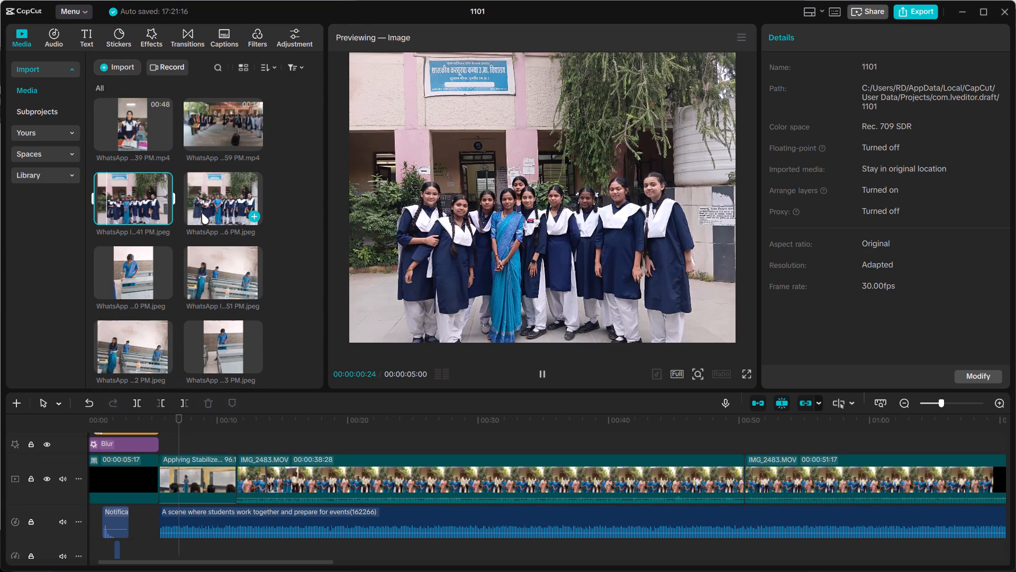
pyautogui.click(206, 211)
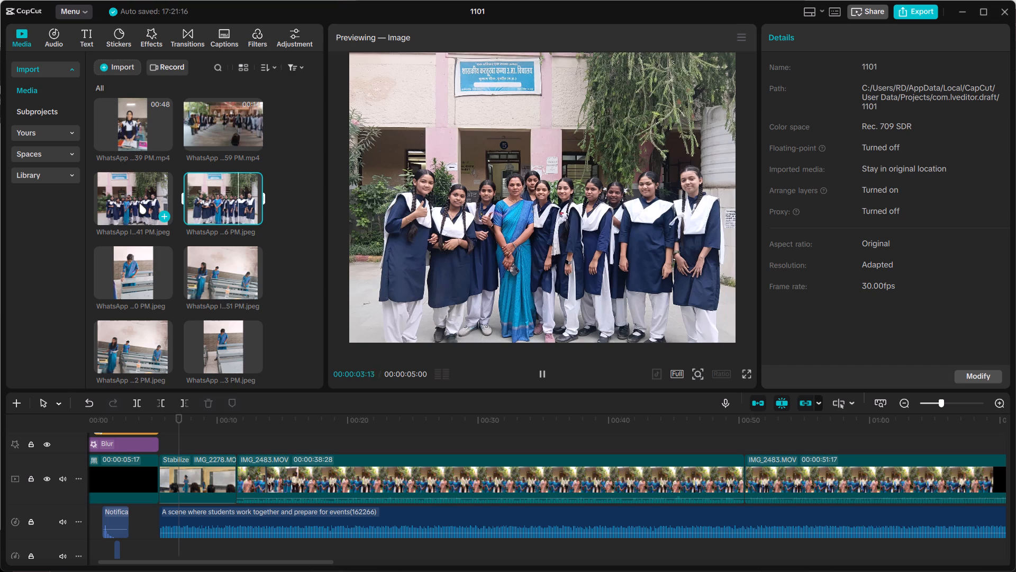
pyautogui.click(162, 218)
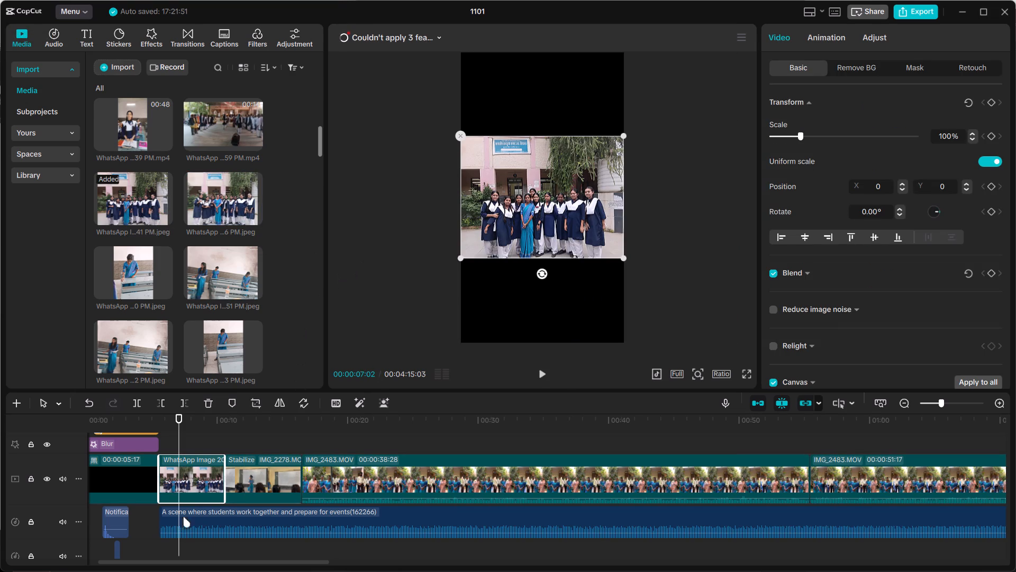
pyautogui.moveTo(198, 477); pyautogui.dragTo(202, 442)
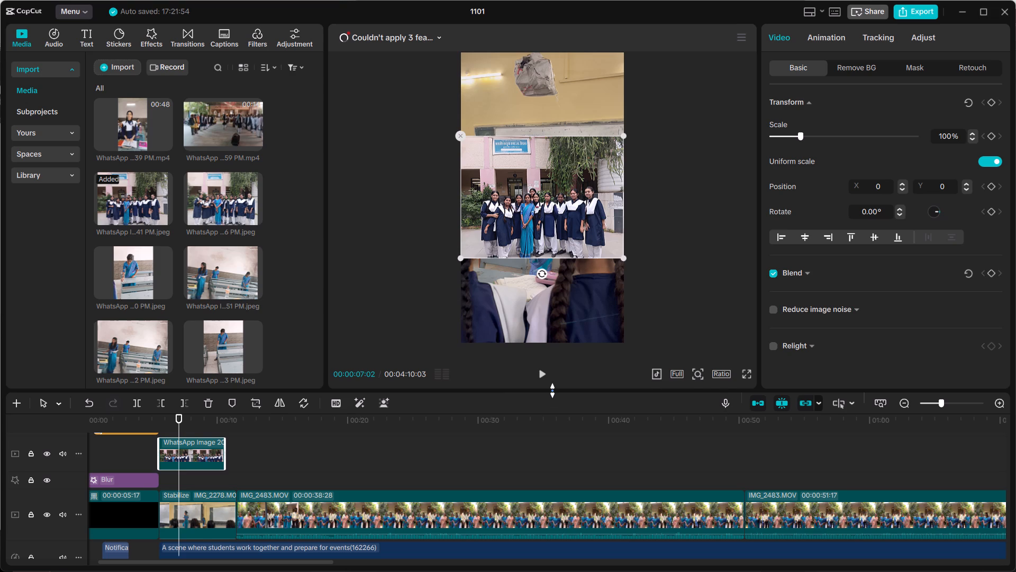
# Duplicate the opening title's Blur effect over IMG_2278.MOV, shorten it, and shift the group photo to start together with it.
pyautogui.moveTo(552, 390); pyautogui.dragTo(557, 355)
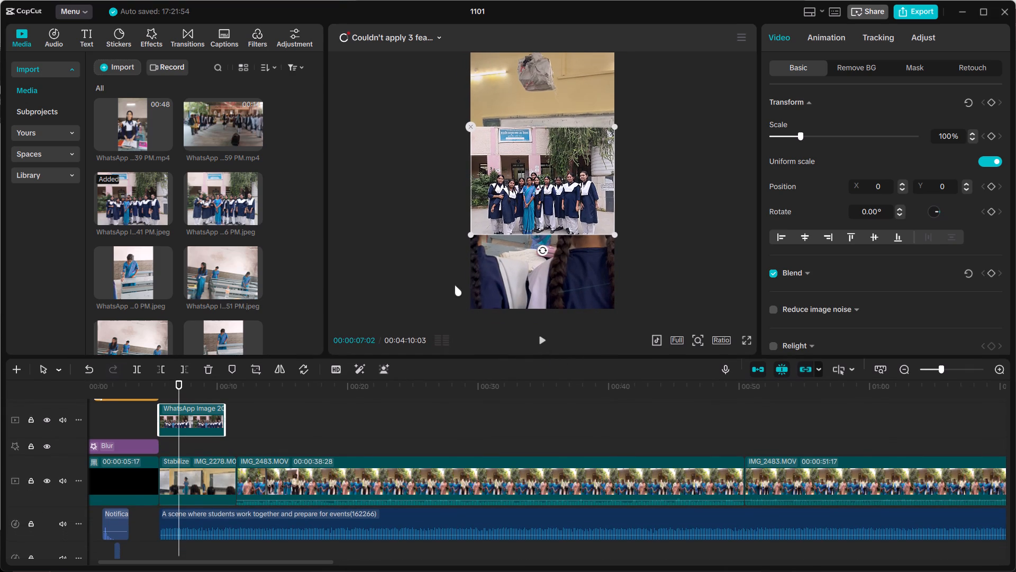
pyautogui.click(180, 444)
pyautogui.click(141, 439)
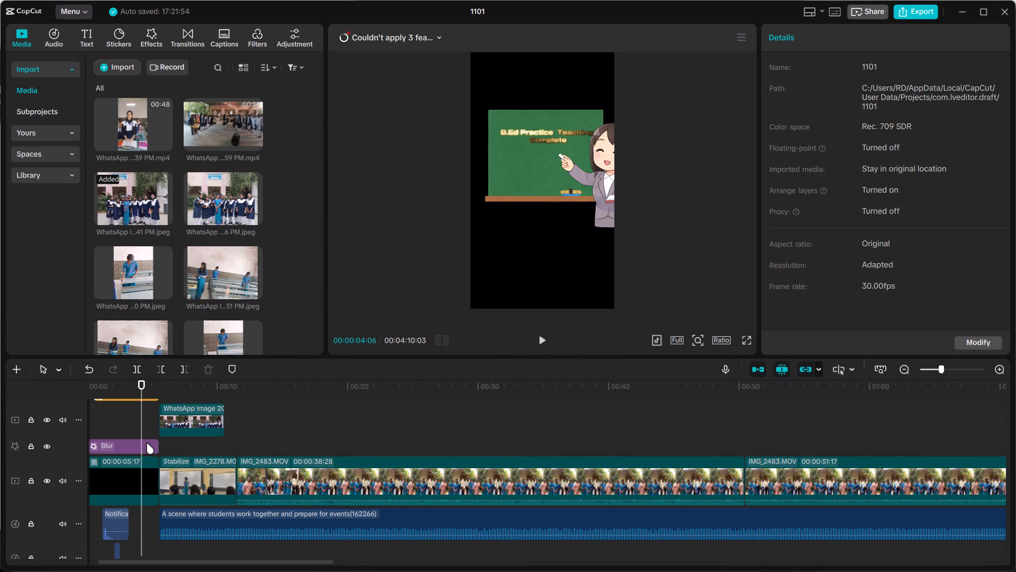
pyautogui.click(147, 443)
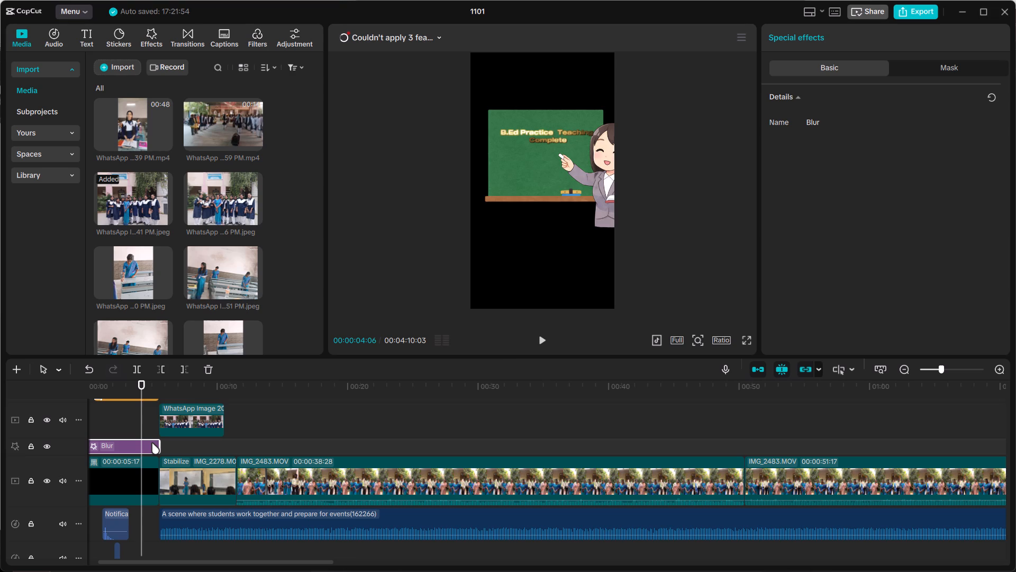
pyautogui.hotkey('ctrl', 'c')
pyautogui.hotkey('ctrl', 'v')
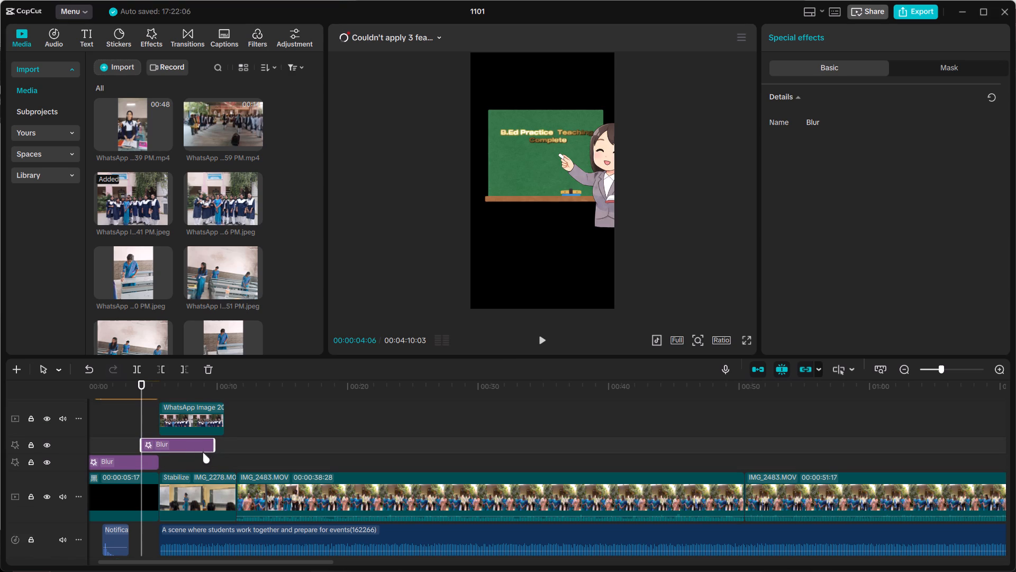
pyautogui.moveTo(192, 444); pyautogui.dragTo(233, 446)
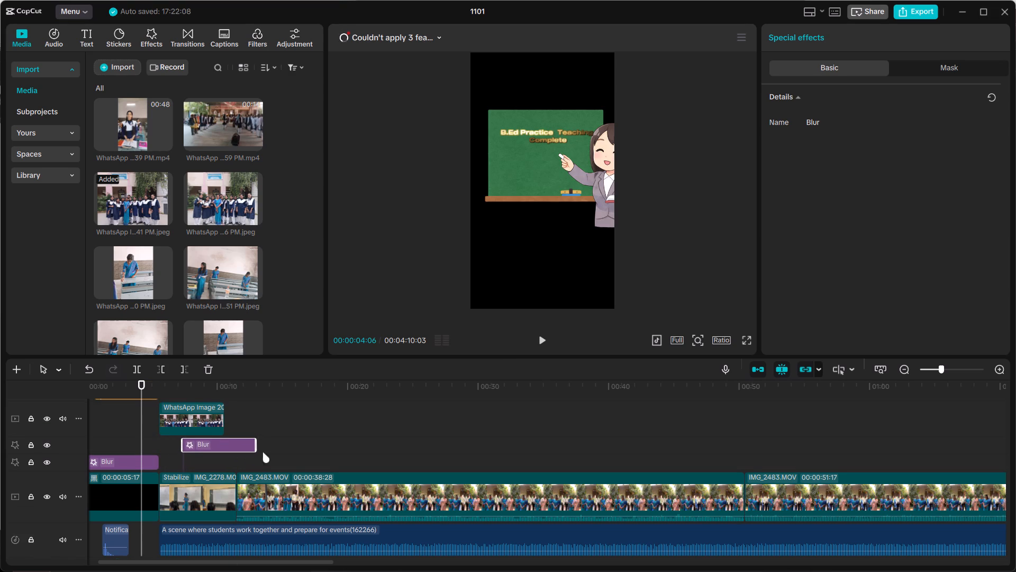
pyautogui.moveTo(257, 445); pyautogui.dragTo(230, 449)
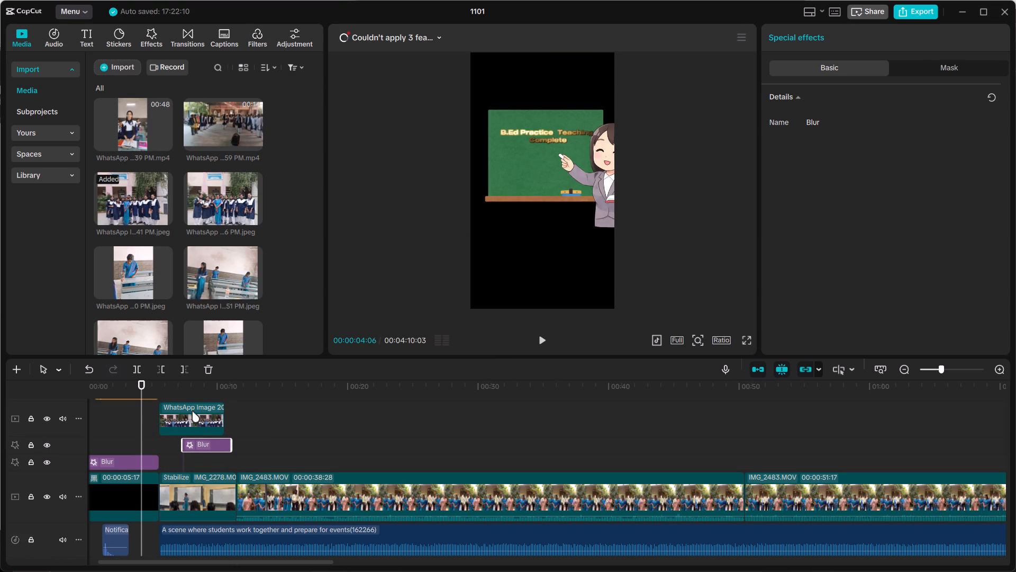
pyautogui.moveTo(192, 410); pyautogui.dragTo(219, 411)
# Play from the end of the opening title into the group photo to check the photo and blurred background.
pyautogui.click(147, 412)
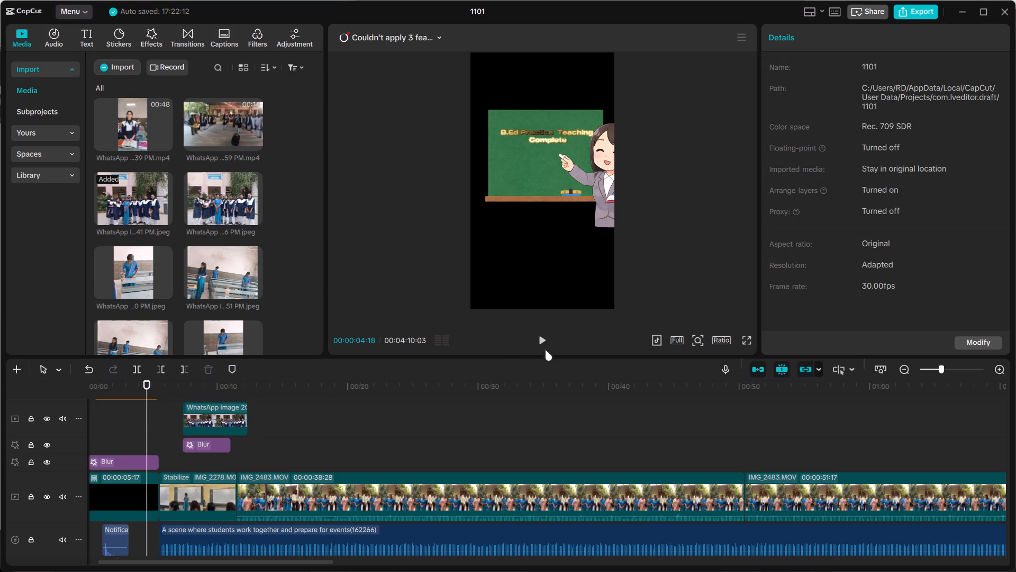
pyautogui.click(537, 335)
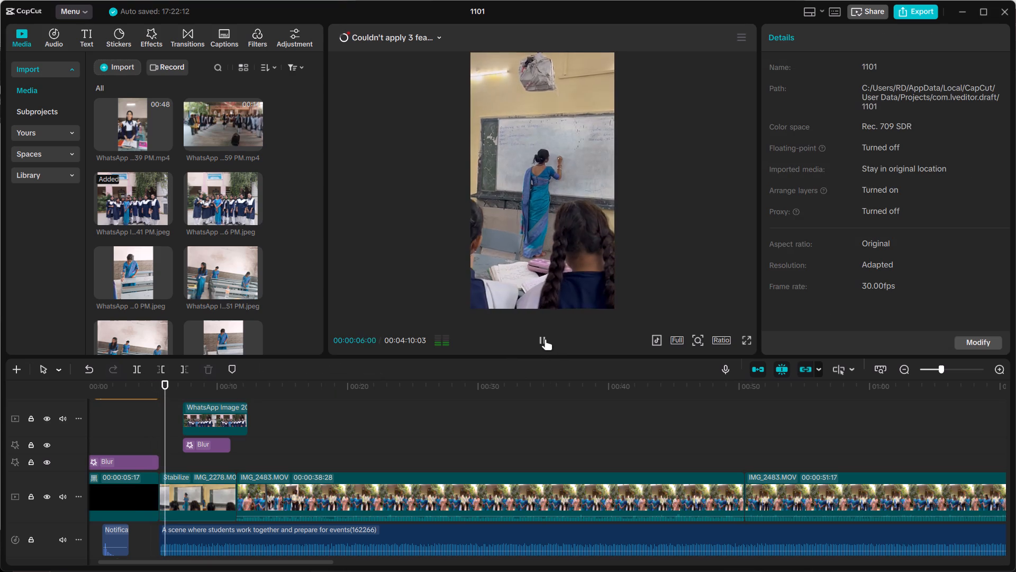
pyautogui.click(545, 339)
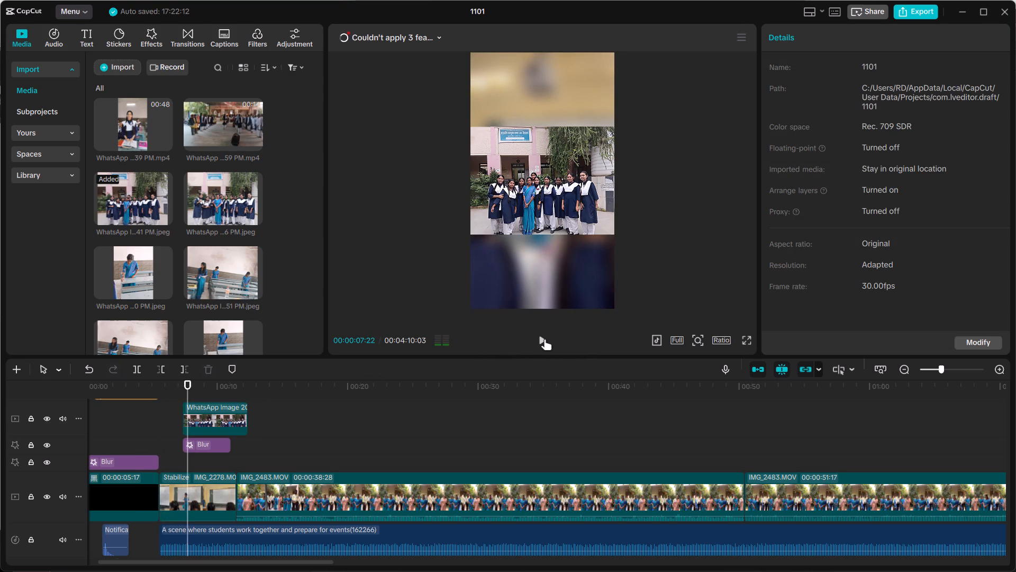
# Extend the second Blur effect back to the start of IMG_2278.MOV and realign the group photo to the same start.
pyautogui.click(189, 448)
pyautogui.moveTo(182, 446); pyautogui.dragTo(168, 446)
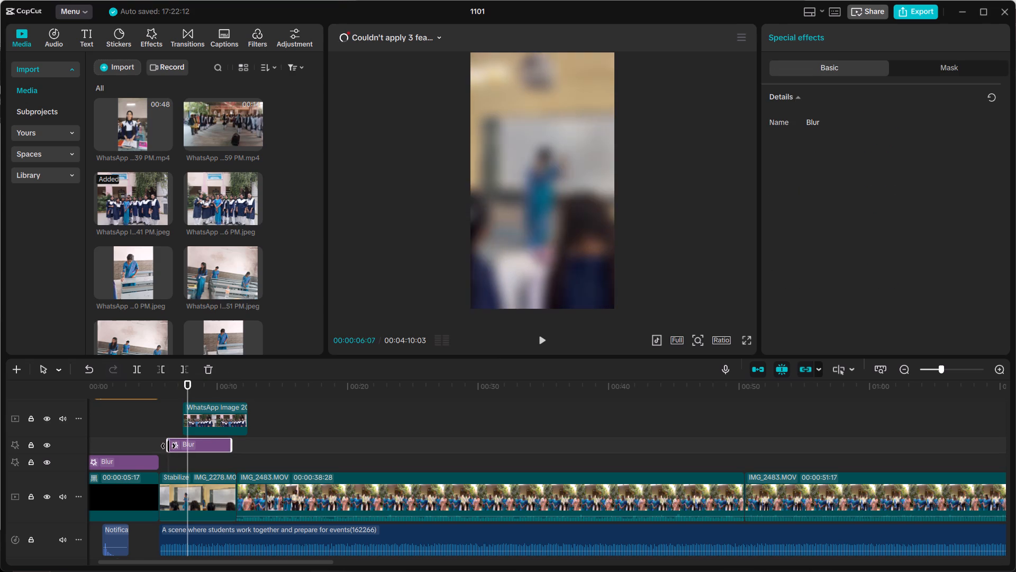
pyautogui.moveTo(168, 446); pyautogui.dragTo(160, 446)
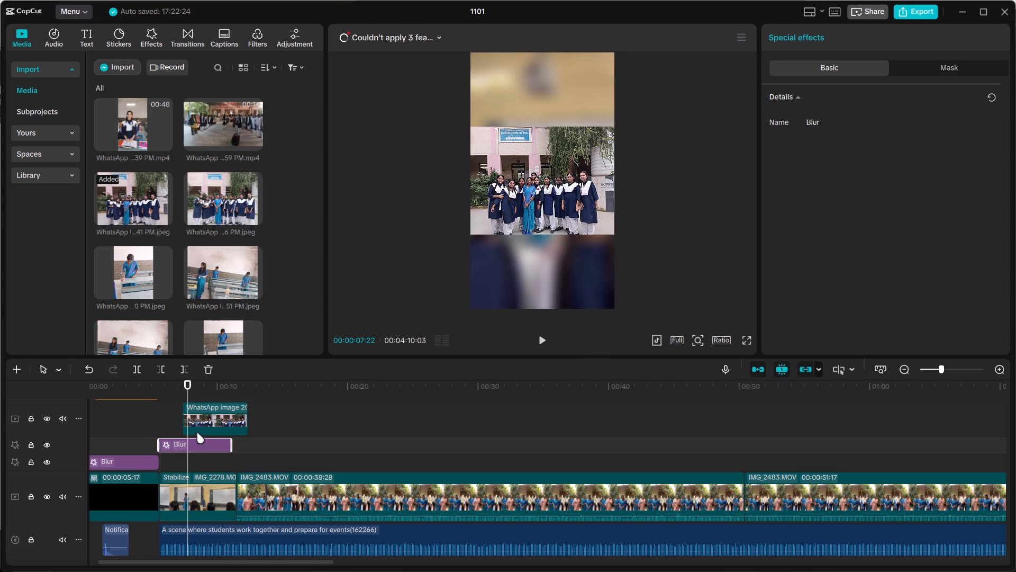
pyautogui.moveTo(220, 423); pyautogui.dragTo(198, 422)
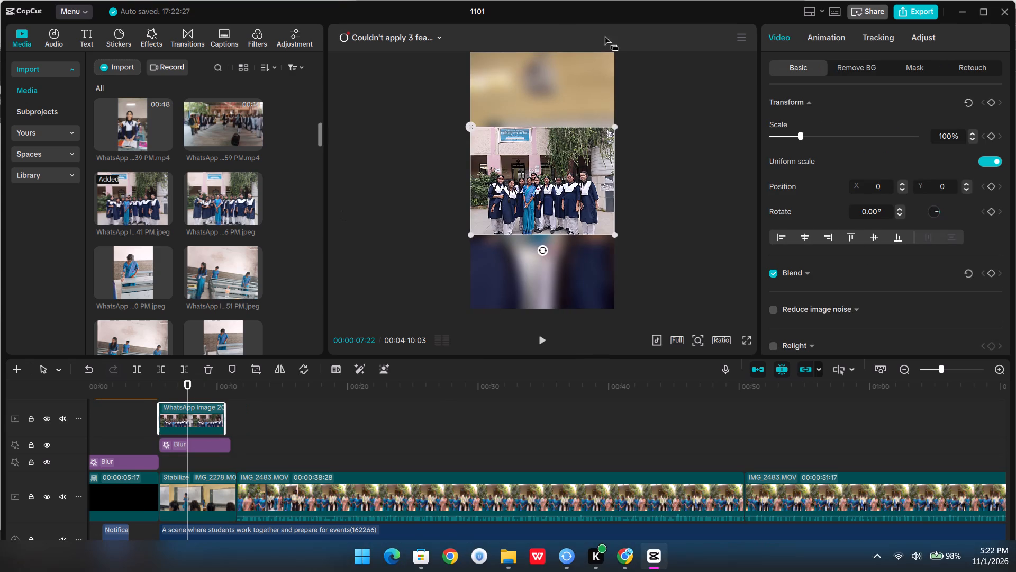
# Scale the group photo to 49%, rotate it 18.62°, and place it in the frame's upper-right area at X 531, Y 1041.
pyautogui.moveTo(618, 124); pyautogui.dragTo(568, 155)
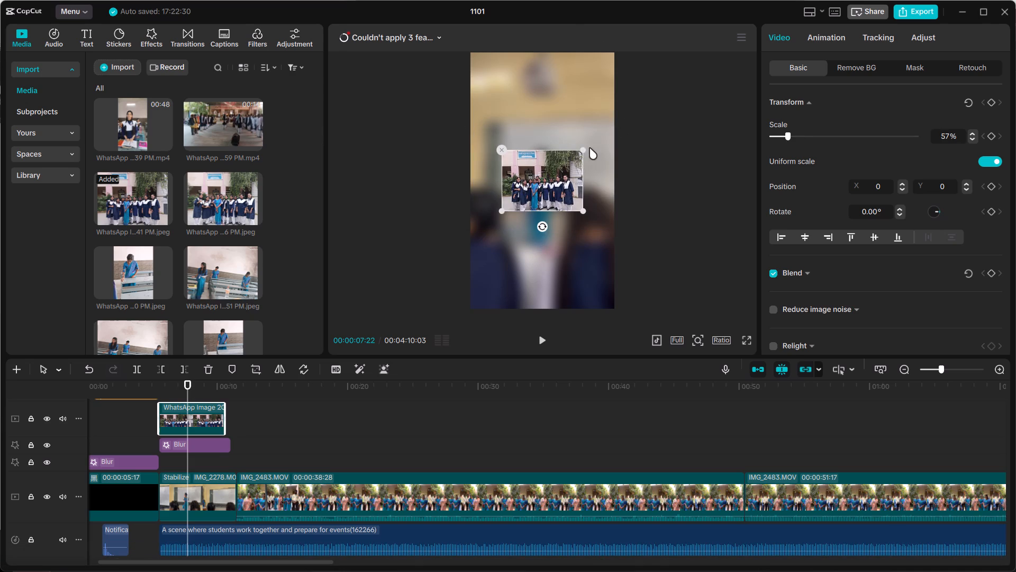
pyautogui.moveTo(585, 146); pyautogui.dragTo(577, 153)
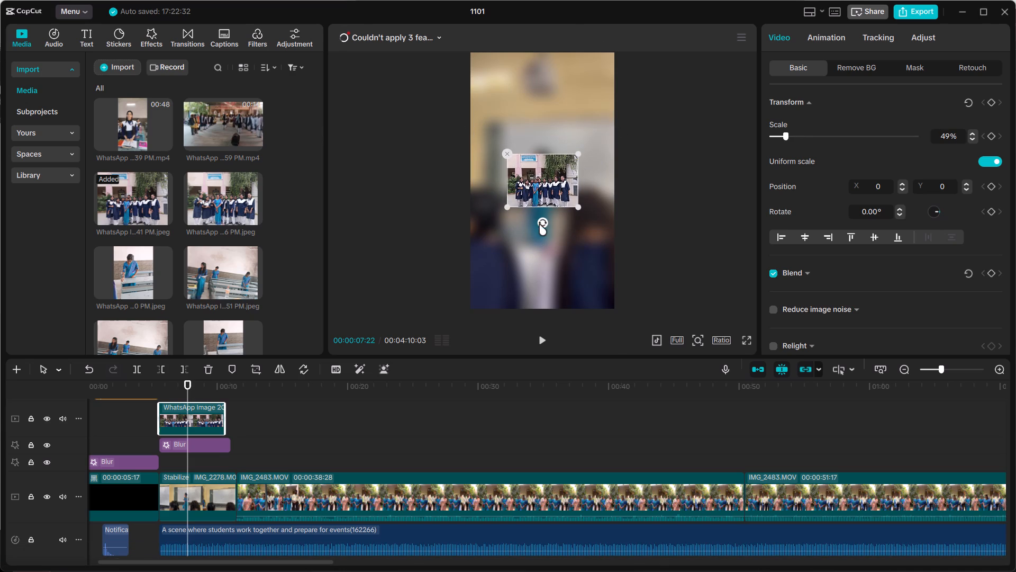
pyautogui.moveTo(541, 221); pyautogui.dragTo(529, 225)
pyautogui.moveTo(541, 177); pyautogui.dragTo(576, 108)
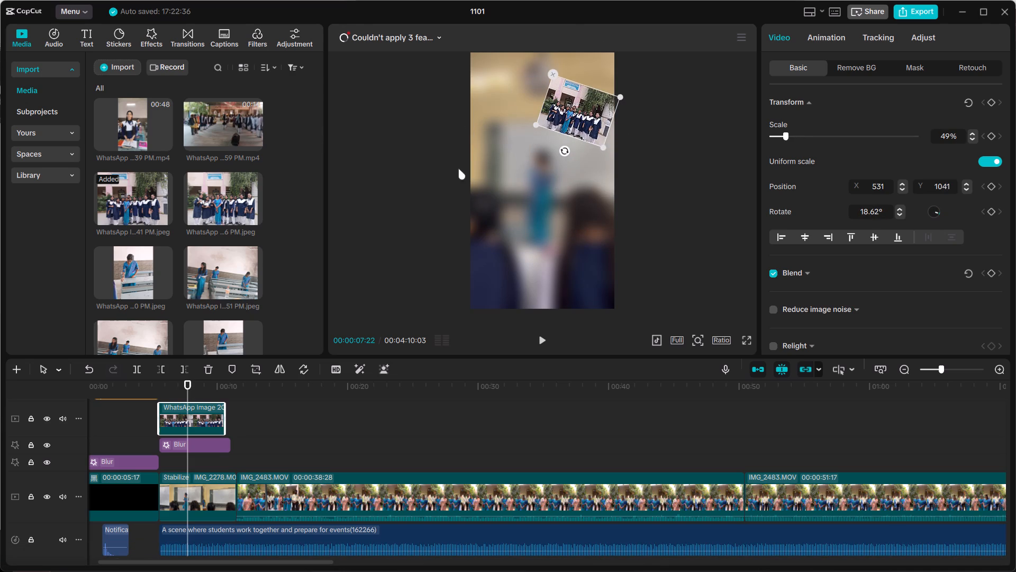
# Insert the classroom benches photo (51 PM.jpeg) after the title, scaled to 48%, rotated -19.07° and positioned at X -357, Y 149.
pyautogui.click(254, 289)
pyautogui.moveTo(614, 126); pyautogui.dragTo(613, 127)
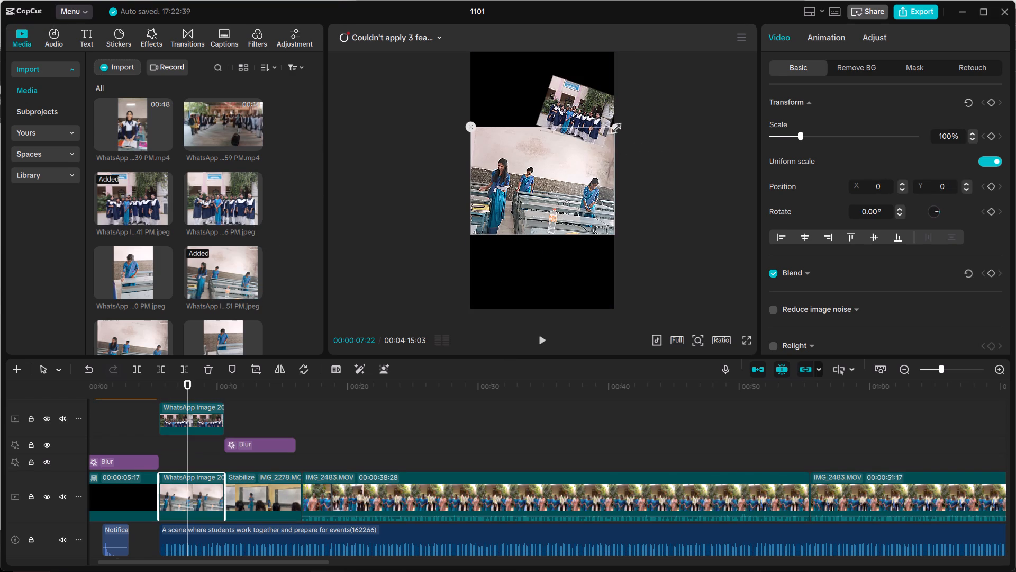
pyautogui.moveTo(613, 127); pyautogui.dragTo(569, 167)
pyautogui.moveTo(582, 208); pyautogui.dragTo(584, 207)
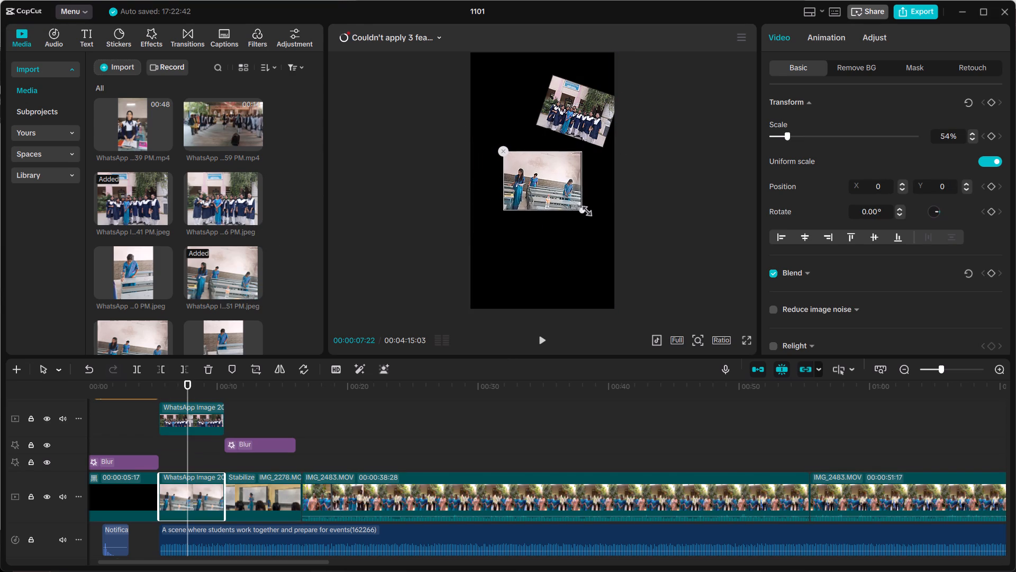
pyautogui.moveTo(584, 207); pyautogui.dragTo(584, 188)
pyautogui.moveTo(543, 219); pyautogui.dragTo(560, 220)
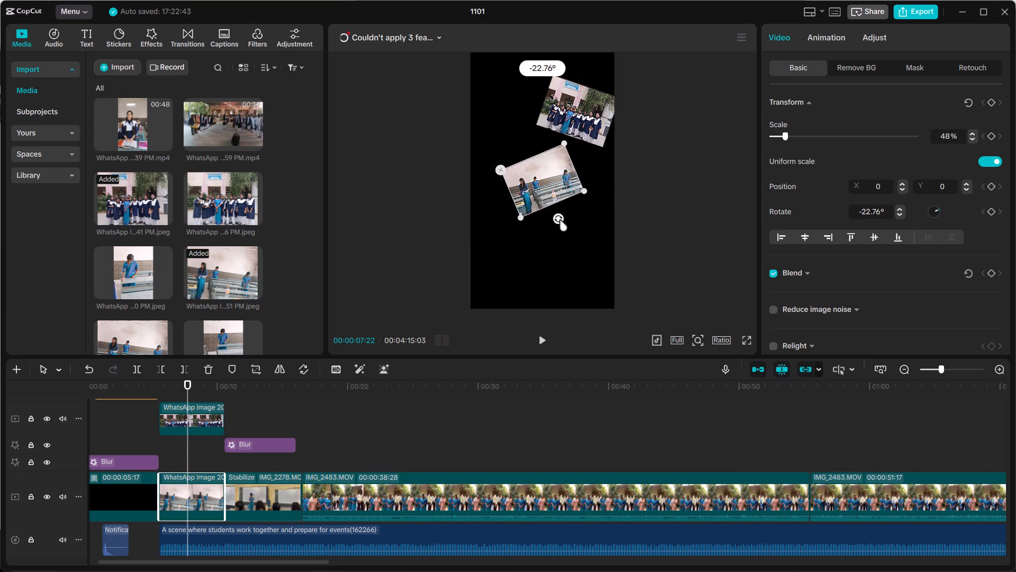
pyautogui.moveTo(560, 220); pyautogui.dragTo(557, 220)
pyautogui.moveTo(550, 165); pyautogui.dragTo(526, 155)
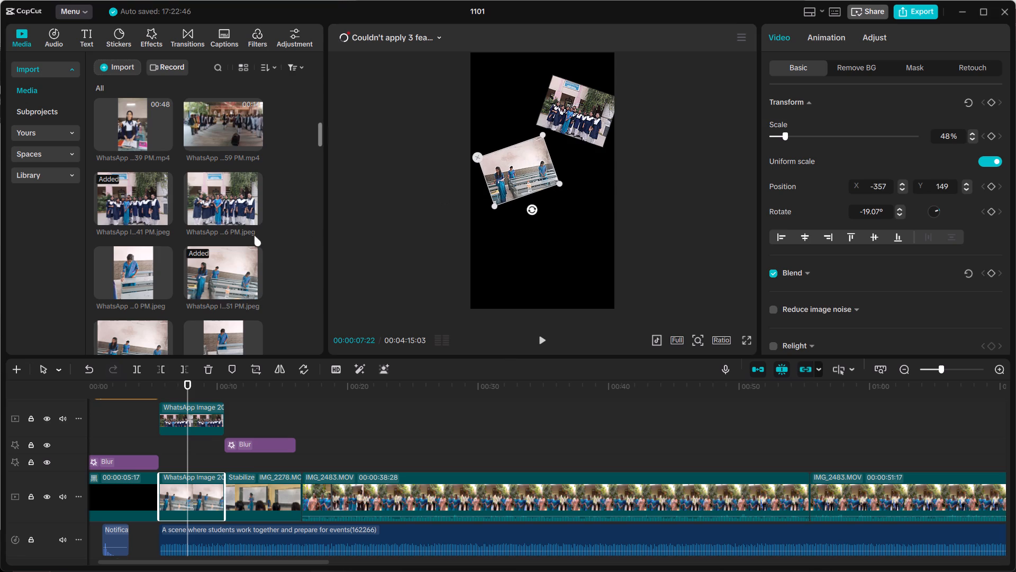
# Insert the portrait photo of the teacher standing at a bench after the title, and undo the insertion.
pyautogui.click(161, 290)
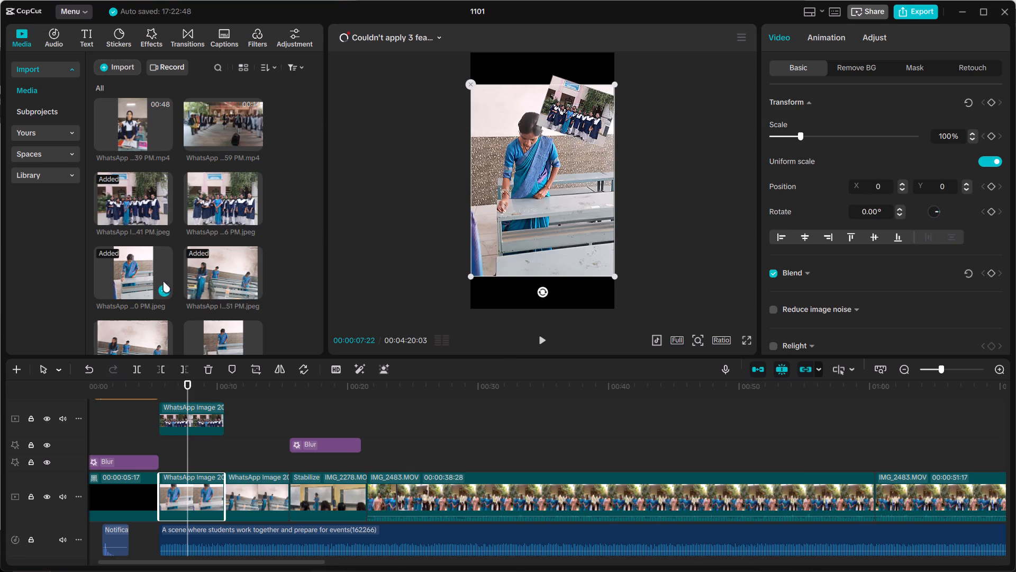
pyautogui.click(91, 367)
# Insert the school assembly photo (8 PM.jpeg) after the title, scaled to 46%, rotated about 8.58° and placed in the frame's lower-right area.
pyautogui.scroll(-3, 125, 331)
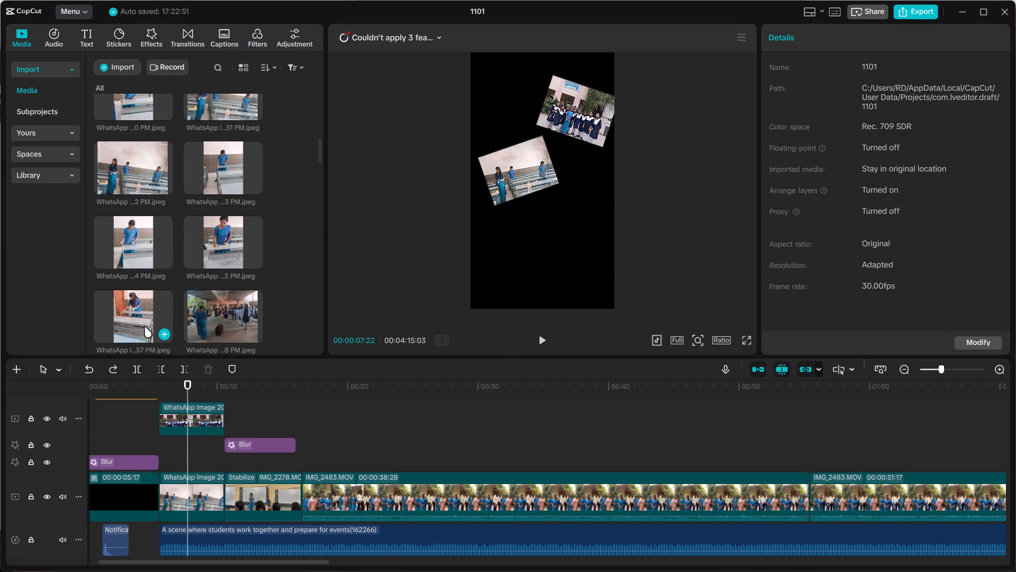
pyautogui.scroll(-1, 222, 298)
pyautogui.click(225, 270)
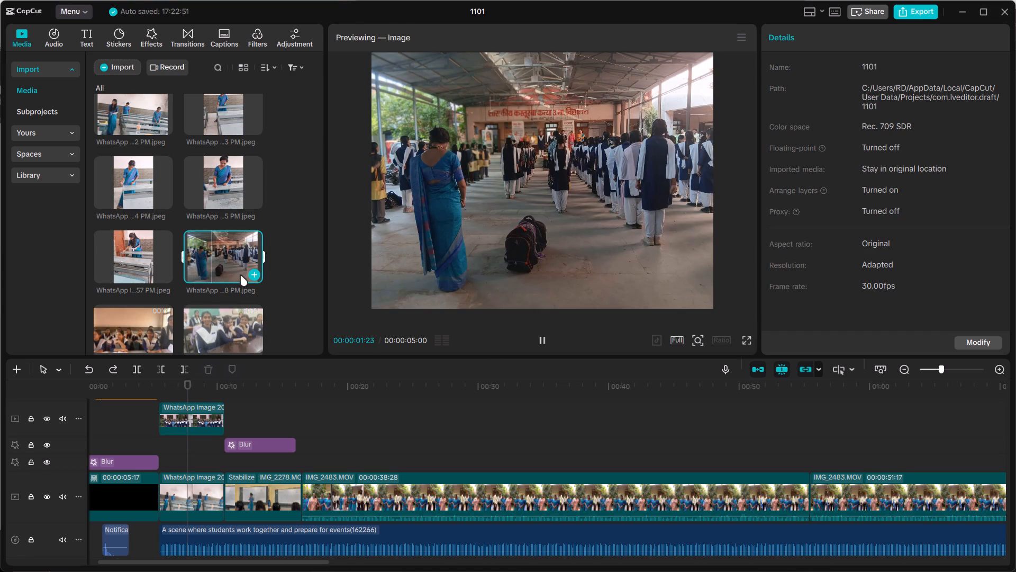
pyautogui.click(252, 275)
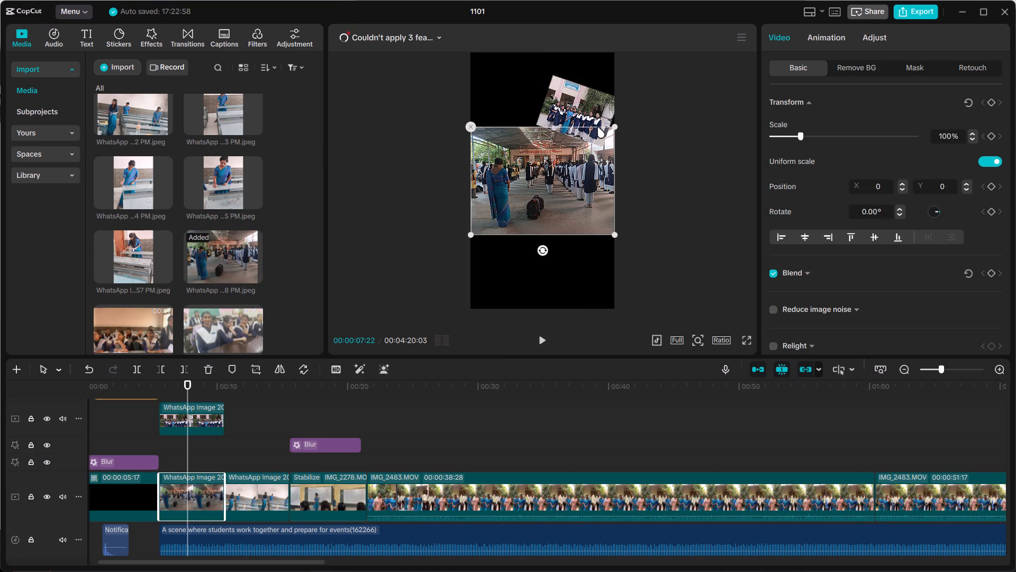
pyautogui.moveTo(611, 129); pyautogui.dragTo(546, 181)
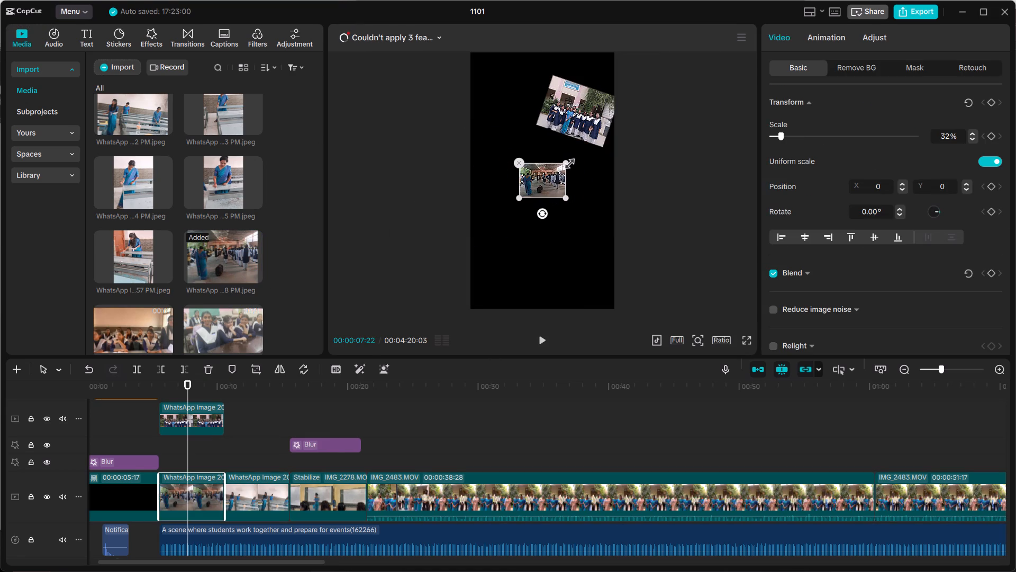
pyautogui.moveTo(567, 161); pyautogui.dragTo(581, 147)
pyautogui.click(538, 221)
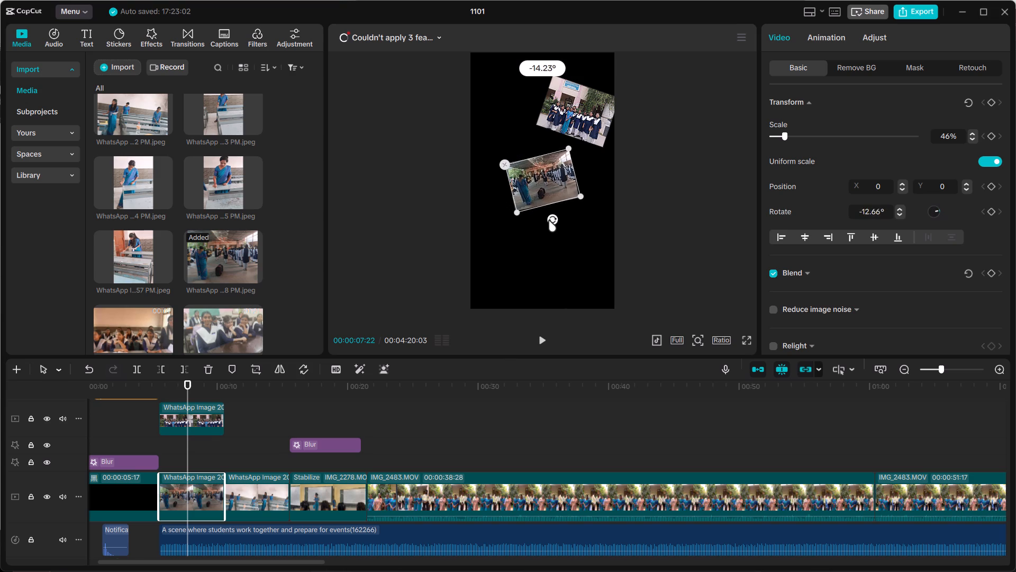
pyautogui.moveTo(538, 189); pyautogui.dragTo(561, 238)
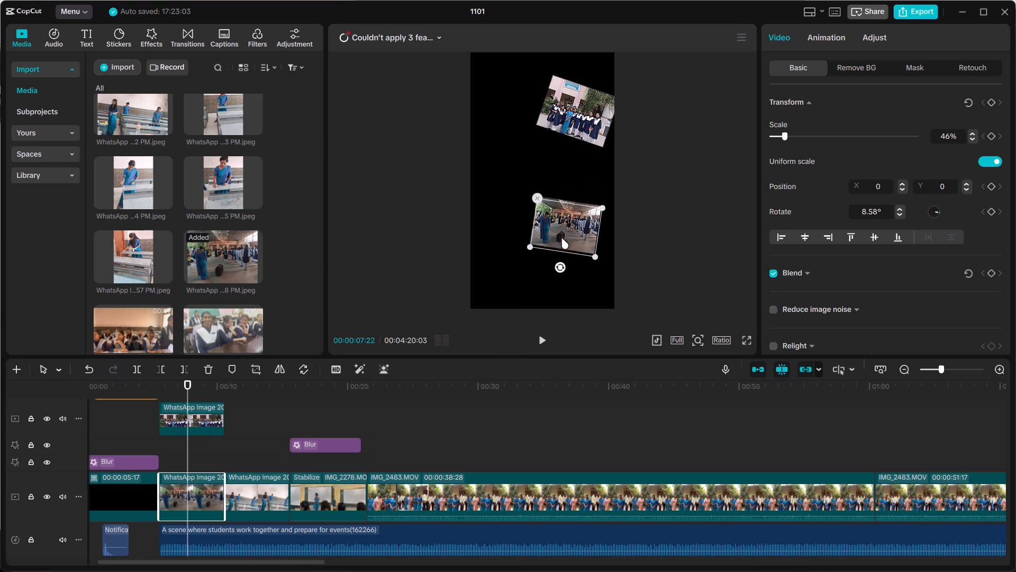
# Position the school assembly photo at X 352, Y -783.
pyautogui.moveTo(561, 238); pyautogui.dragTo(561, 241)
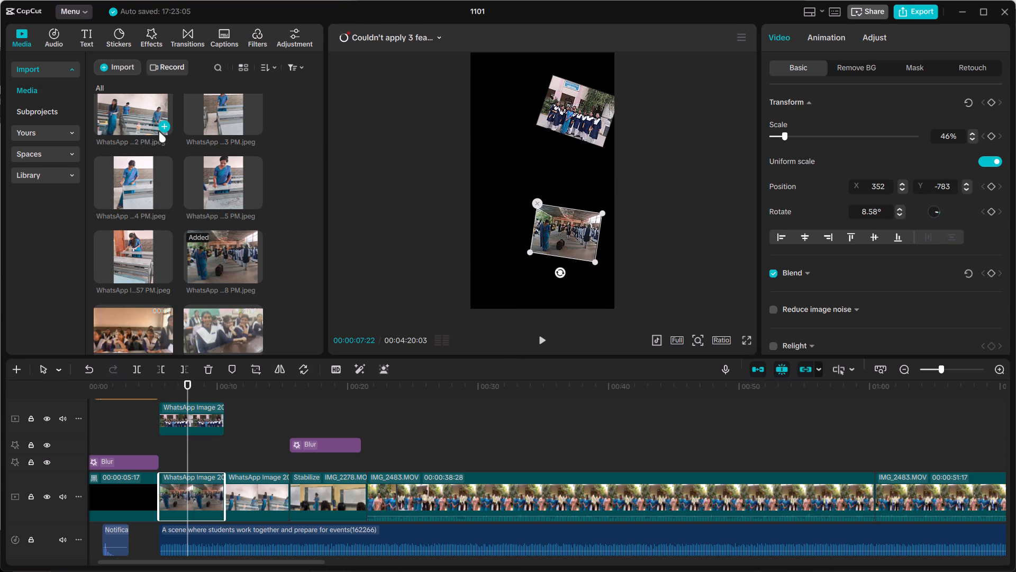
# Insert the second benches photo (52 PM.jpeg) after the title, scaled to 53%, rotated -32.39° and positioned at X -238, Y 55.
pyautogui.click(162, 128)
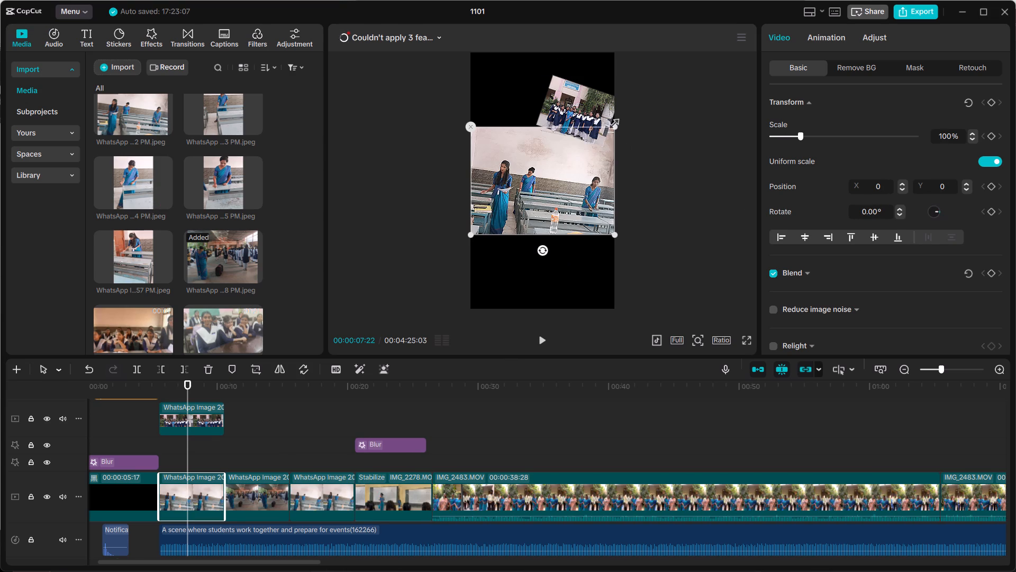
pyautogui.moveTo(613, 124); pyautogui.dragTo(570, 168)
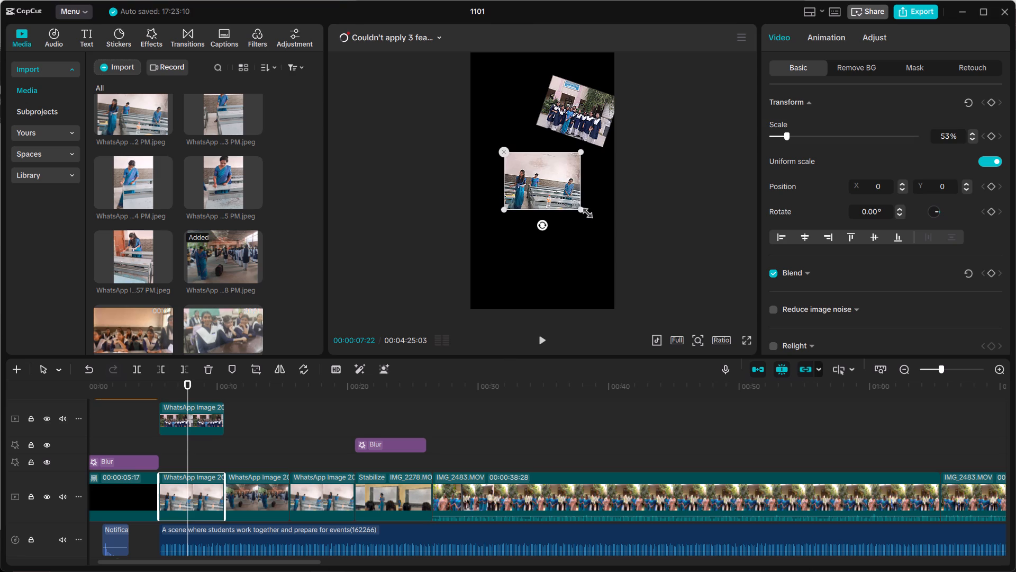
pyautogui.moveTo(584, 211); pyautogui.dragTo(595, 190)
pyautogui.moveTo(541, 228); pyautogui.dragTo(561, 227)
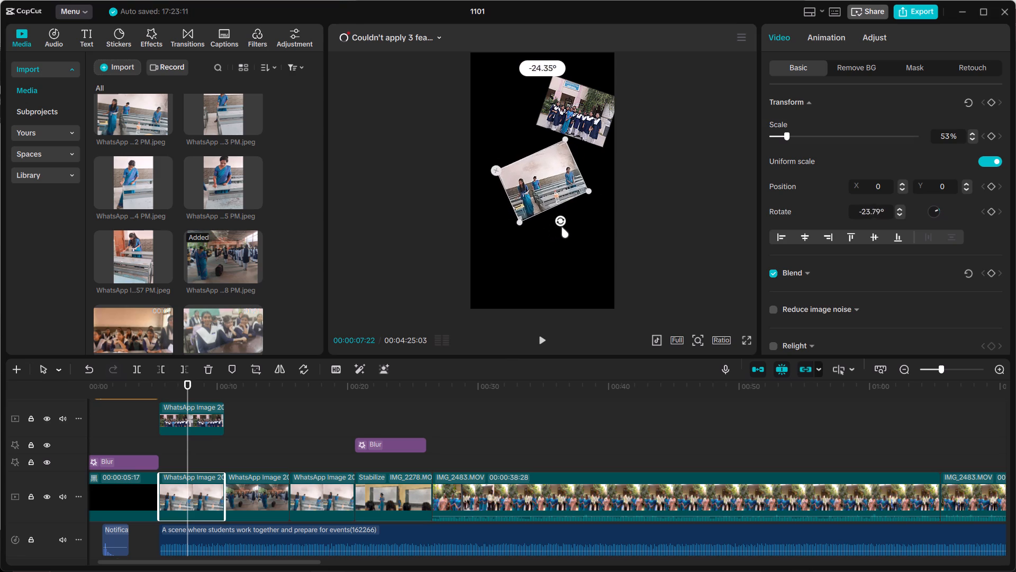
pyautogui.moveTo(561, 227); pyautogui.dragTo(568, 225)
pyautogui.moveTo(541, 186); pyautogui.dragTo(525, 182)
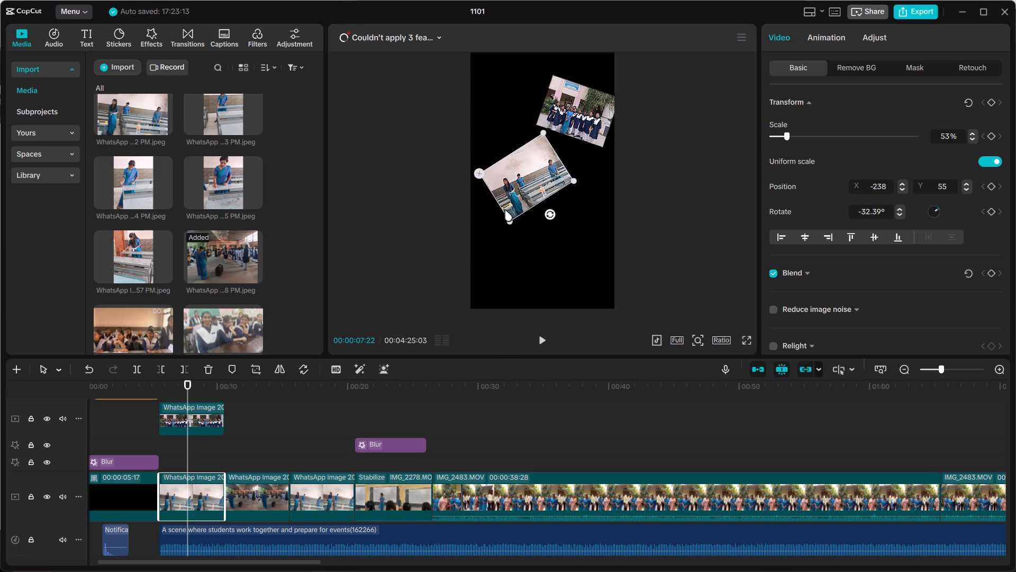
# Move the 52 PM.jpeg benches photo from the main track to an overlay track above the school assembly photo.
pyautogui.moveTo(203, 488); pyautogui.dragTo(210, 453)
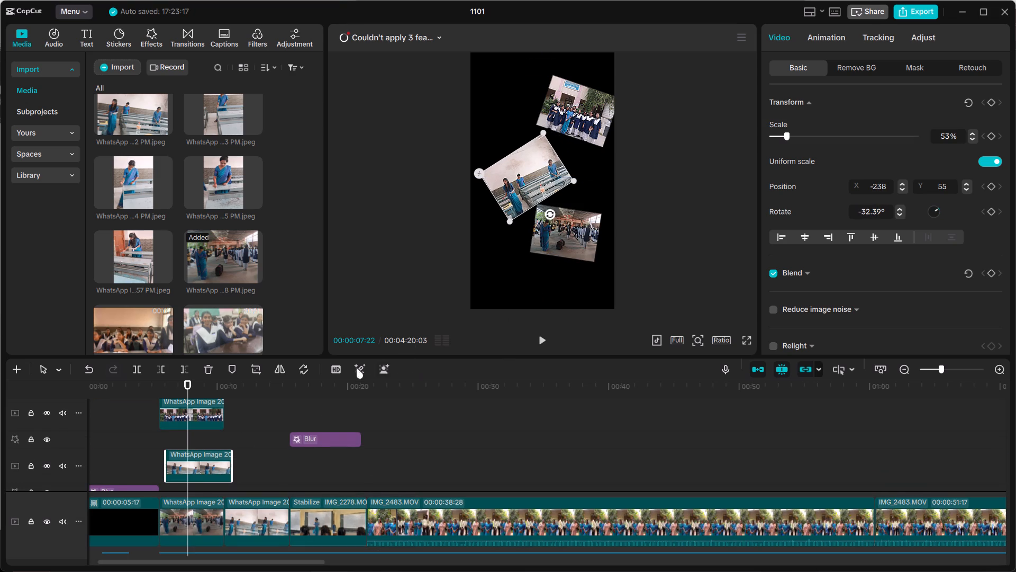
# Move the school assembly photo (58 PM.jpeg) from the main track onto its own overlay track above the 52 PM.jpeg photo.
pyautogui.moveTo(191, 386); pyautogui.dragTo(144, 400)
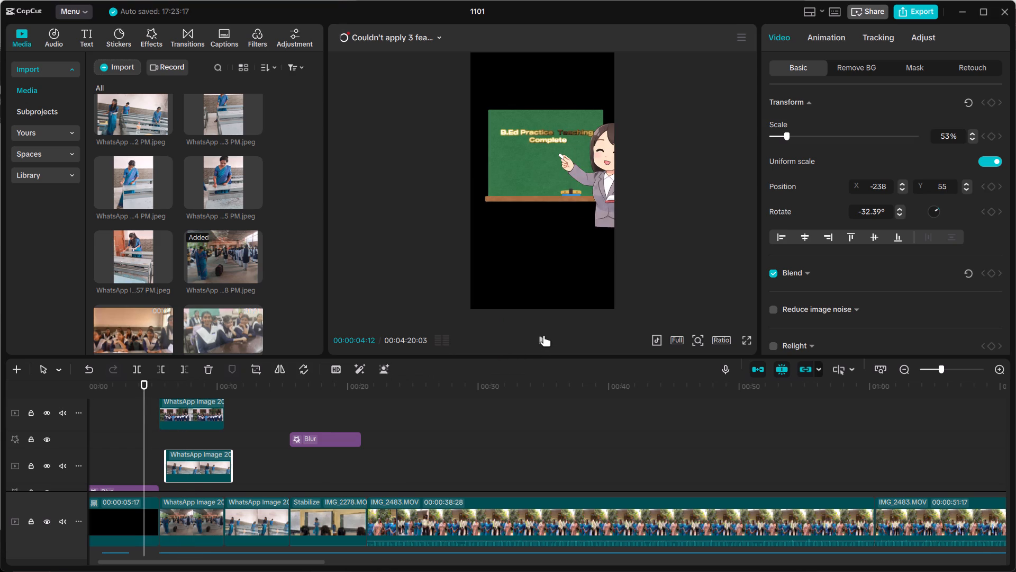
pyautogui.click(954, 368)
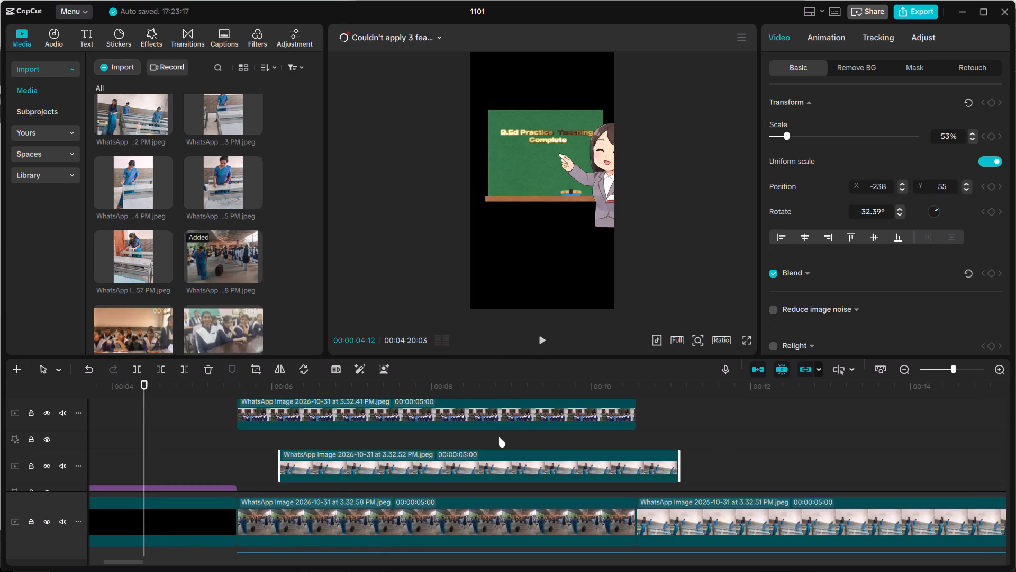
pyautogui.moveTo(494, 417); pyautogui.dragTo(493, 436)
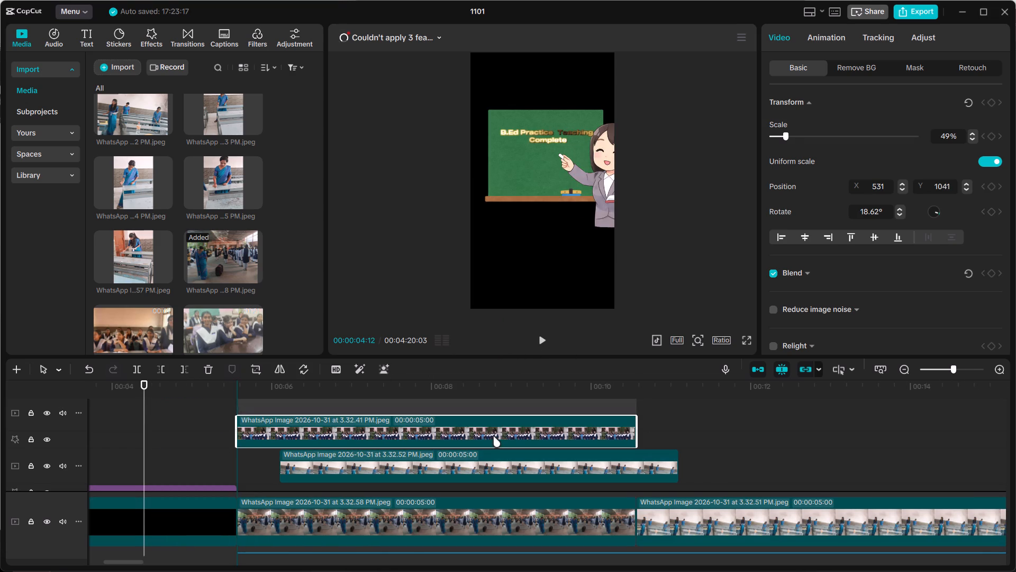
pyautogui.moveTo(493, 436); pyautogui.dragTo(493, 438)
pyautogui.scroll(-3, 506, 468)
pyautogui.scroll(5, 506, 468)
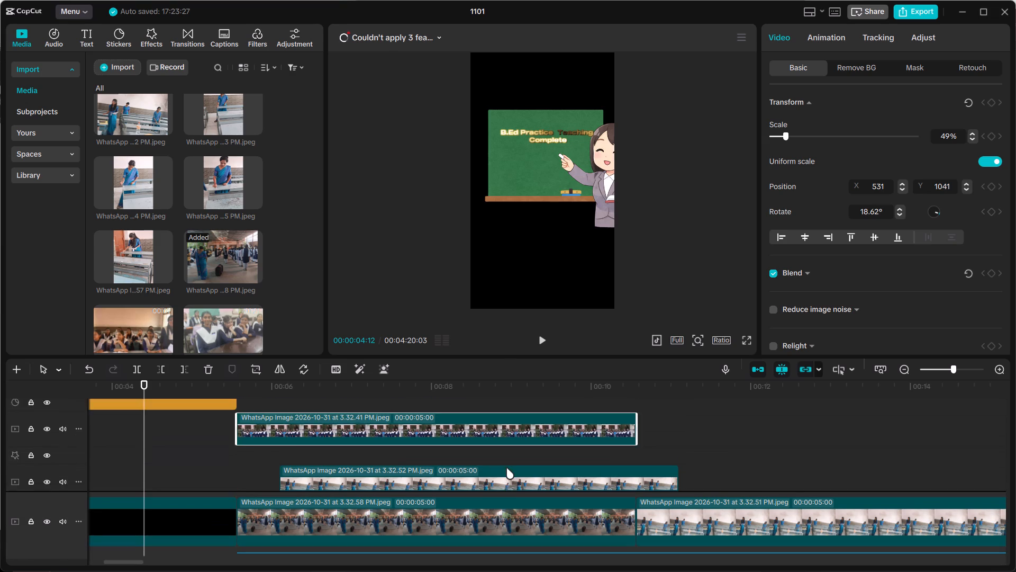
pyautogui.scroll(7, 506, 468)
pyautogui.scroll(-5, 506, 468)
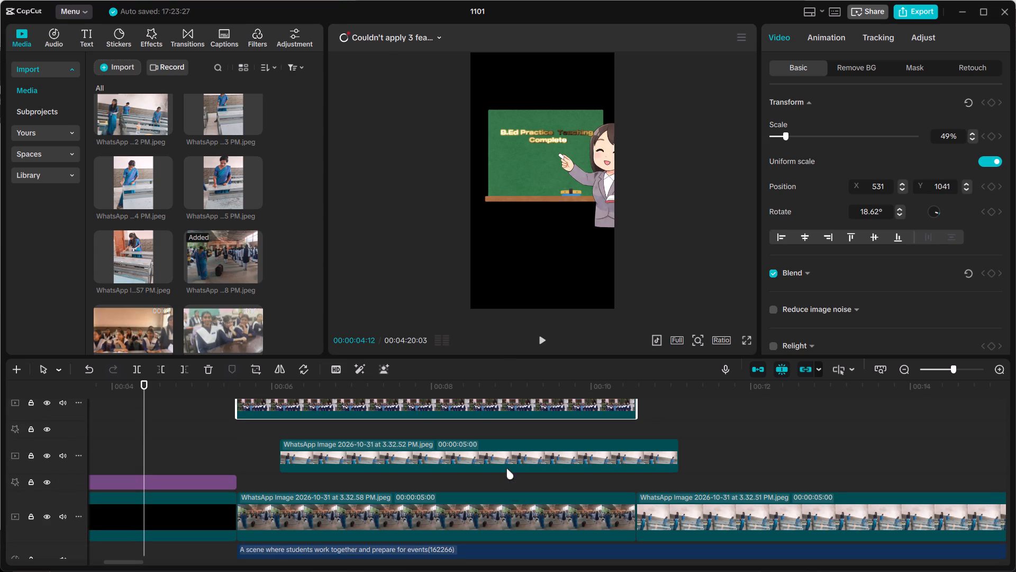
pyautogui.moveTo(514, 531); pyautogui.dragTo(515, 495)
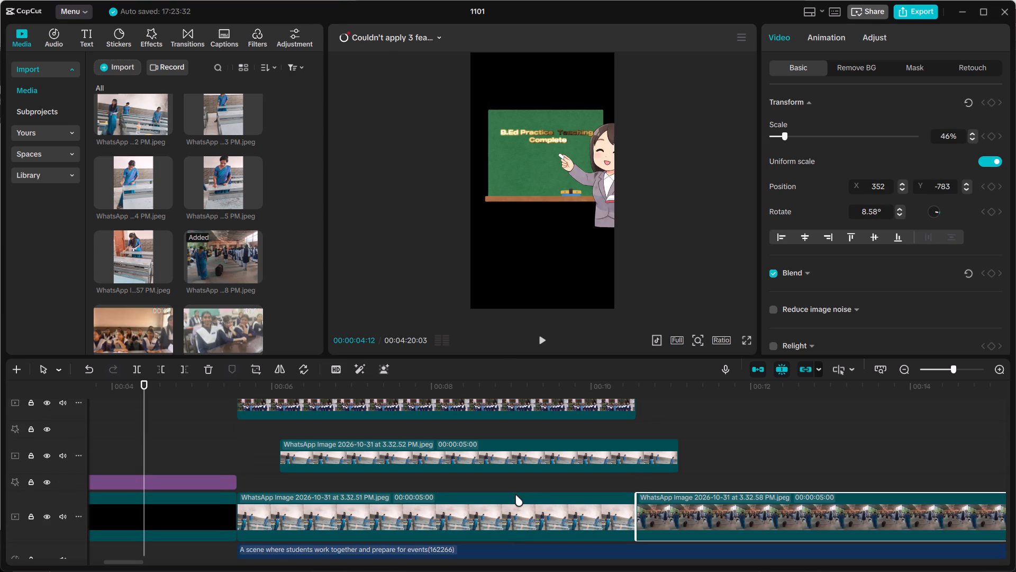
pyautogui.moveTo(687, 506); pyautogui.dragTo(359, 444)
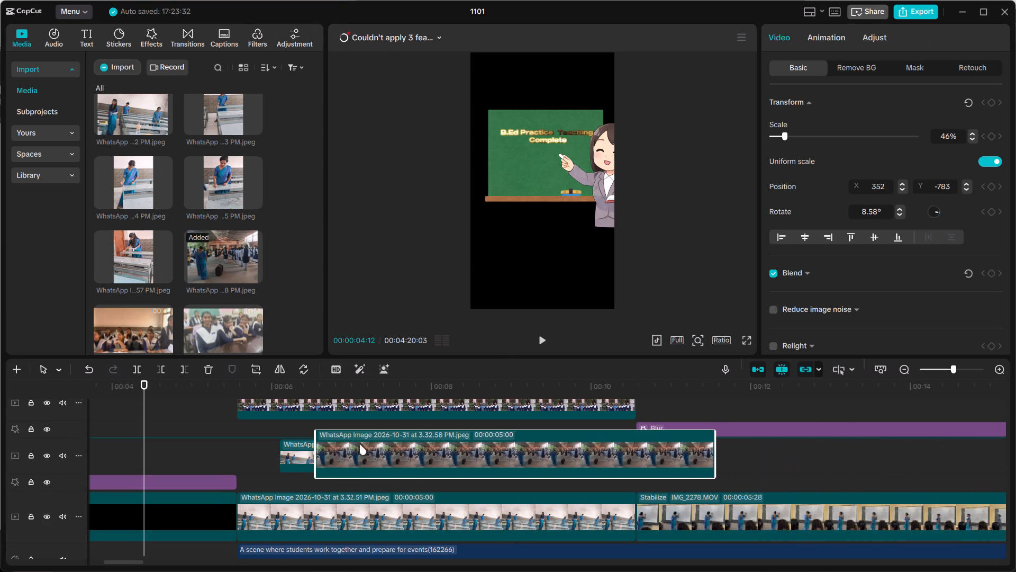
pyautogui.moveTo(359, 444); pyautogui.dragTo(338, 444)
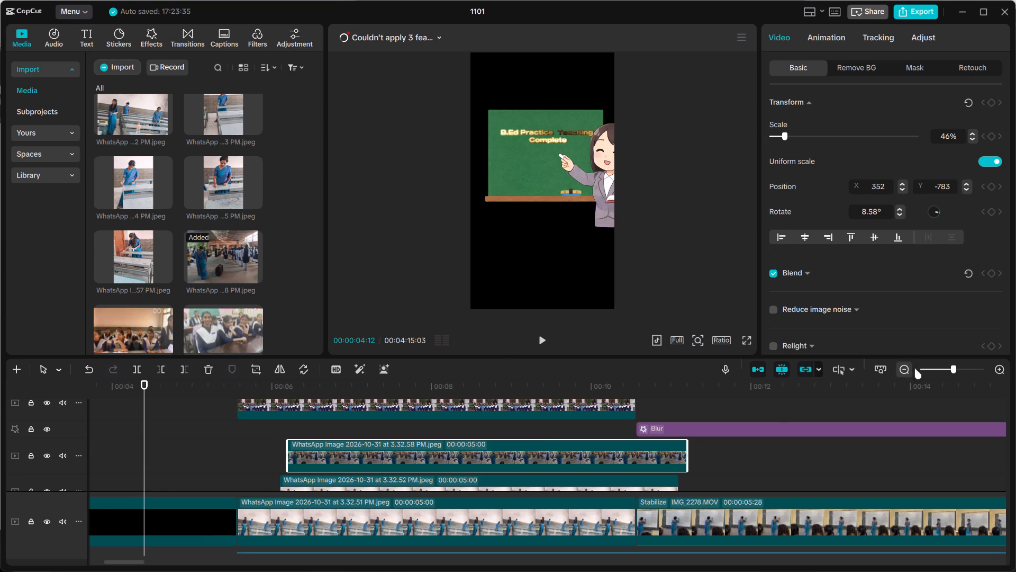
# Move the classroom benches photo (51 PM.jpeg) from the main track onto an overlay track above the assembly photo.
pyautogui.click(940, 368)
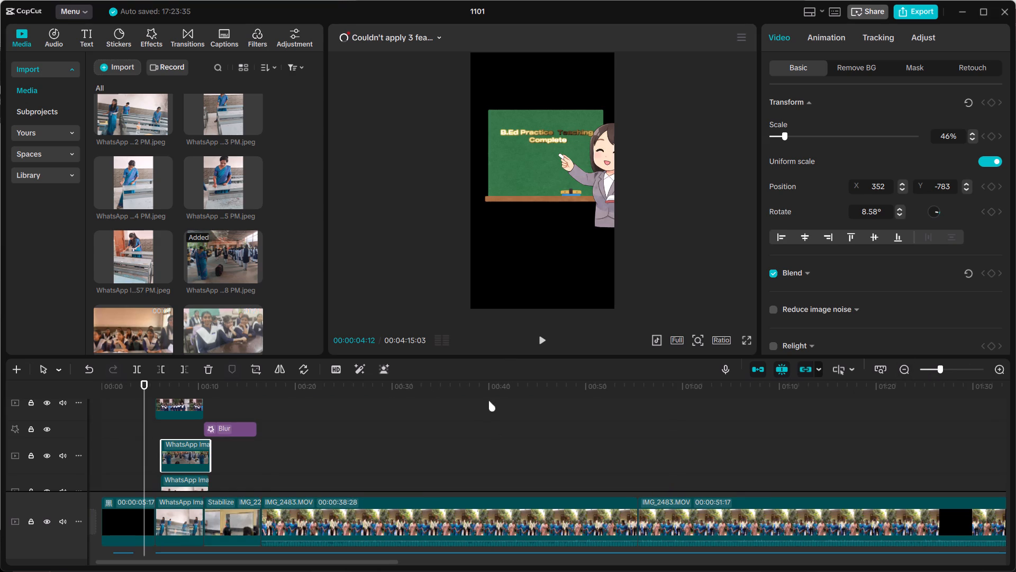
pyautogui.moveTo(495, 355); pyautogui.dragTo(511, 296)
pyautogui.scroll(-3, 213, 437)
pyautogui.scroll(2, 223, 453)
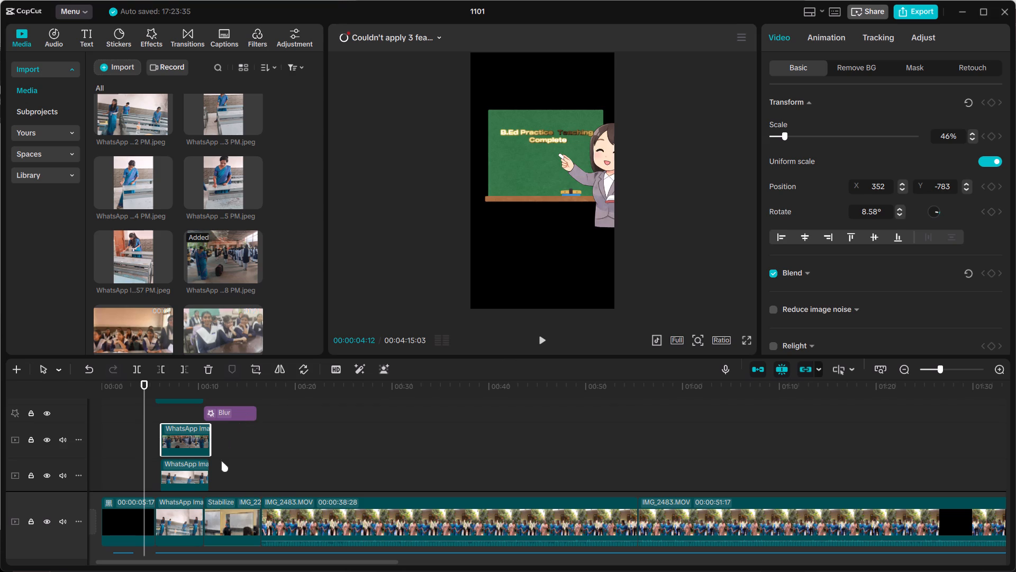
pyautogui.moveTo(180, 518); pyautogui.dragTo(187, 432)
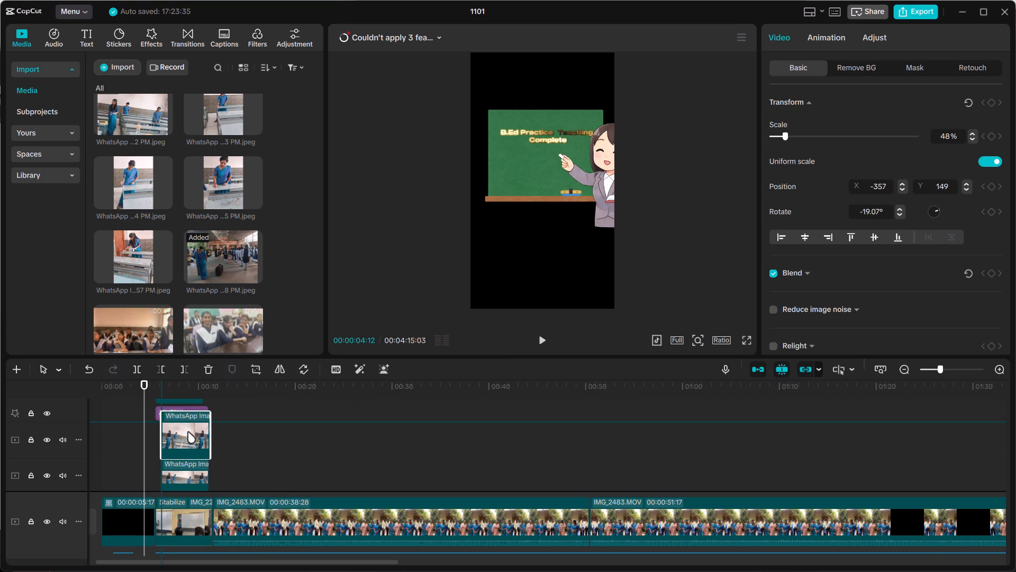
# Play back the change from the title to the photo collage and check how the layers appear.
pyautogui.scroll(-4, 166, 474)
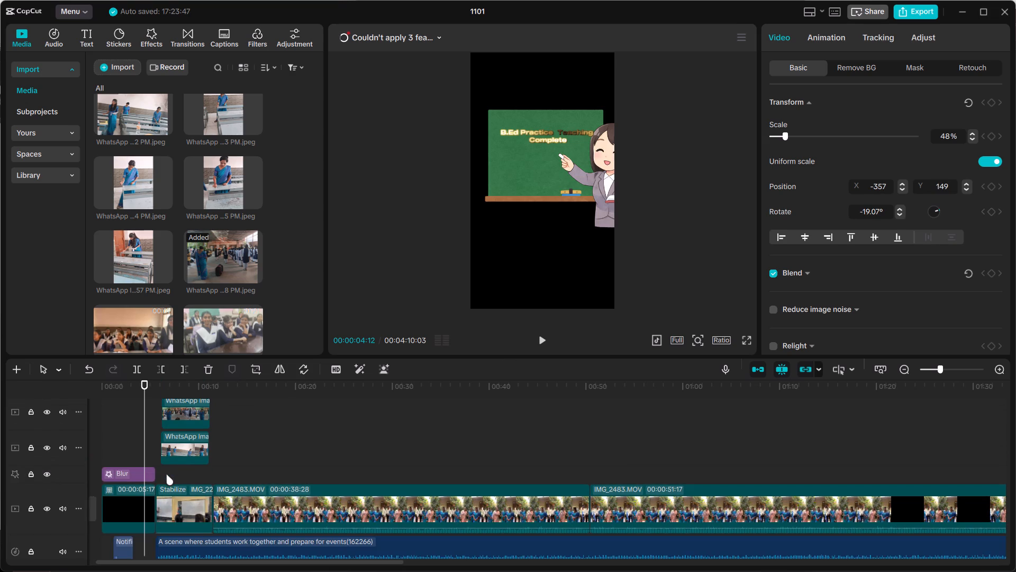
pyautogui.scroll(3, 166, 474)
pyautogui.scroll(-5, 611, 371)
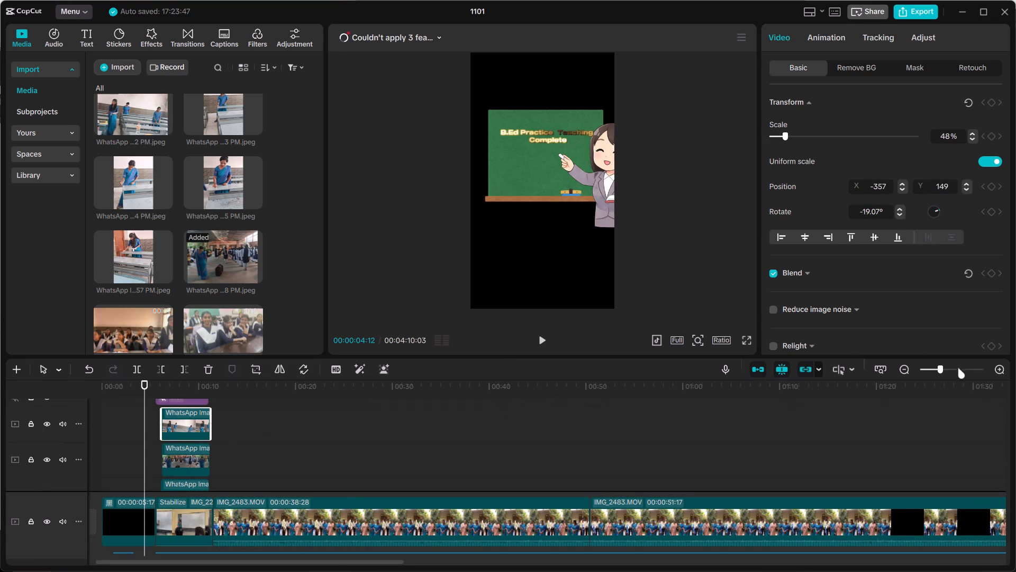
pyautogui.click(958, 367)
pyautogui.click(953, 367)
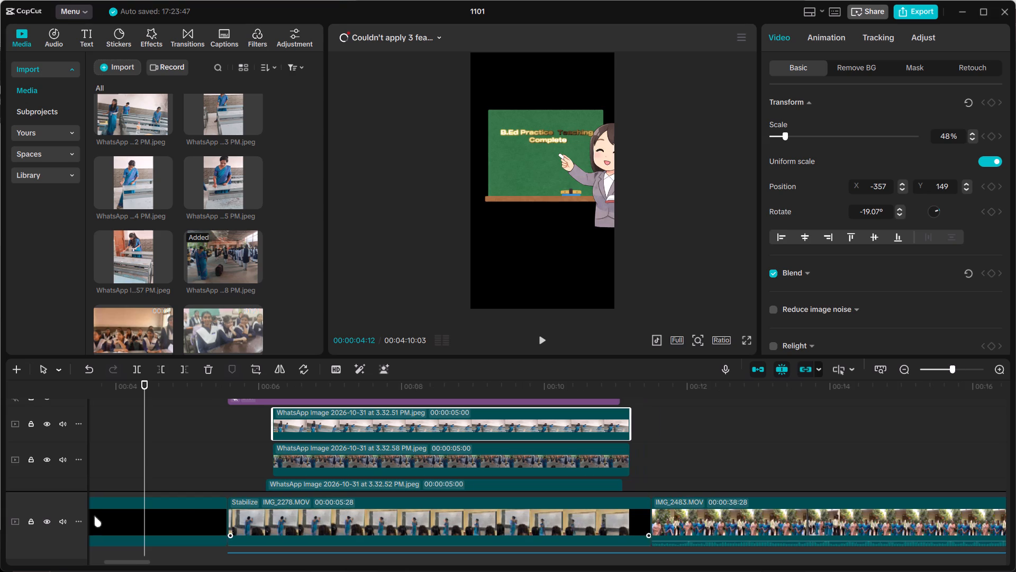
pyautogui.click(200, 439)
pyautogui.click(540, 343)
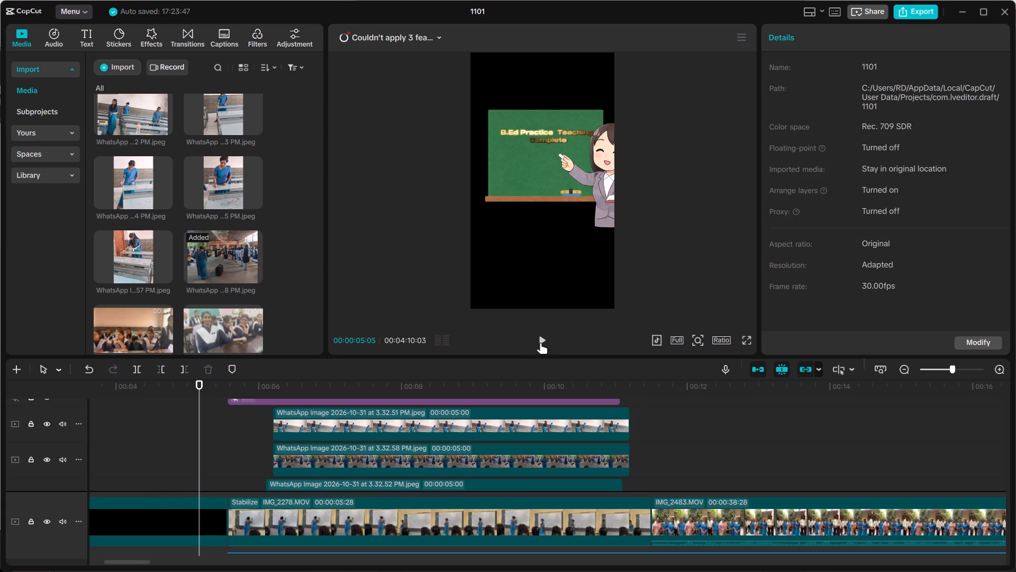
pyautogui.click(540, 343)
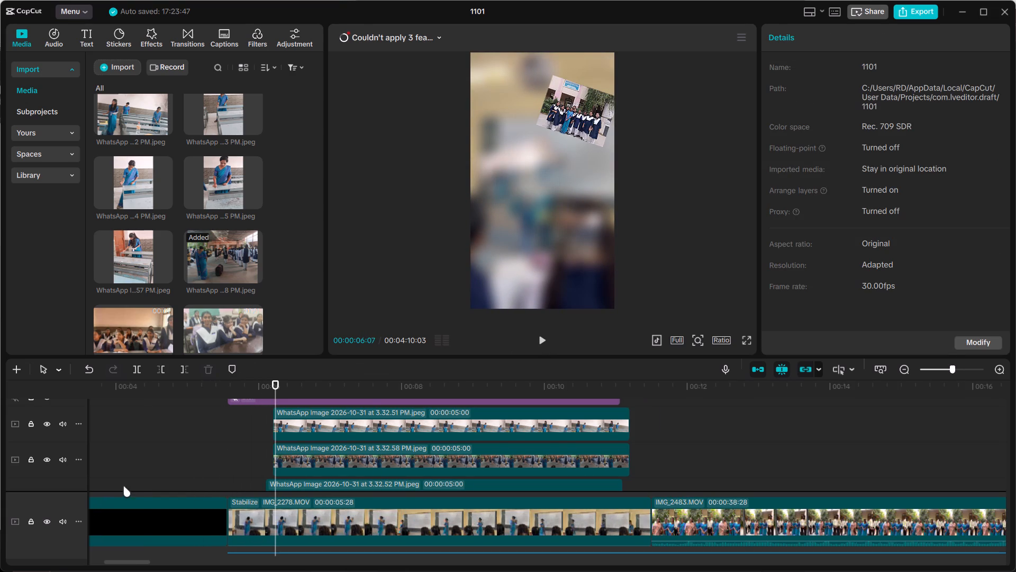
# Trim the end of the chalkboard teacher sticker to about 5 seconds on the timeline.
pyautogui.click(942, 369)
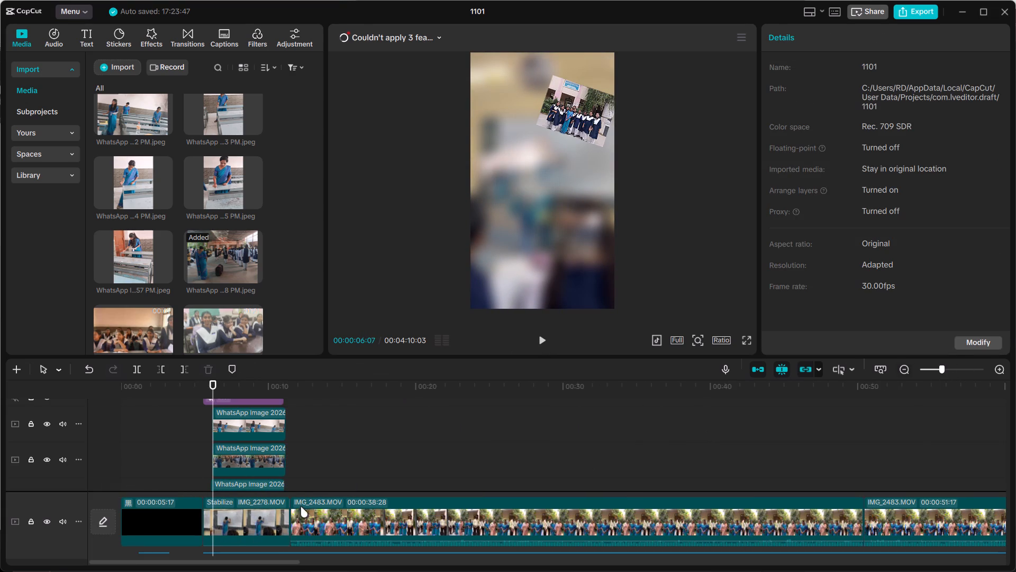
pyautogui.scroll(5, 134, 469)
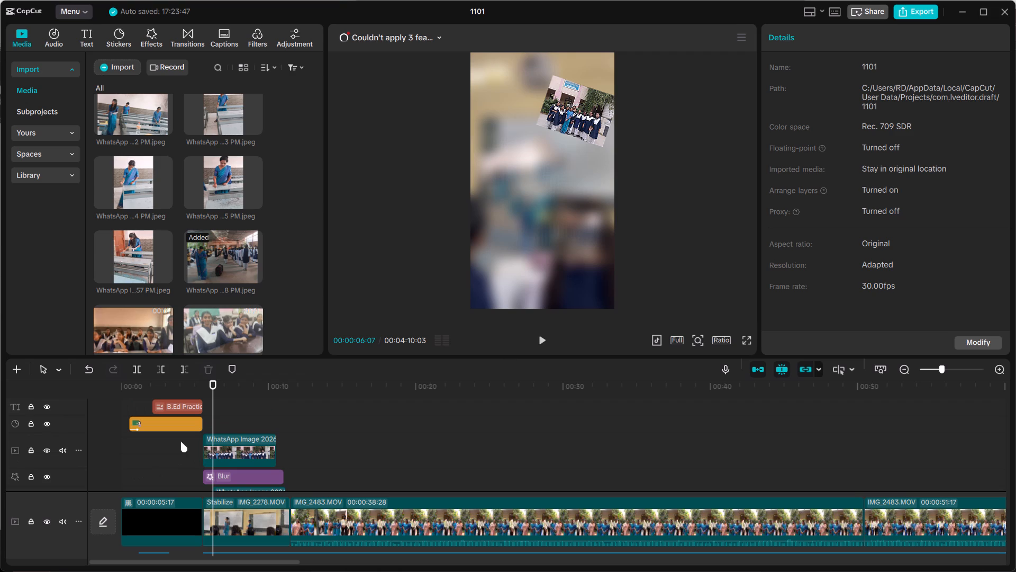
pyautogui.click(173, 421)
pyautogui.moveTo(200, 427); pyautogui.dragTo(194, 427)
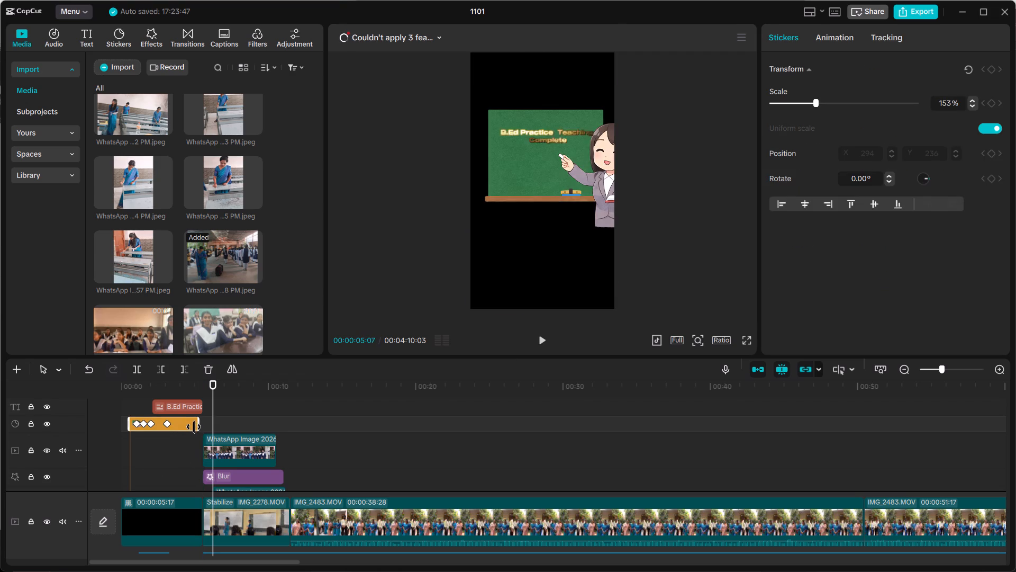
pyautogui.moveTo(194, 427); pyautogui.dragTo(192, 427)
# Trim the end of the B.Ed Practice Teaching Complete title text to match the sticker's end.
pyautogui.click(193, 403)
pyautogui.moveTo(199, 407); pyautogui.dragTo(195, 407)
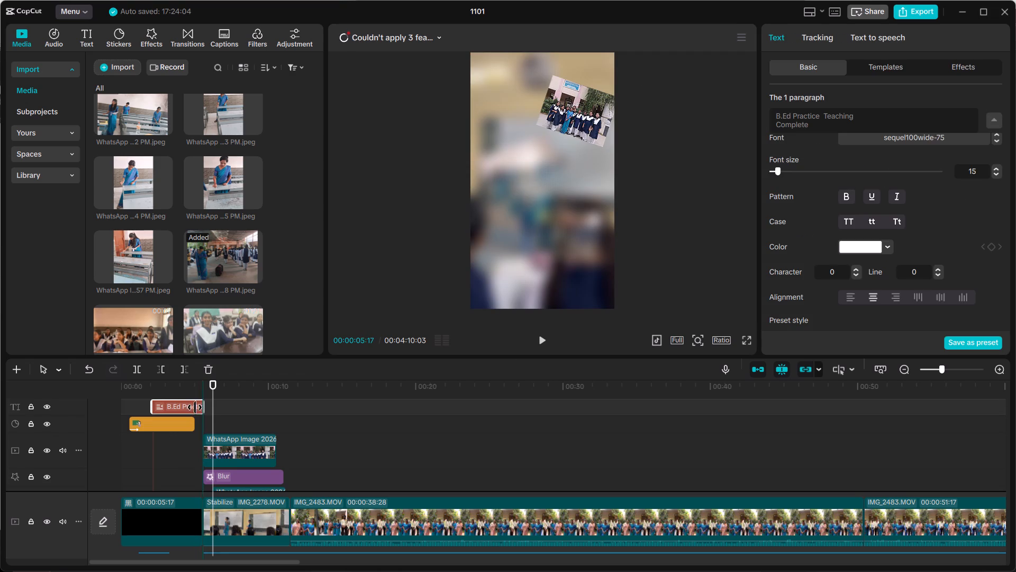
pyautogui.moveTo(195, 407); pyautogui.dragTo(193, 408)
# Shorten the black background clip under the title to 00:00:05:01.
pyautogui.click(187, 518)
pyautogui.moveTo(202, 520); pyautogui.dragTo(195, 519)
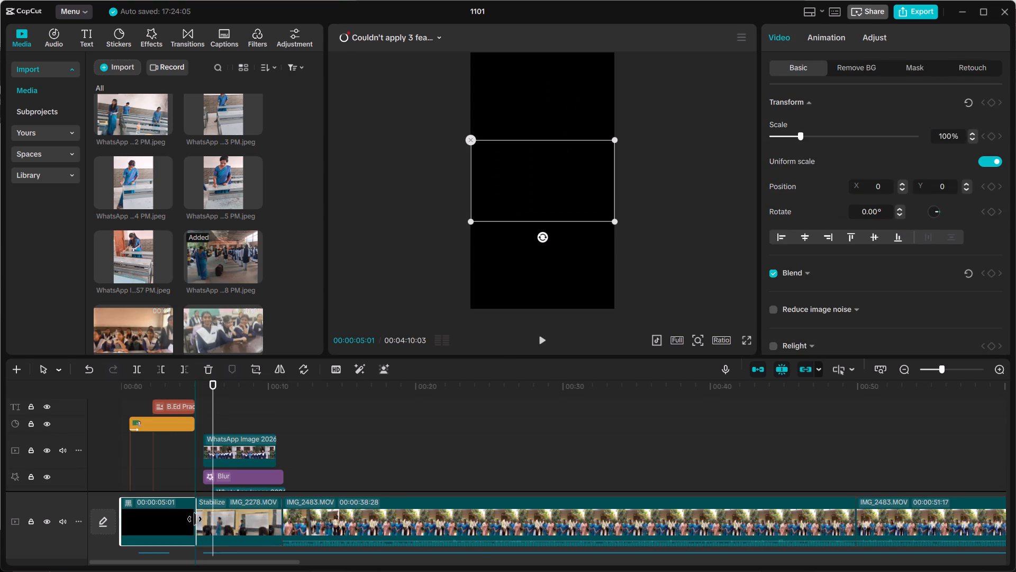
pyautogui.moveTo(195, 519); pyautogui.dragTo(190, 518)
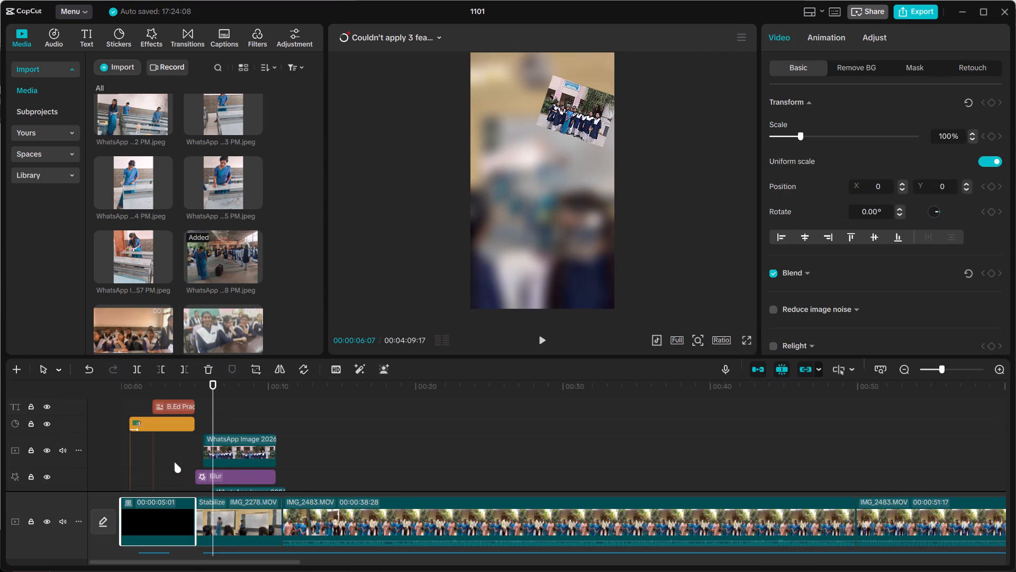
# Play the opening from about 1 second in to check the shortened title and the start of the collage.
pyautogui.click(142, 457)
pyautogui.moveTo(536, 338); pyautogui.dragTo(536, 337)
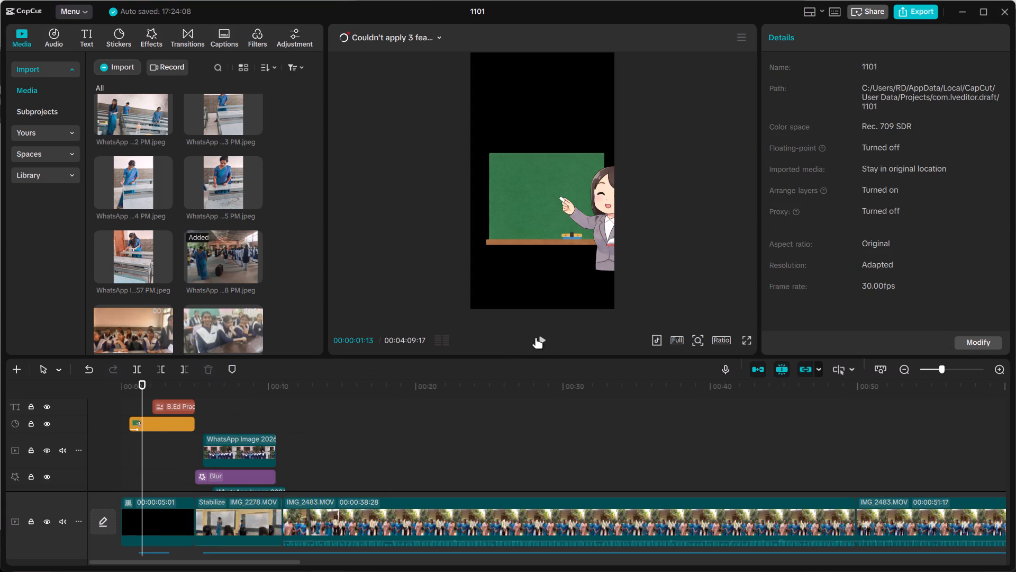
pyautogui.moveTo(536, 337); pyautogui.dragTo(541, 337)
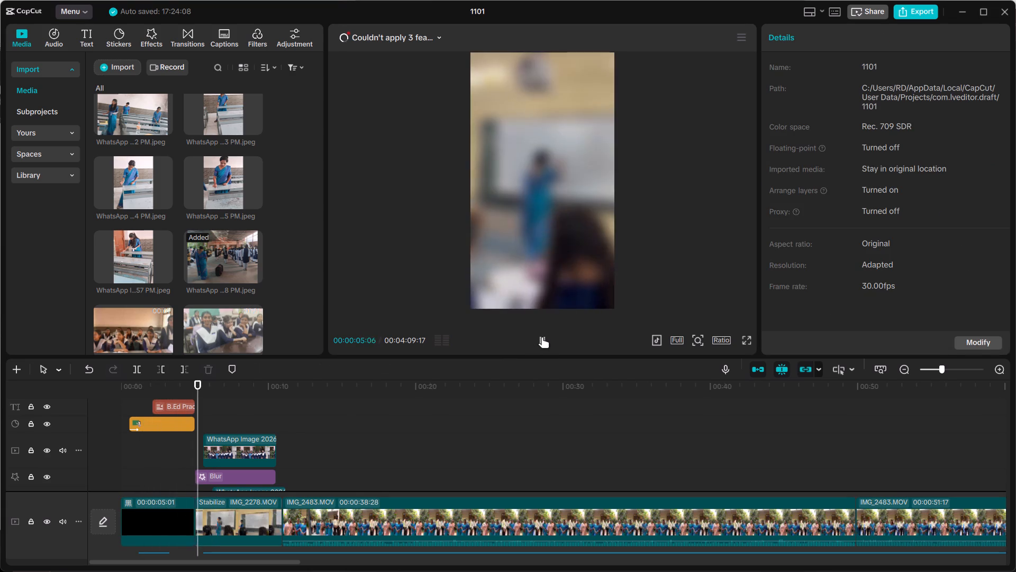
pyautogui.click(542, 337)
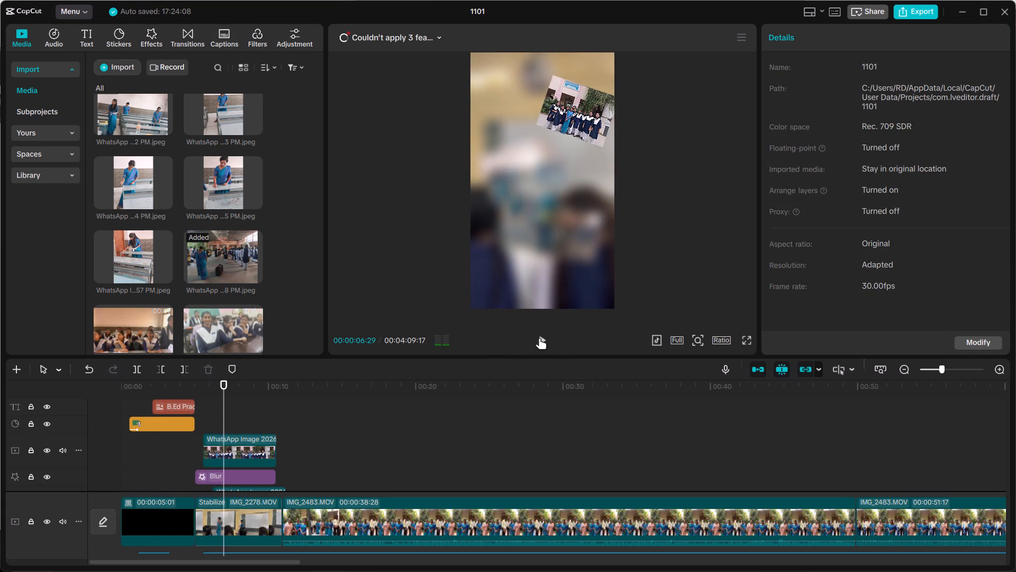
# Move the Blur effect over the classroom footage below all the collage photo layers, directly above the main video track.
pyautogui.click(240, 475)
pyautogui.moveTo(240, 475); pyautogui.dragTo(246, 516)
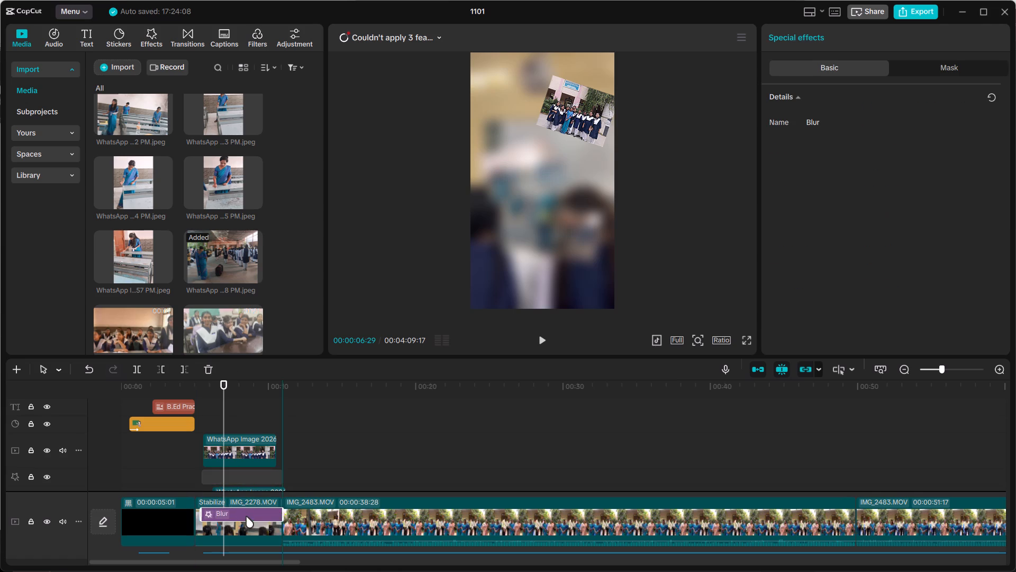
pyautogui.moveTo(246, 516); pyautogui.dragTo(242, 529)
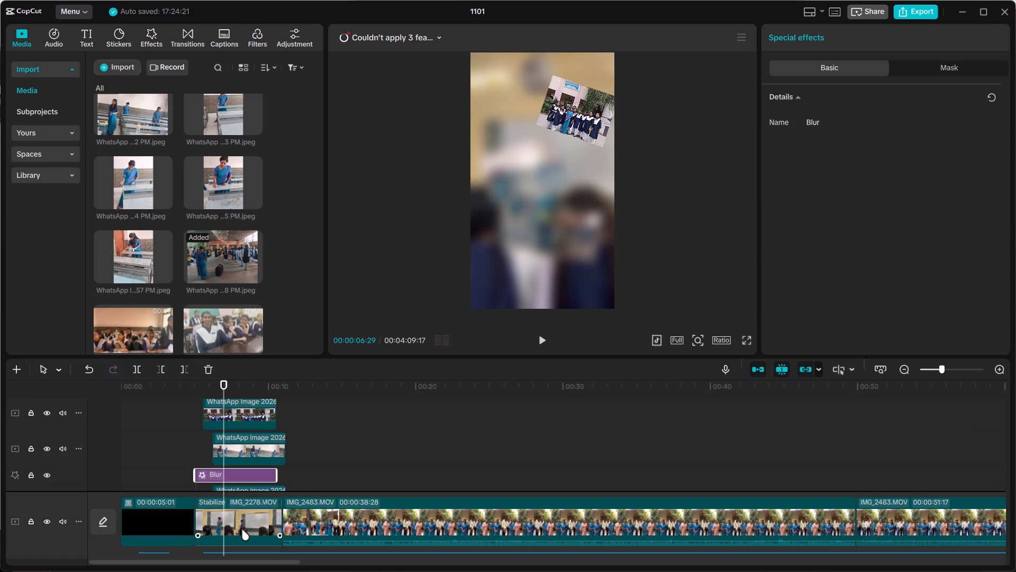
pyautogui.scroll(-2, 280, 440)
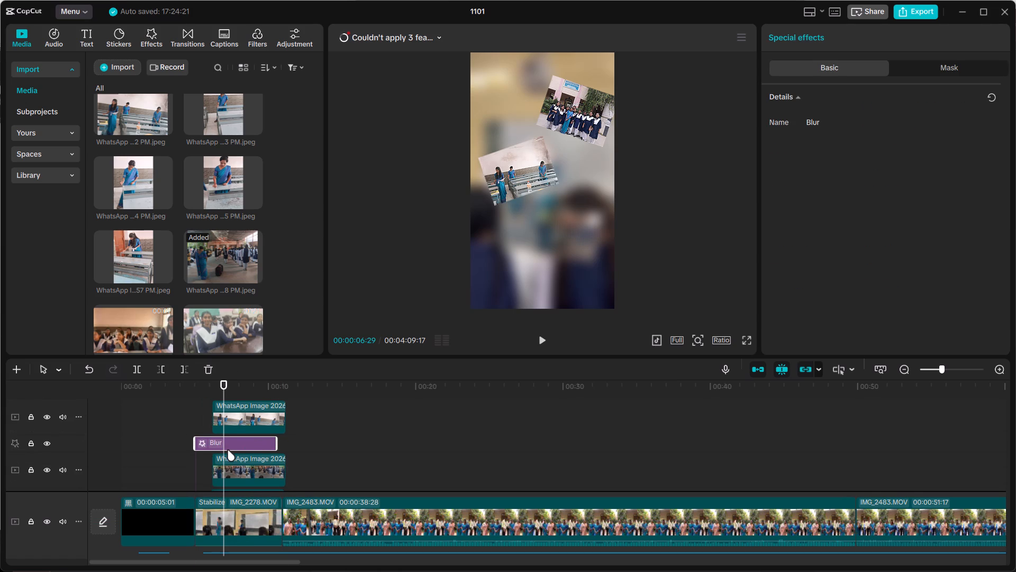
pyautogui.scroll(-1, 231, 448)
pyautogui.moveTo(244, 429); pyautogui.dragTo(251, 494)
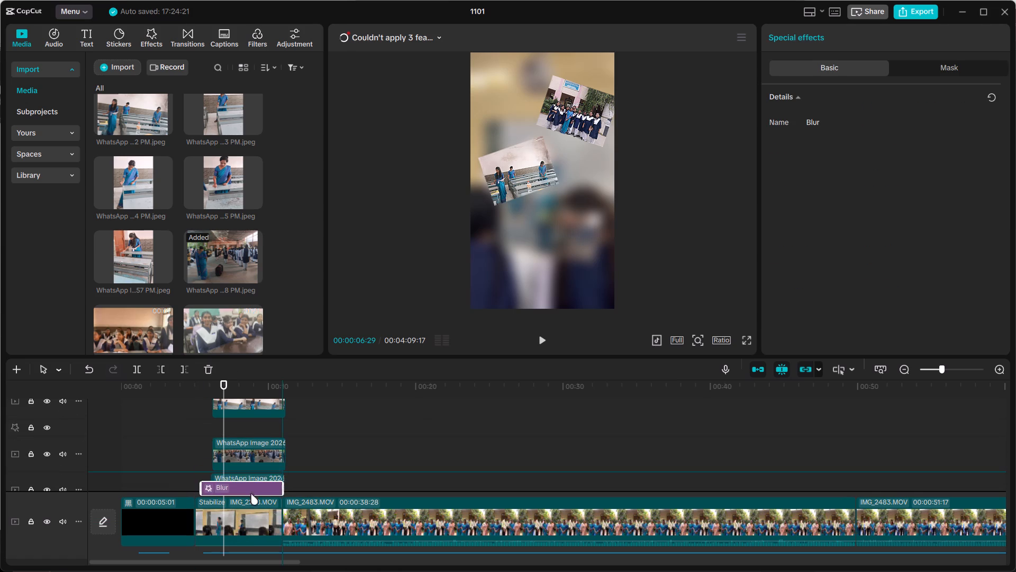
pyautogui.moveTo(251, 494); pyautogui.dragTo(251, 497)
pyautogui.scroll(-2, 249, 473)
pyautogui.moveTo(257, 435); pyautogui.dragTo(249, 491)
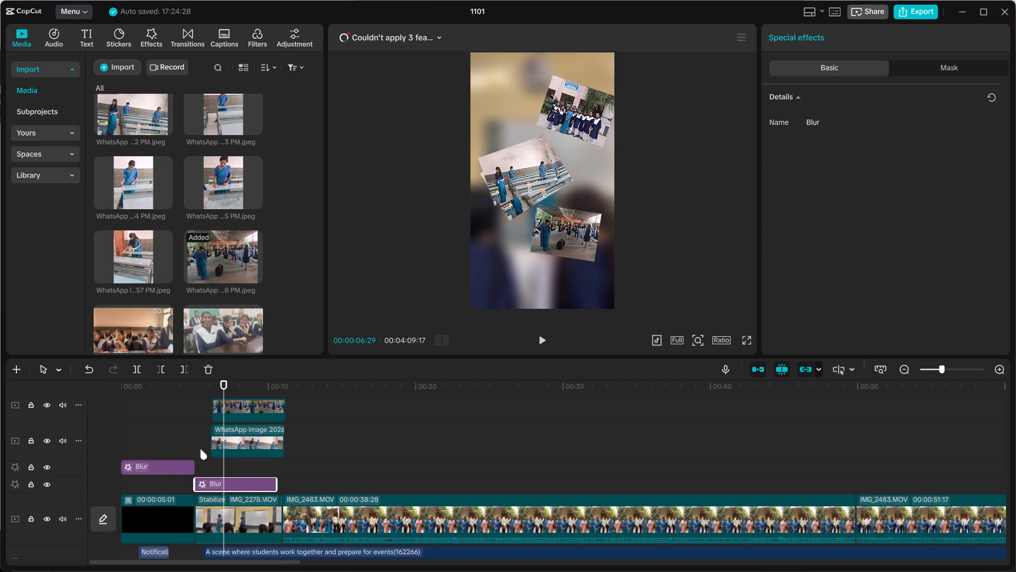
# Play from about 4 seconds in to check the title's transition into the photo collage over the blurred footage.
pyautogui.click(185, 442)
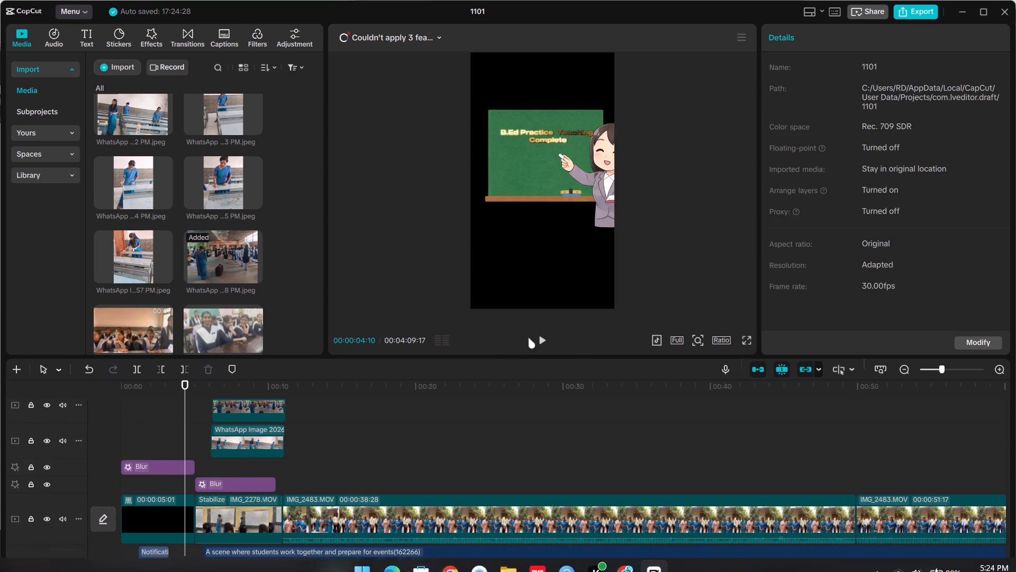
pyautogui.click(539, 338)
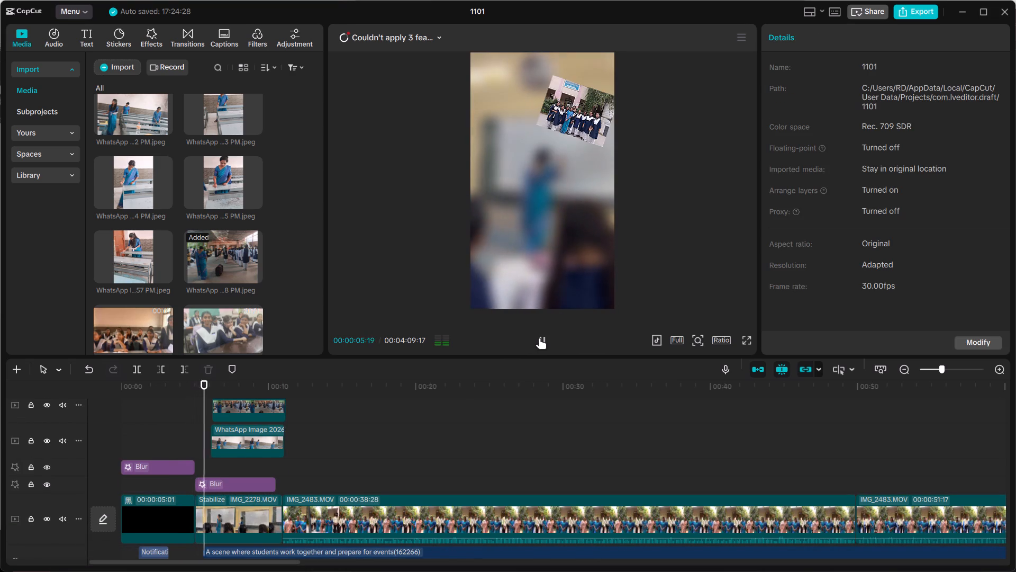
pyautogui.click(539, 338)
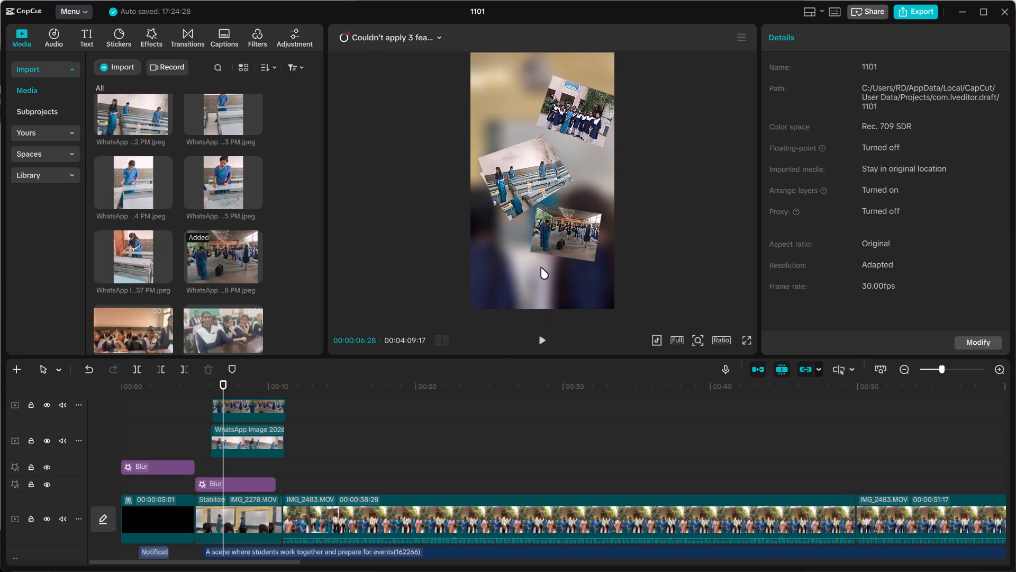
# Delete the smaller duplicate photo of the two women at the benches, tilted about -19°, from the collage.
pyautogui.scroll(2, 428, 427)
pyautogui.scroll(4, 446, 385)
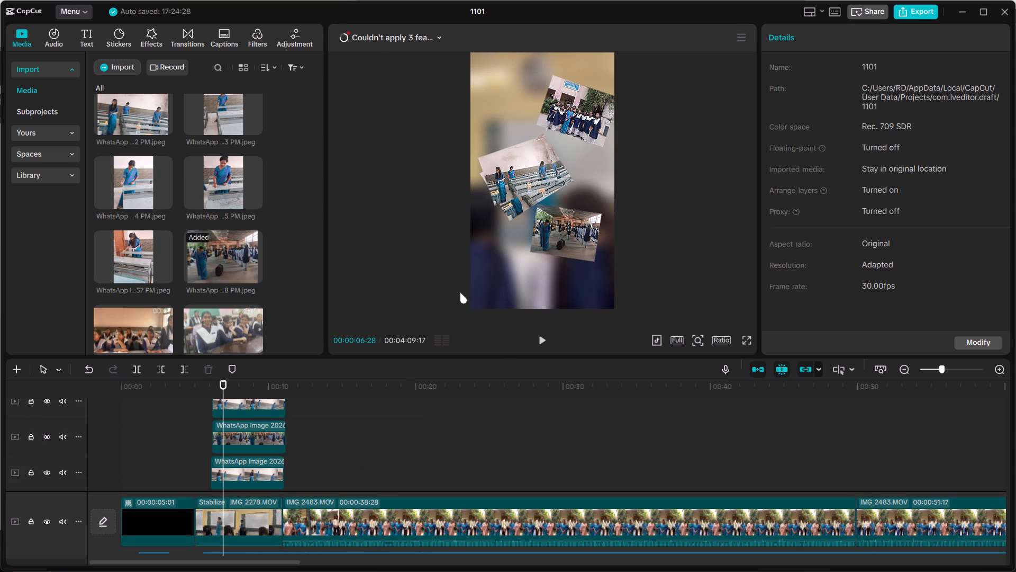
pyautogui.click(541, 171)
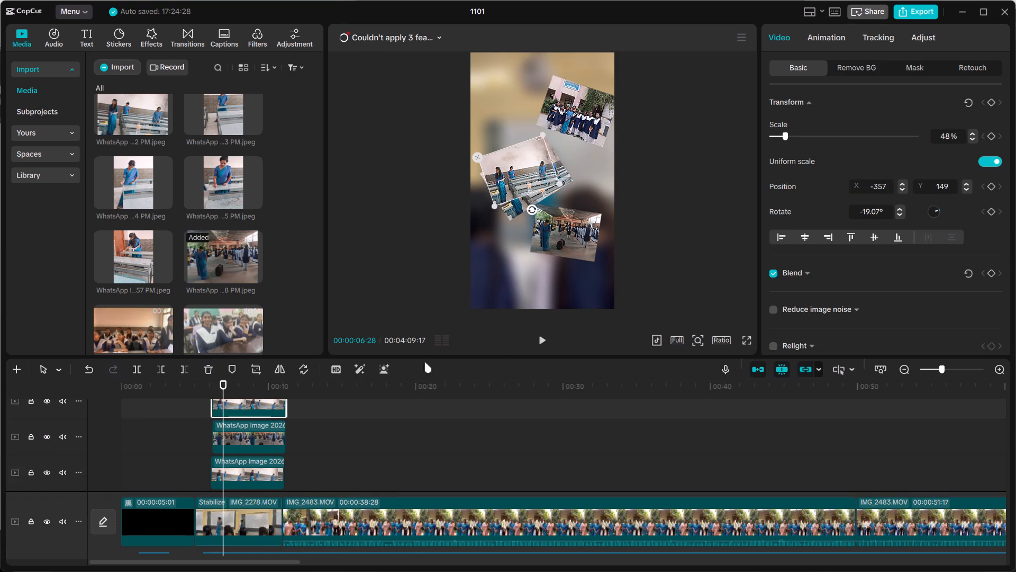
pyautogui.click(208, 367)
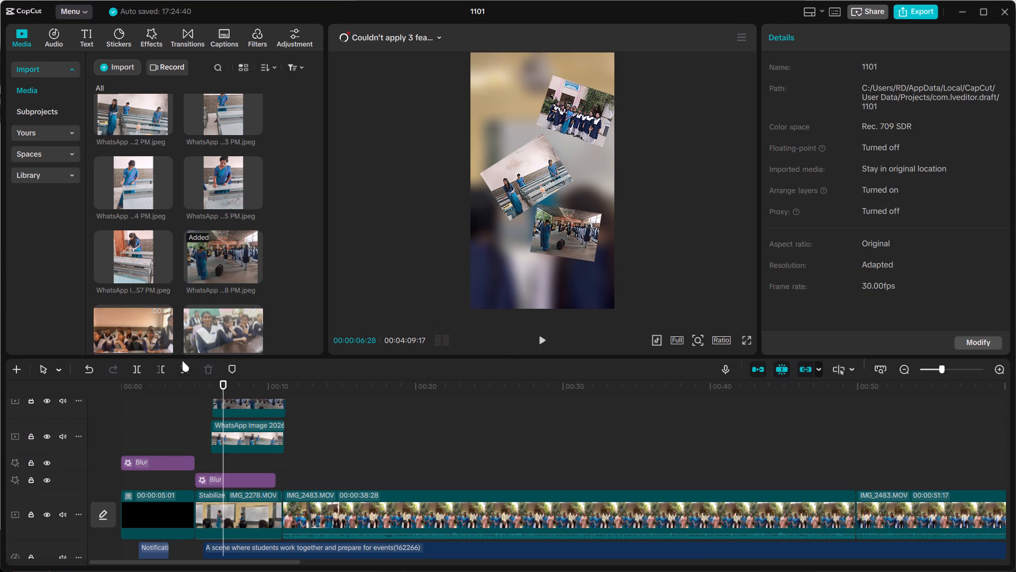
# Reposition the group photo to about X 323, Y 1140, rotate it to about 20° and enlarge it to 51%.
pyautogui.click(567, 111)
pyautogui.moveTo(575, 113); pyautogui.dragTo(546, 109)
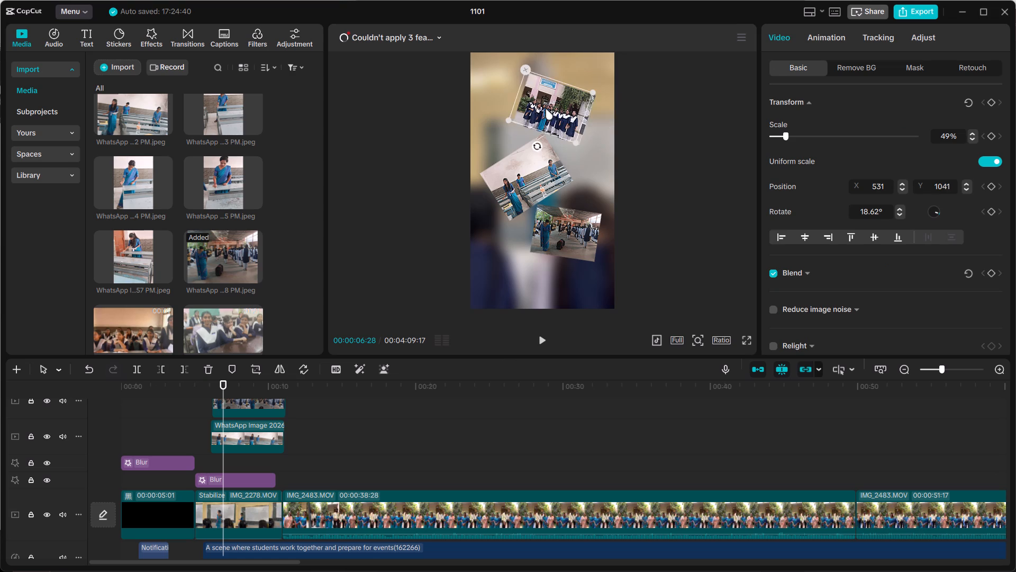
pyautogui.moveTo(546, 109); pyautogui.dragTo(551, 108)
pyautogui.click(546, 144)
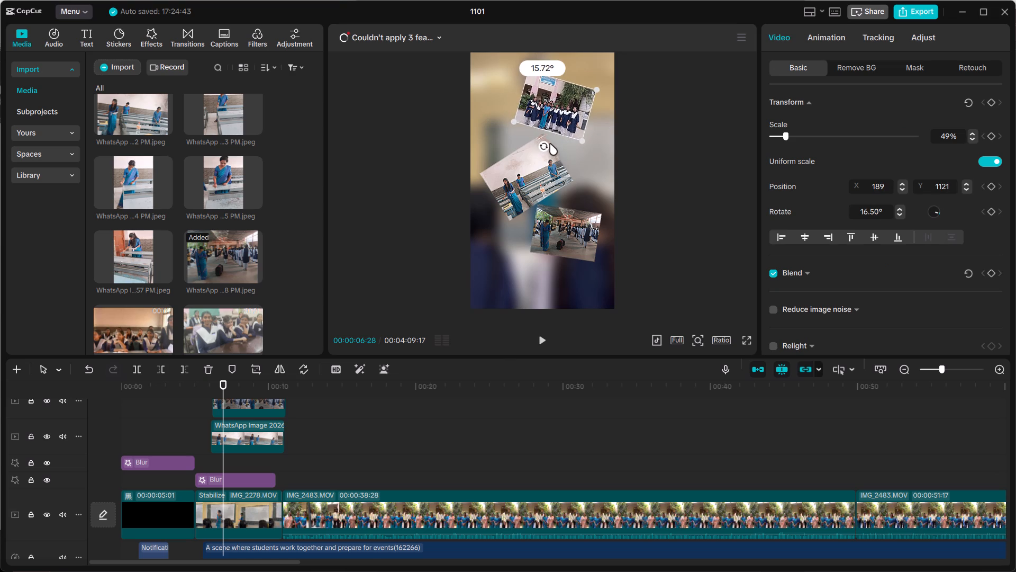
pyautogui.moveTo(568, 115); pyautogui.dragTo(577, 114)
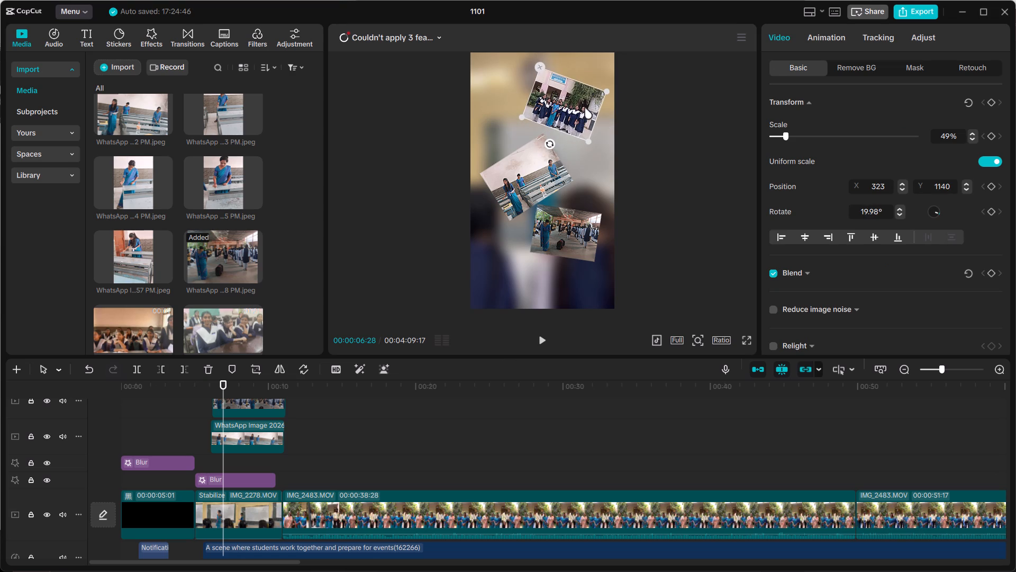
pyautogui.click(611, 87)
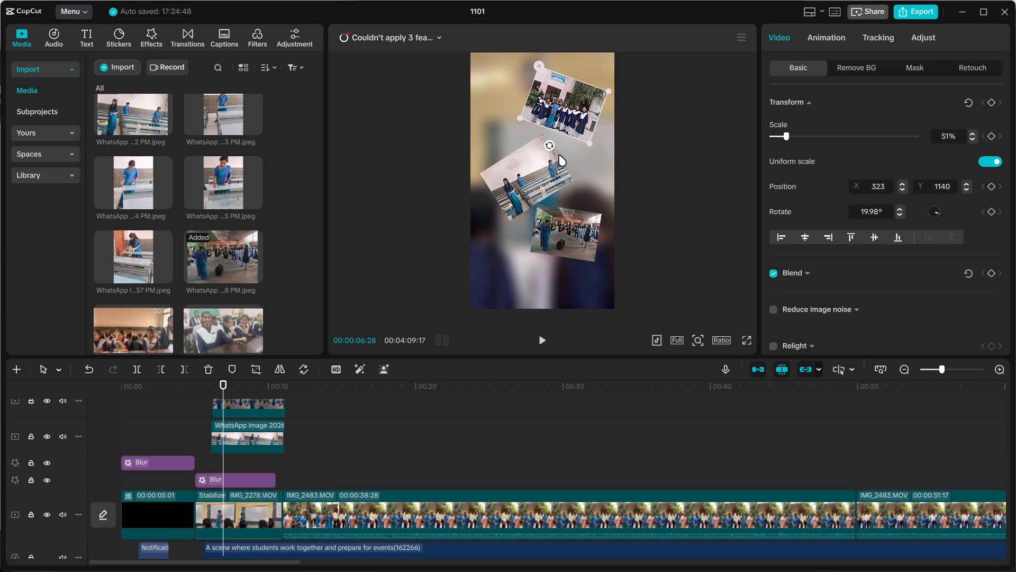
# Enlarge the bench photo to 58% and the assembly hall photo to 59% in the collage.
pyautogui.click(543, 176)
pyautogui.moveTo(571, 181); pyautogui.dragTo(582, 180)
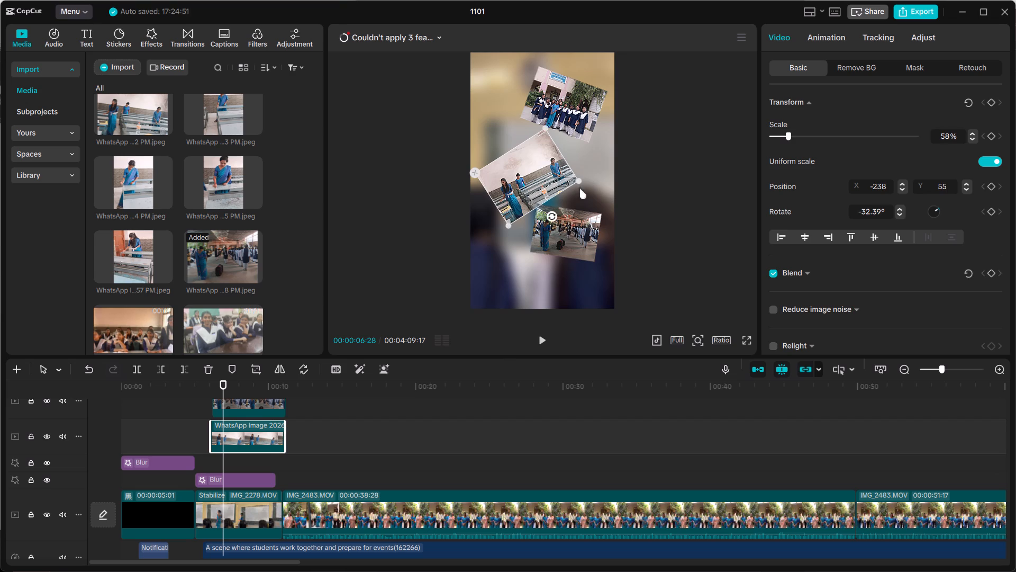
pyautogui.click(567, 235)
pyautogui.moveTo(604, 213); pyautogui.dragTo(621, 203)
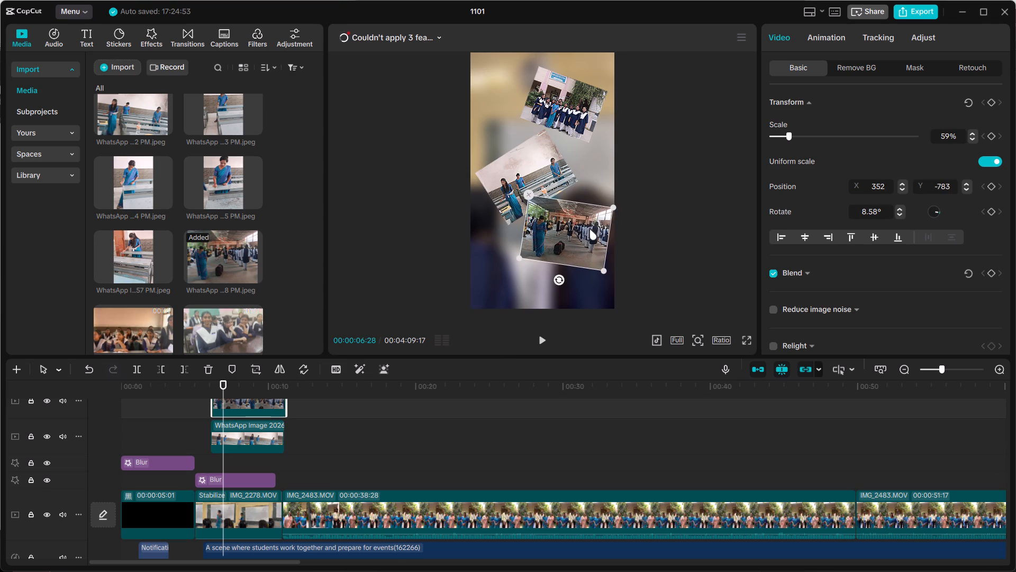
# Rotate the bench photo to about -15.5° and shift it up toward the left edge of the video frame.
pyautogui.click(498, 179)
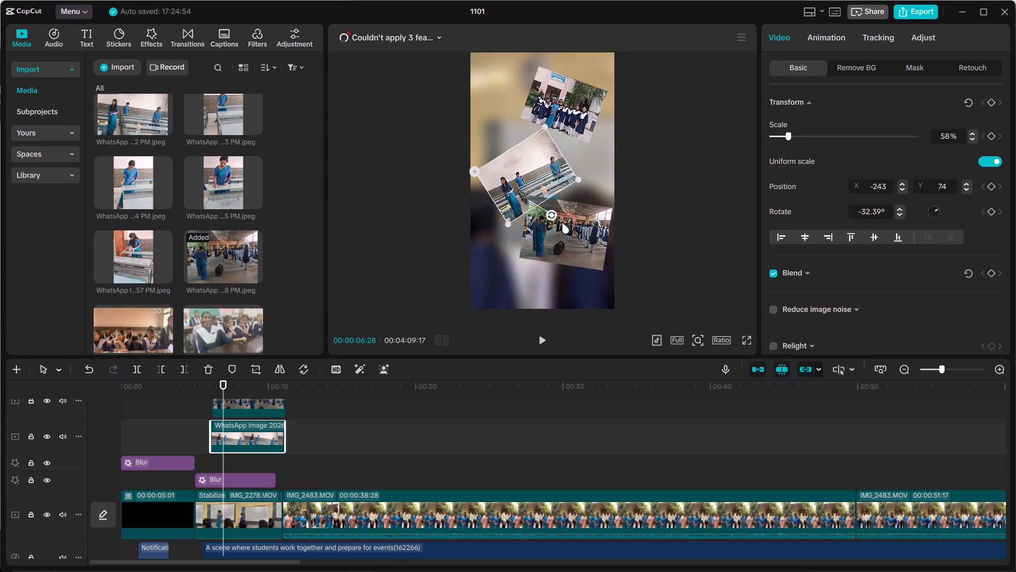
pyautogui.moveTo(555, 213); pyautogui.dragTo(540, 215)
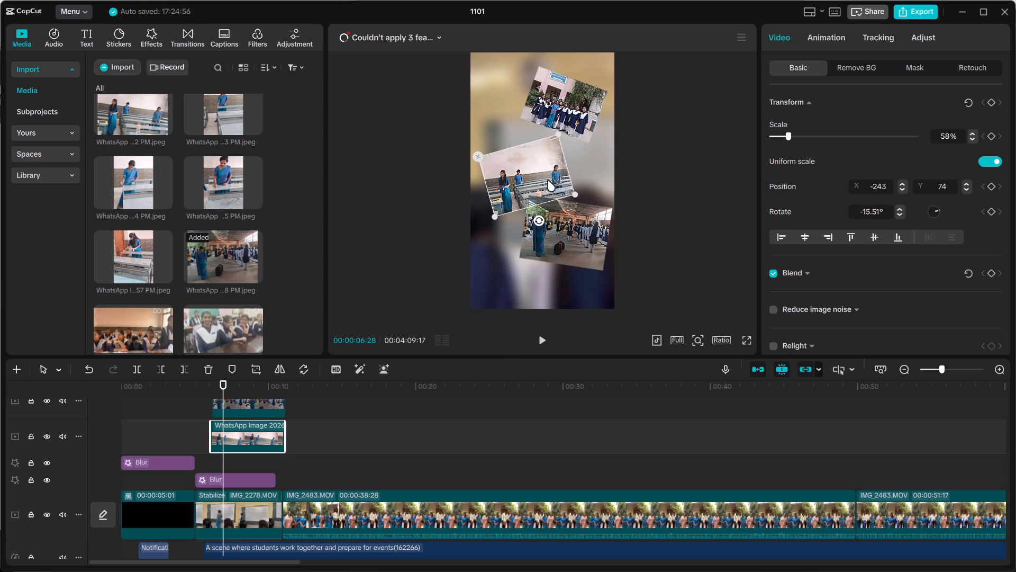
pyautogui.moveTo(548, 180); pyautogui.dragTo(537, 165)
# Move the assembly hall photo up and outward to about X 536, Y -595, below the bench photo.
pyautogui.moveTo(577, 226); pyautogui.dragTo(589, 213)
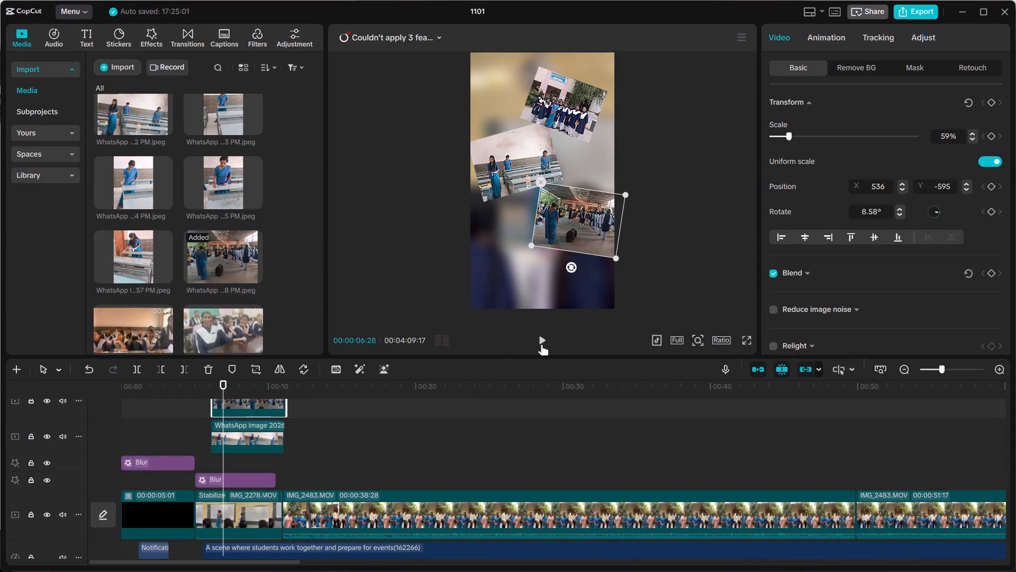
# Play a brief stretch of the rearranged collage and look over its photo layers on the timeline.
pyautogui.click(537, 342)
pyautogui.click(537, 342)
pyautogui.scroll(2, 278, 446)
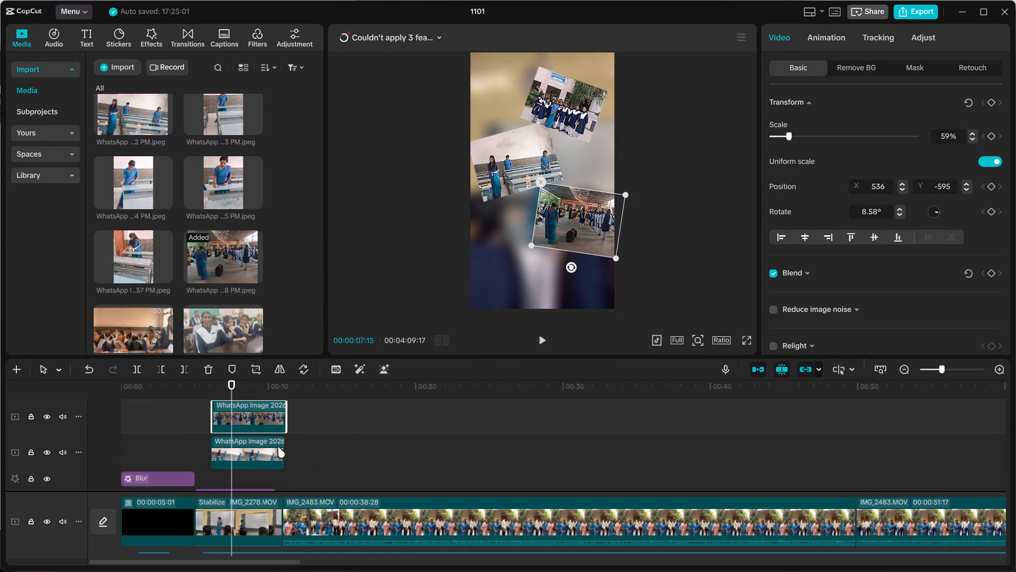
pyautogui.scroll(3, 278, 446)
pyautogui.scroll(-3, 278, 446)
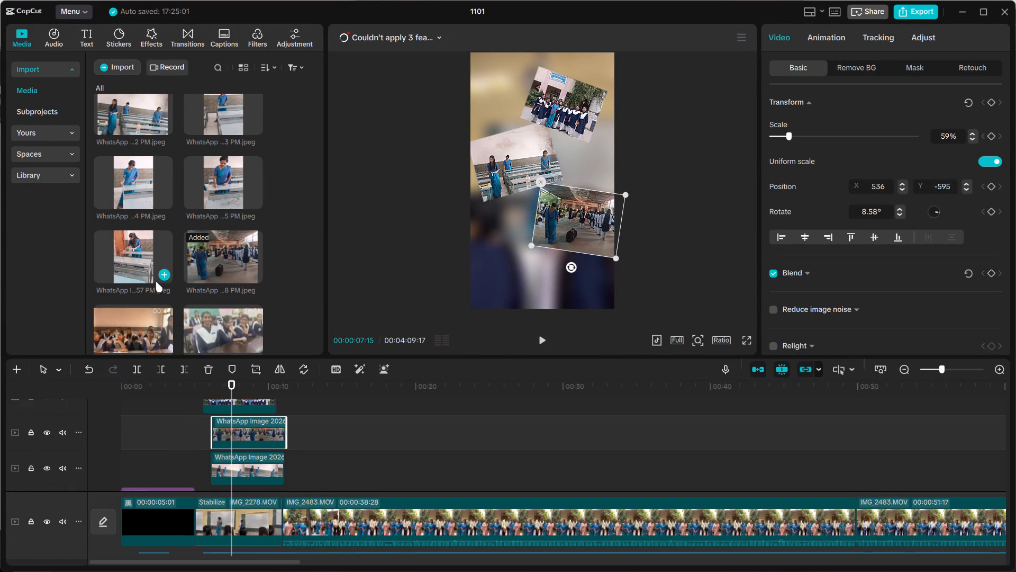
pyautogui.scroll(1, 169, 292)
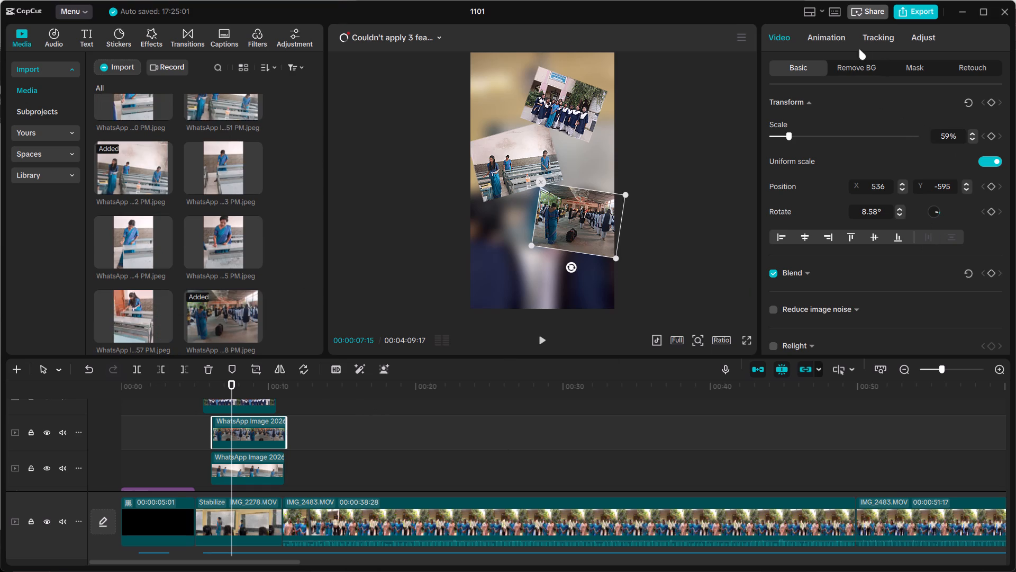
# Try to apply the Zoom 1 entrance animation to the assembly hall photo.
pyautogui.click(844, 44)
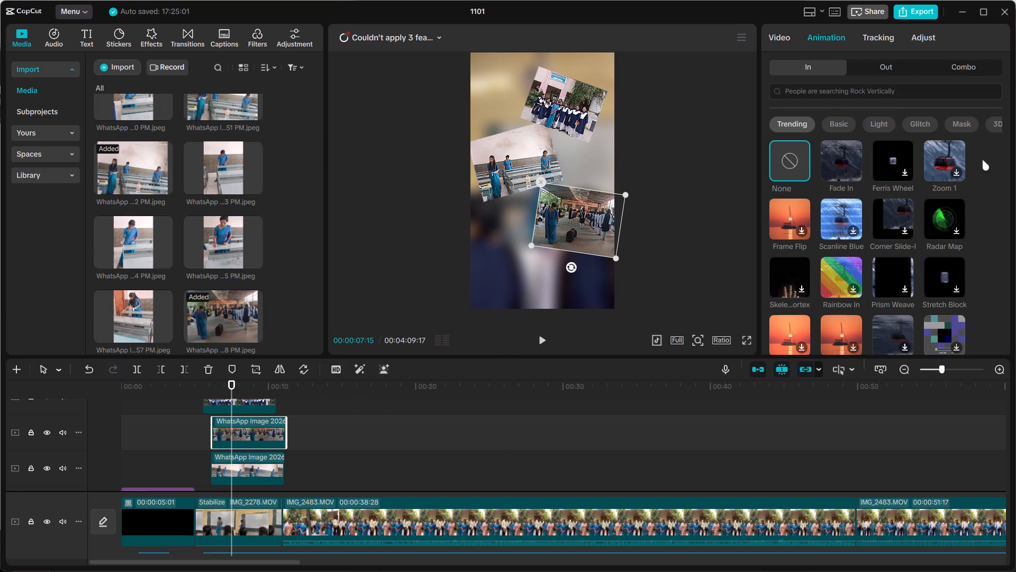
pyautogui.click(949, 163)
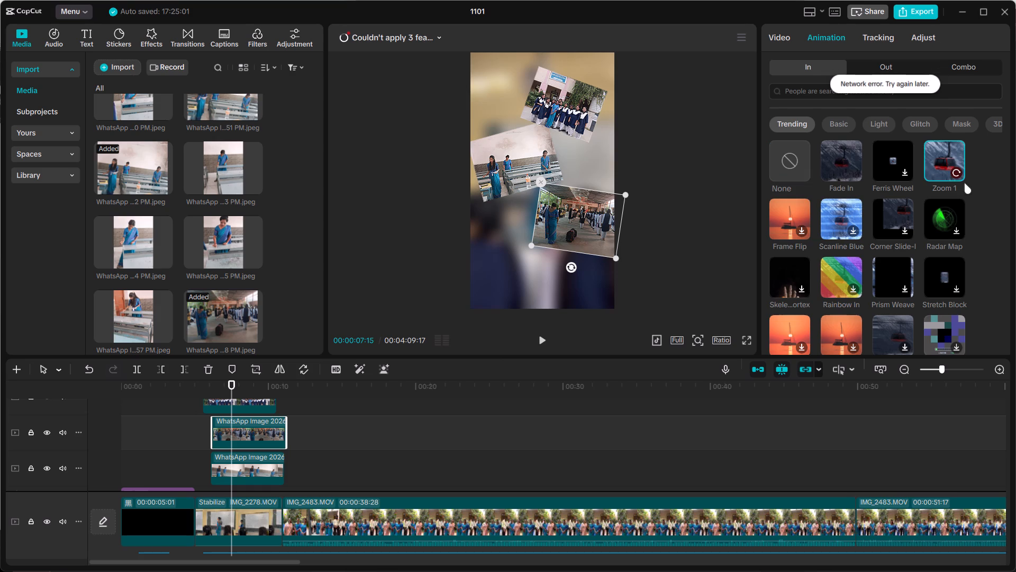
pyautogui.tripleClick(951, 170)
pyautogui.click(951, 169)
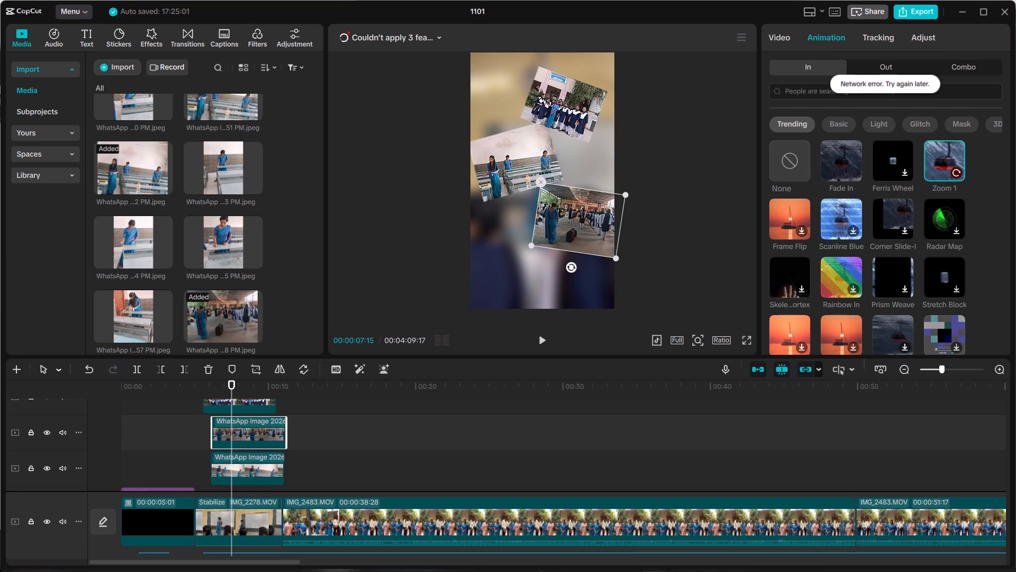
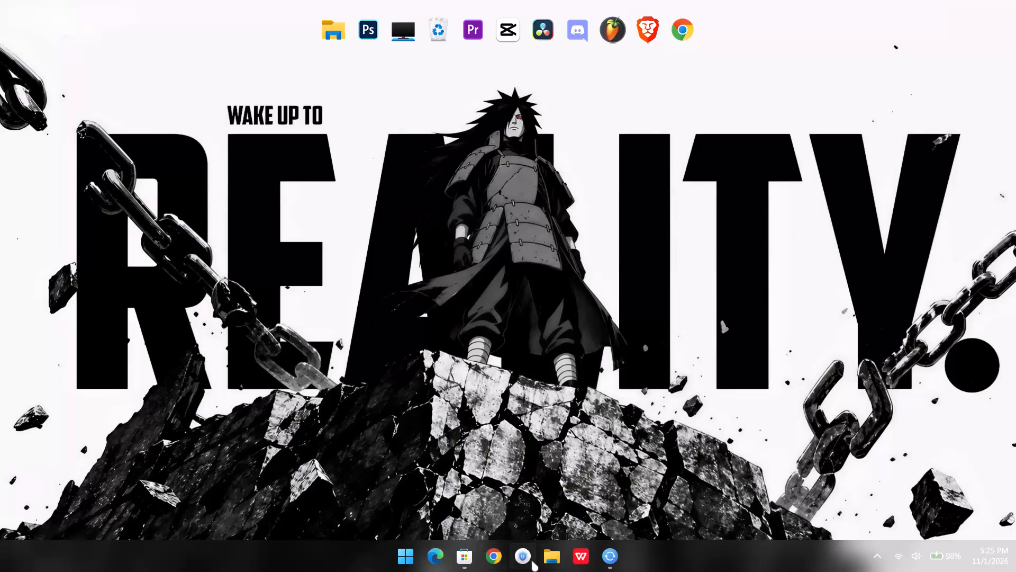
# Open Urban VPN and connect to the Russia server.
pyautogui.click(521, 553)
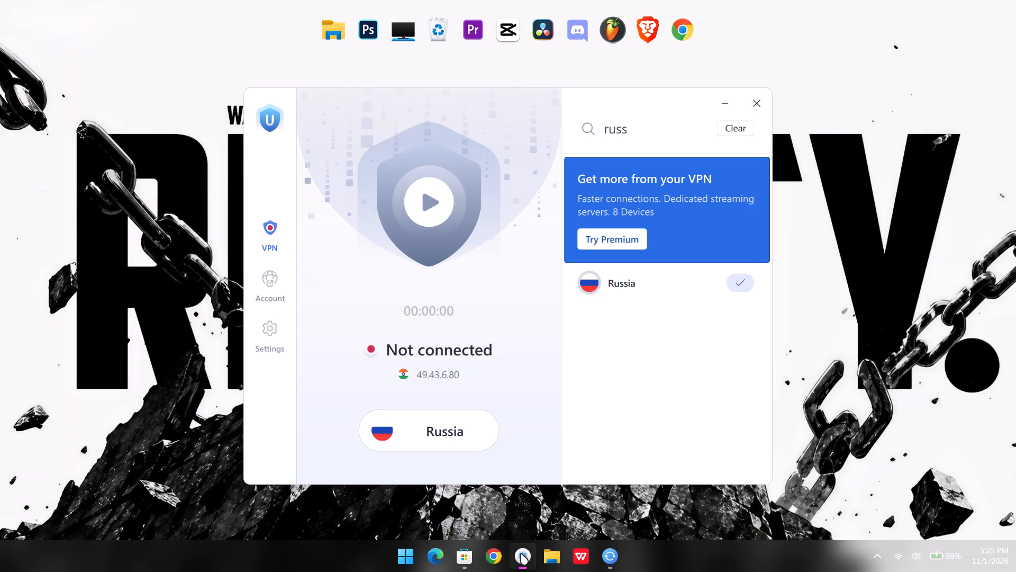
pyautogui.click(430, 201)
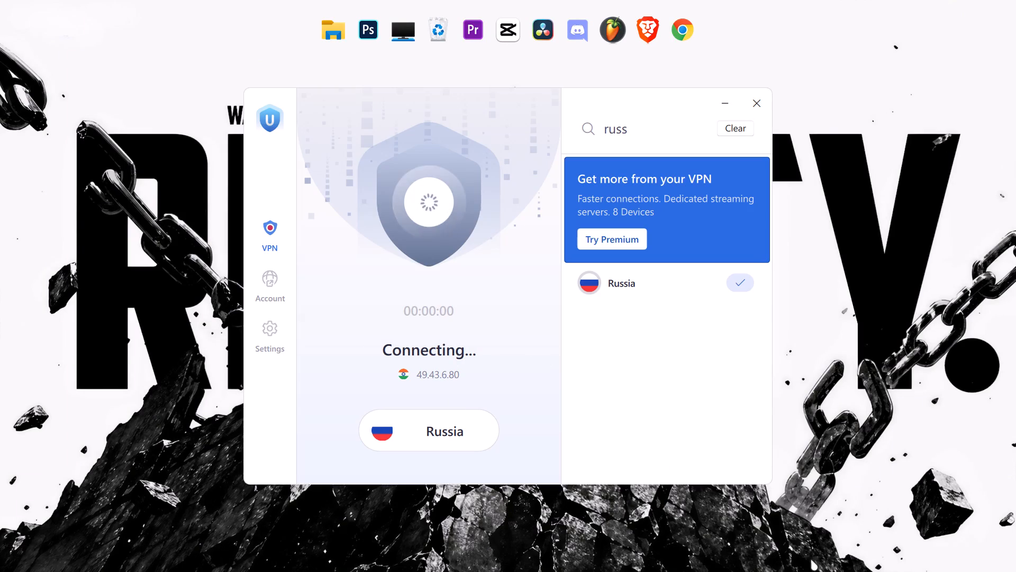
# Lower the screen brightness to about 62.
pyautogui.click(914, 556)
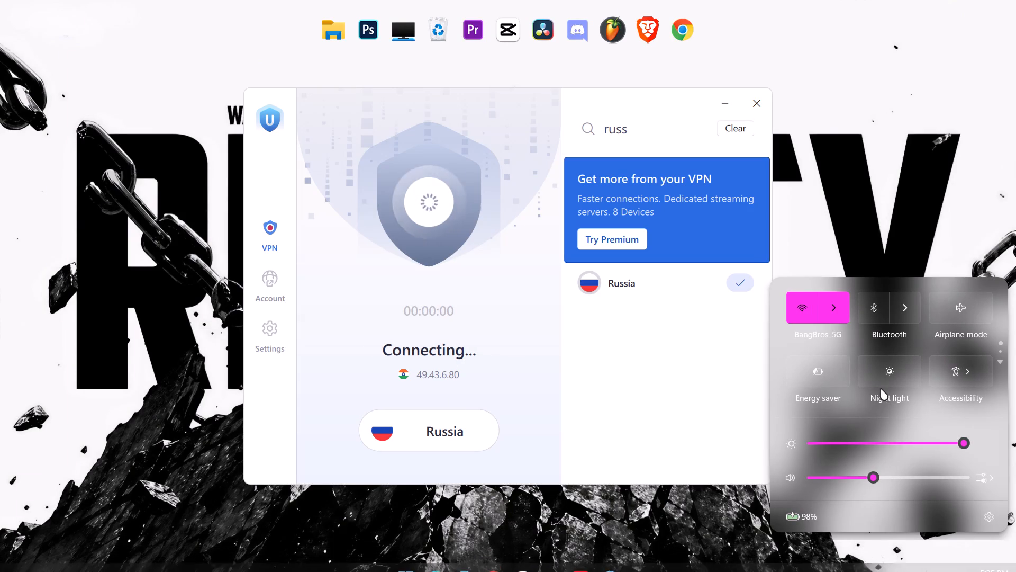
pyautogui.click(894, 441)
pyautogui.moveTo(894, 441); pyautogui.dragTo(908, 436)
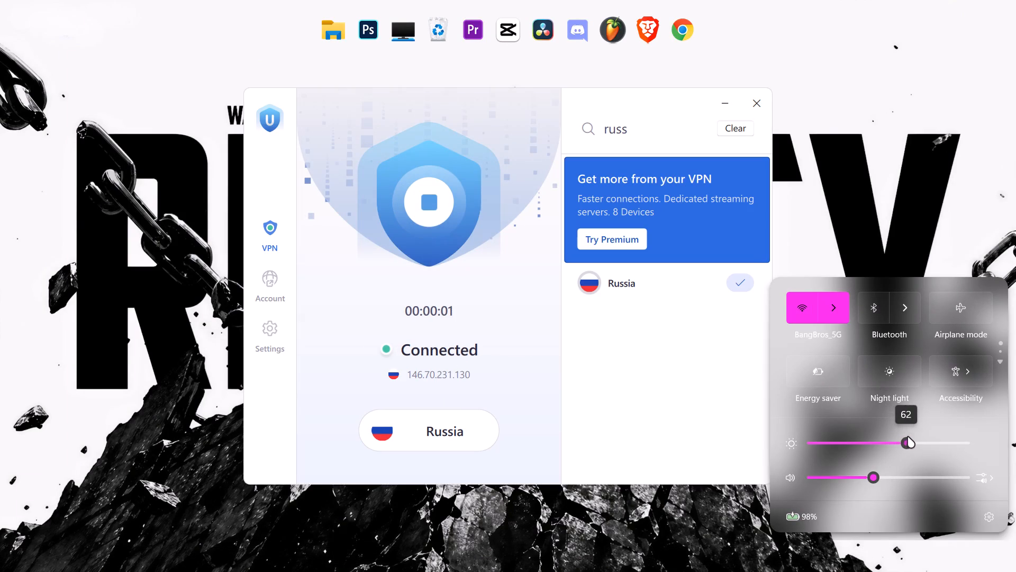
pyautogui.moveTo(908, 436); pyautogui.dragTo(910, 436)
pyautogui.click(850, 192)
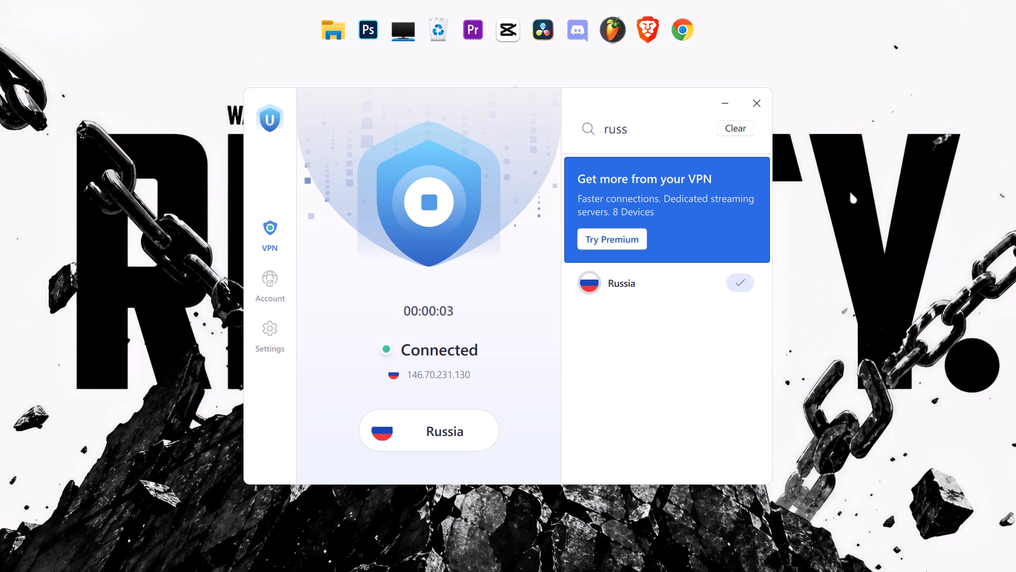
# Launch CapCut, open the 1101 project and bring its upper photo and title layers into reach on the timeline.
pyautogui.doubleClick(509, 36)
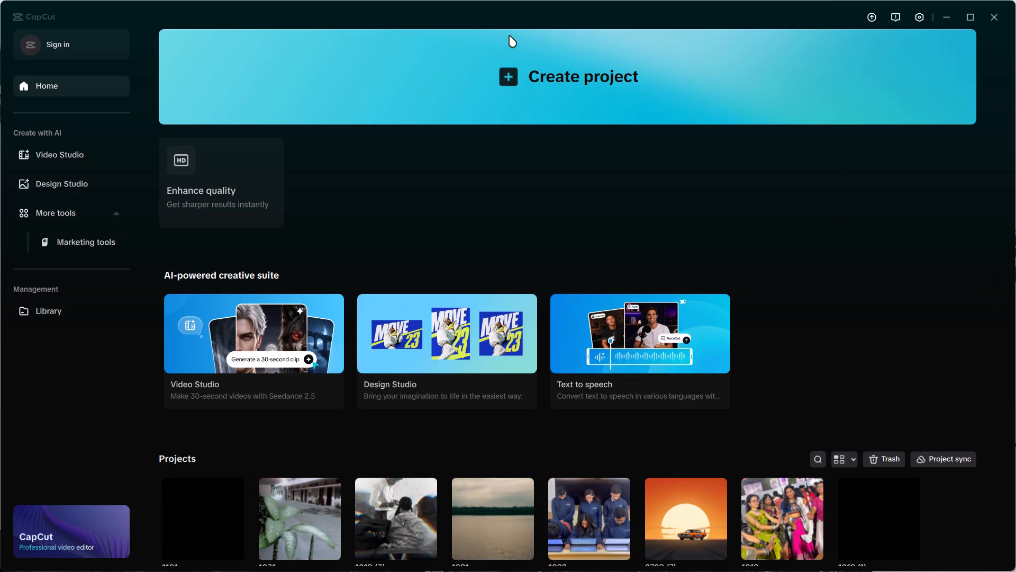
pyautogui.scroll(-5, 426, 316)
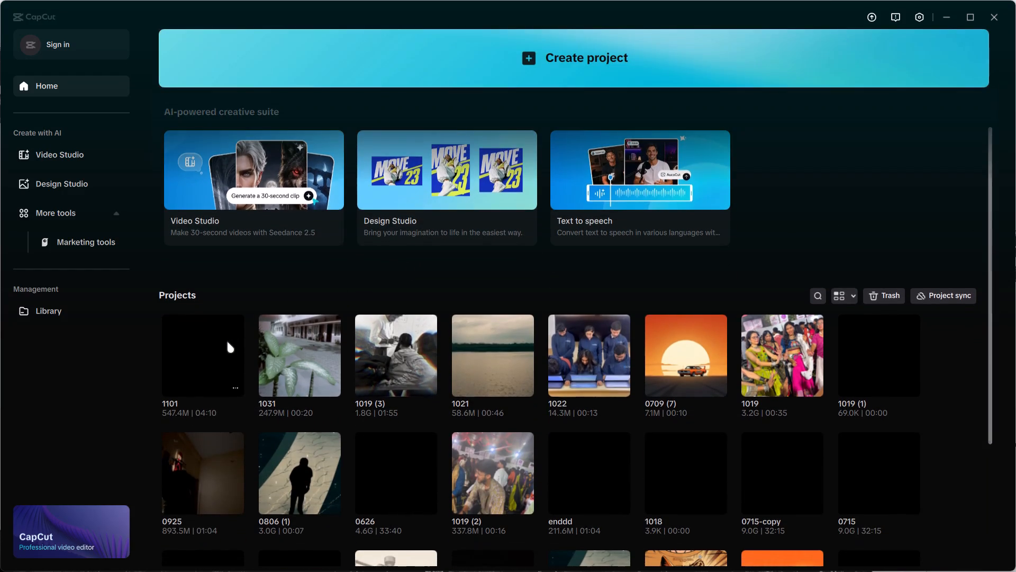
pyautogui.doubleClick(222, 344)
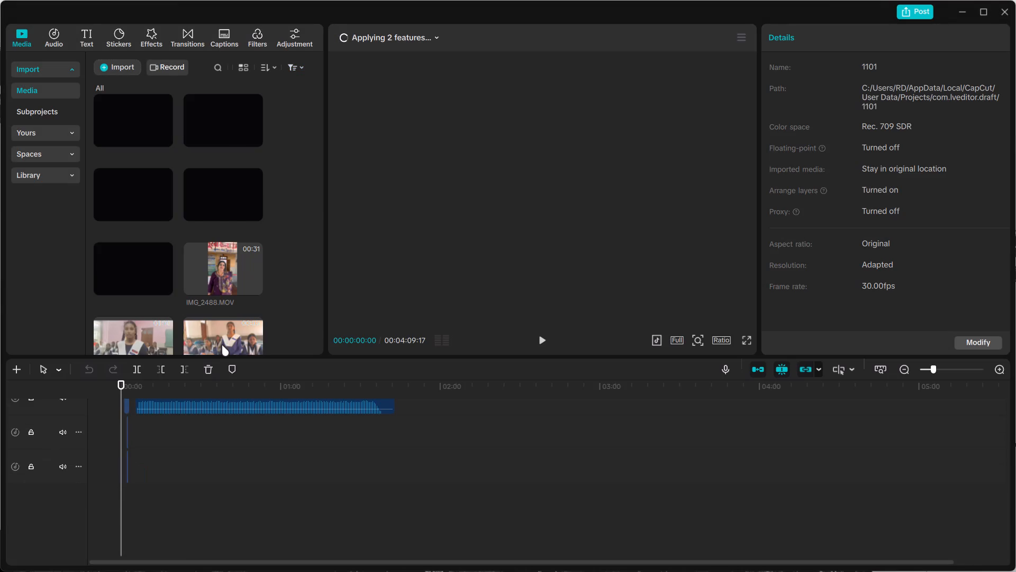
pyautogui.scroll(16, 334, 453)
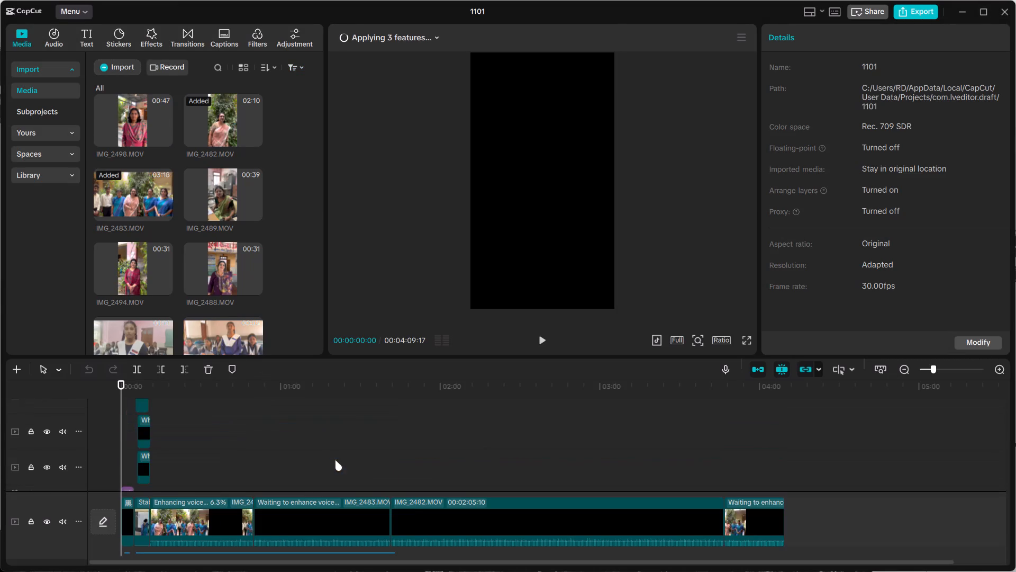
pyautogui.scroll(1, 281, 445)
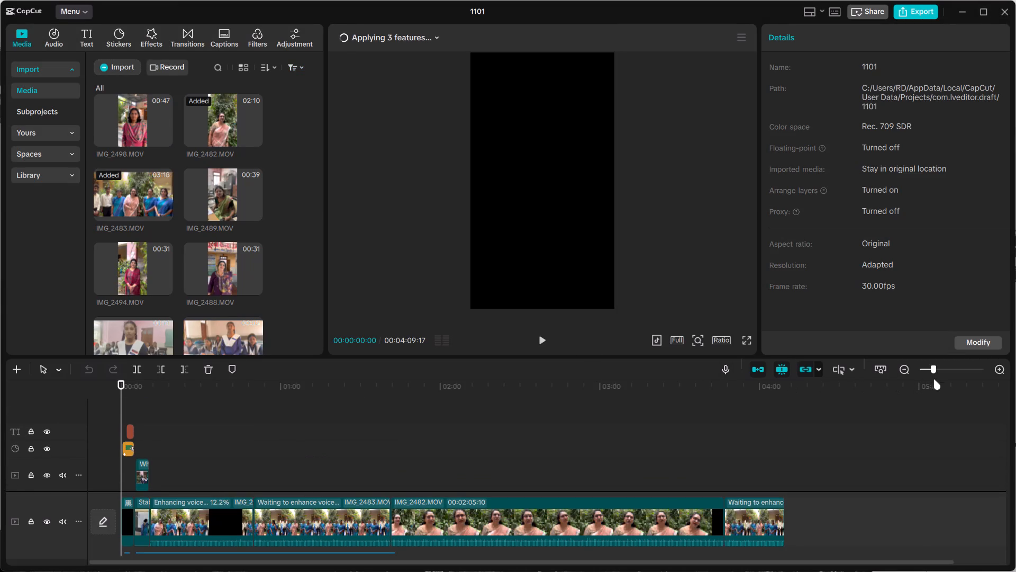
# Raise the screen brightness further, to nearer the upper end of its range.
pyautogui.click(919, 560)
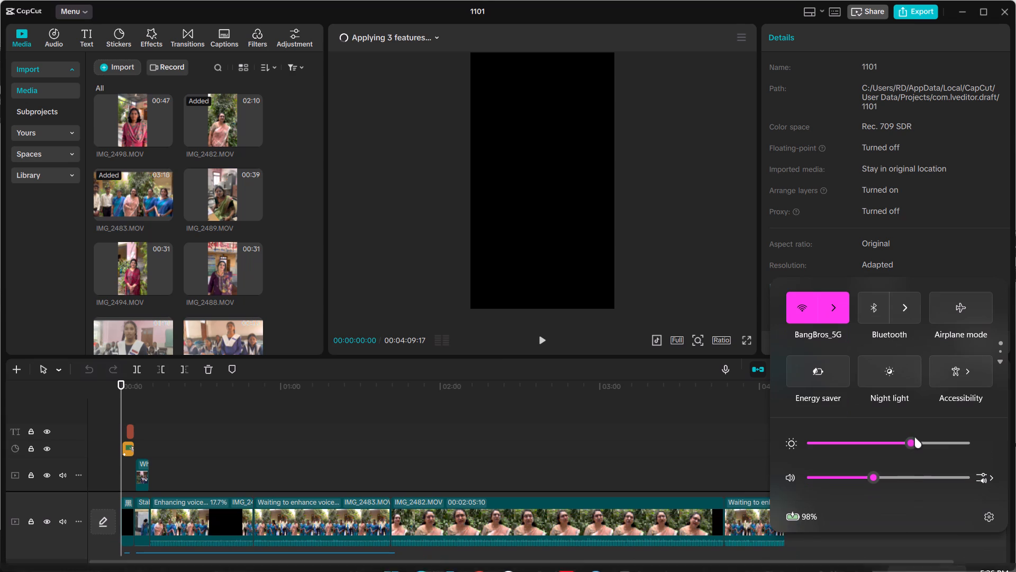
pyautogui.moveTo(912, 437); pyautogui.dragTo(900, 464)
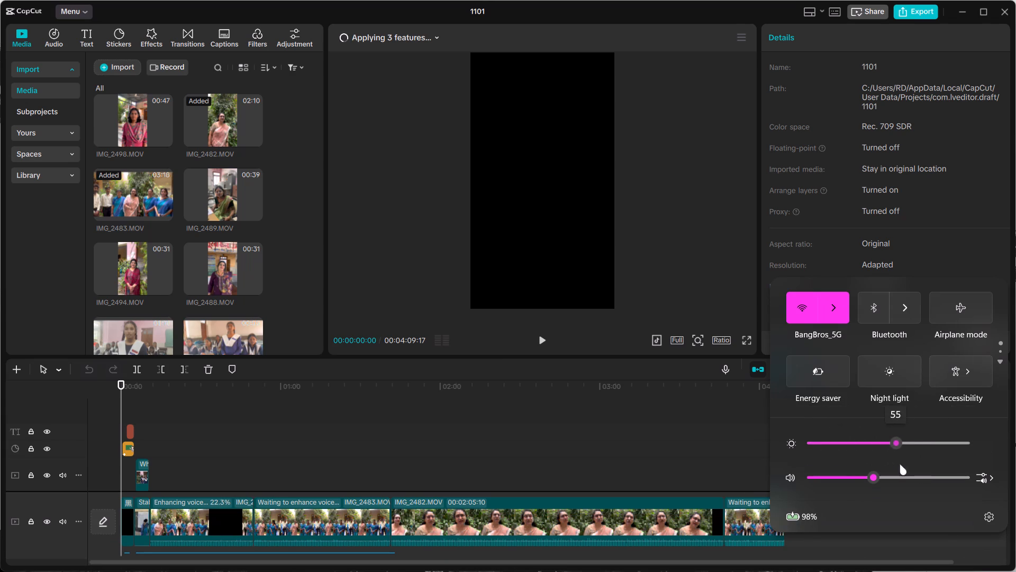
pyautogui.moveTo(900, 464); pyautogui.dragTo(930, 463)
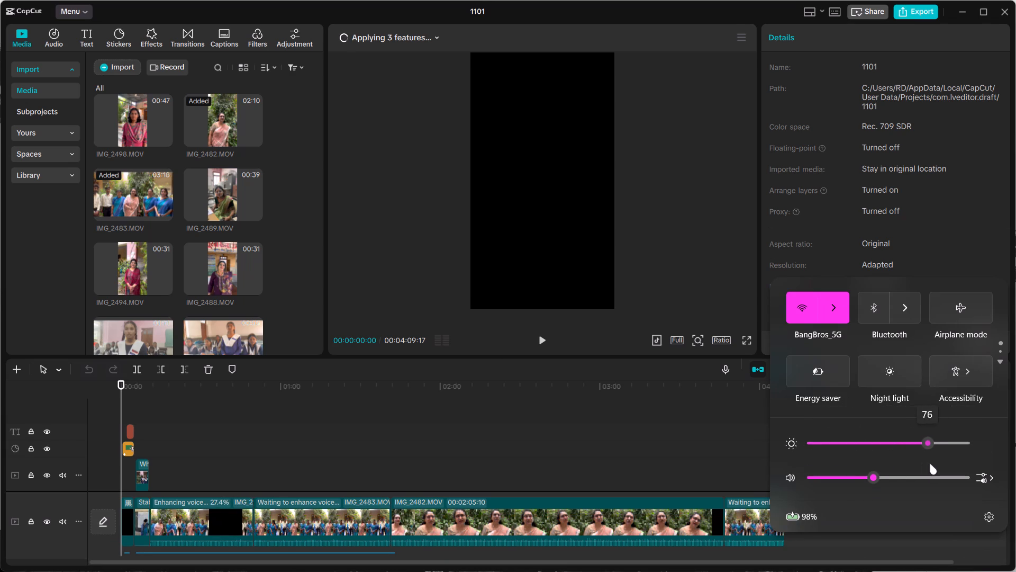
pyautogui.moveTo(930, 463); pyautogui.dragTo(946, 463)
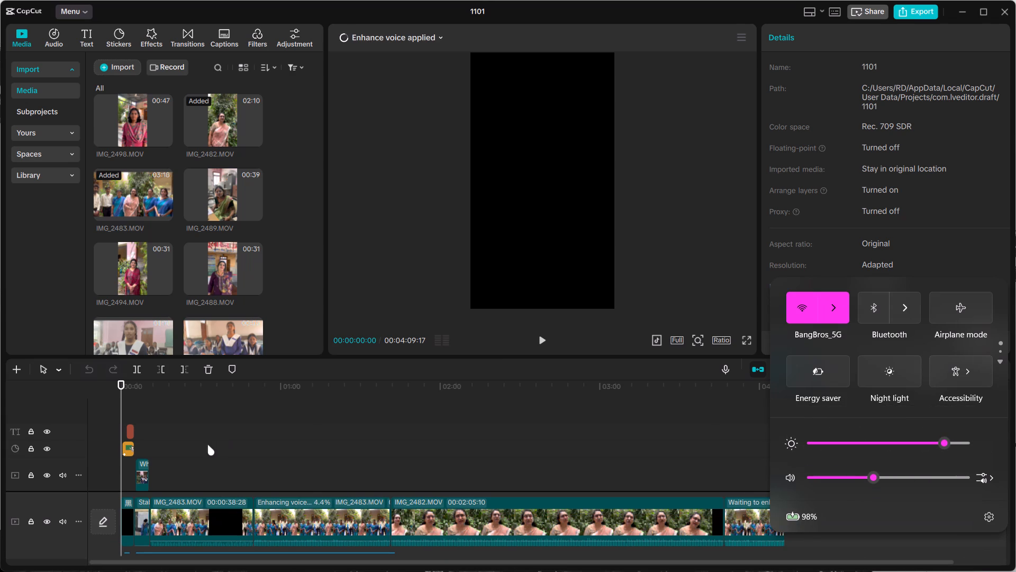
# Play the opening from the start through the title, pause on the photo collage at 00:00:06:14, and inspect the timeline around it.
pyautogui.scroll(2, 207, 444)
pyautogui.scroll(-6, 207, 444)
pyautogui.click(146, 459)
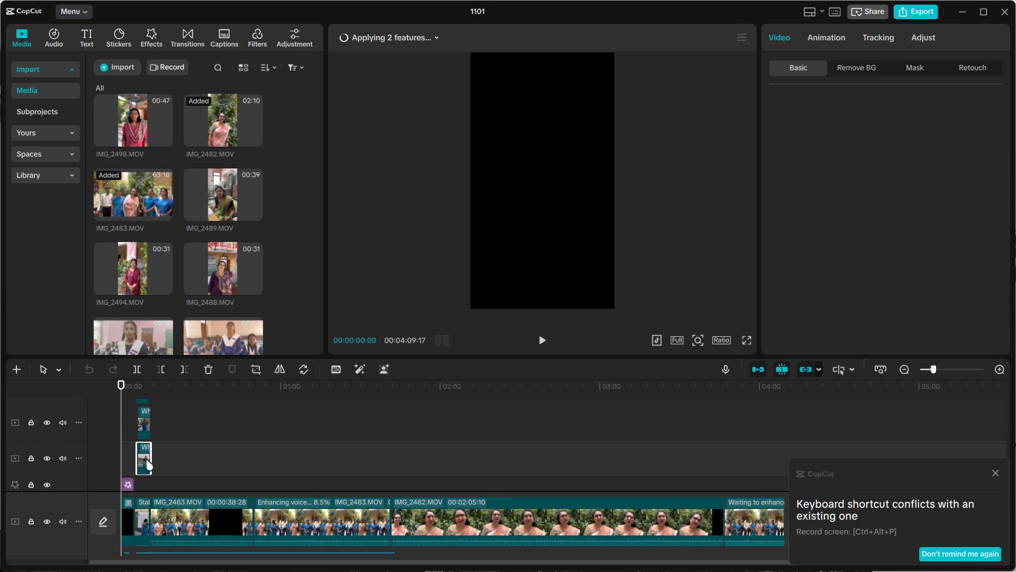
pyautogui.click(542, 337)
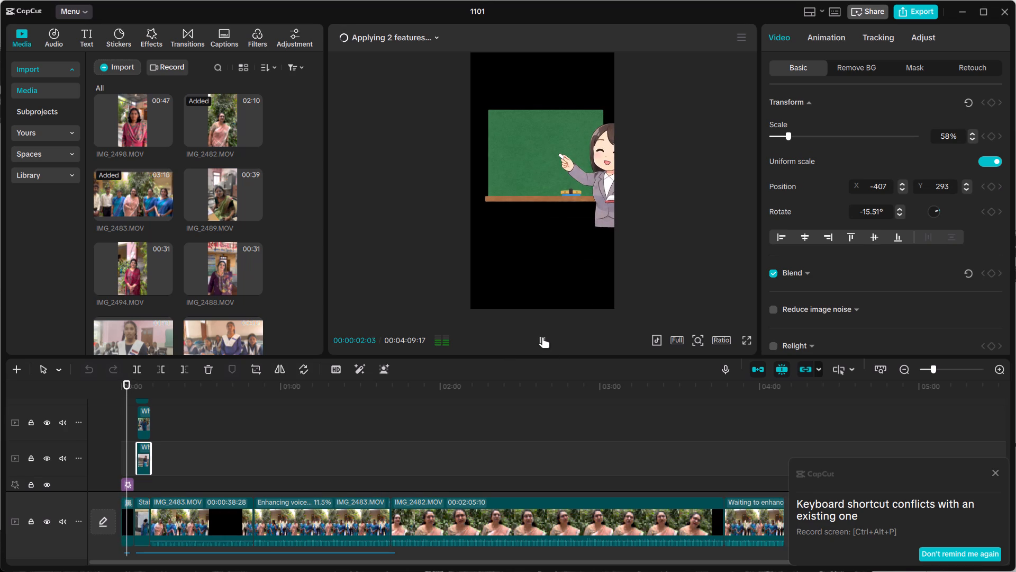
pyautogui.click(542, 337)
pyautogui.scroll(-4, 273, 460)
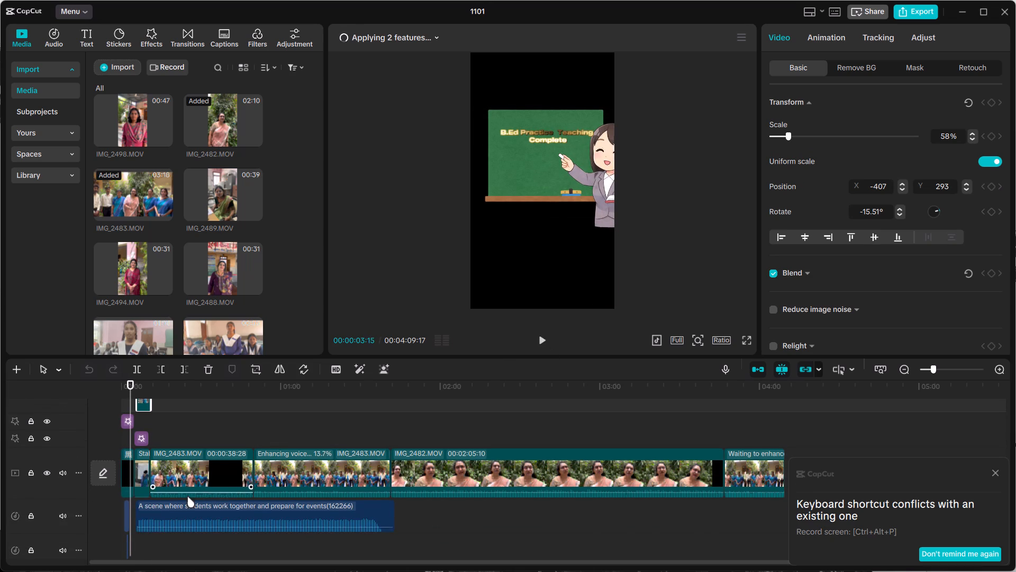
pyautogui.click(128, 434)
pyautogui.moveTo(128, 434); pyautogui.dragTo(103, 440)
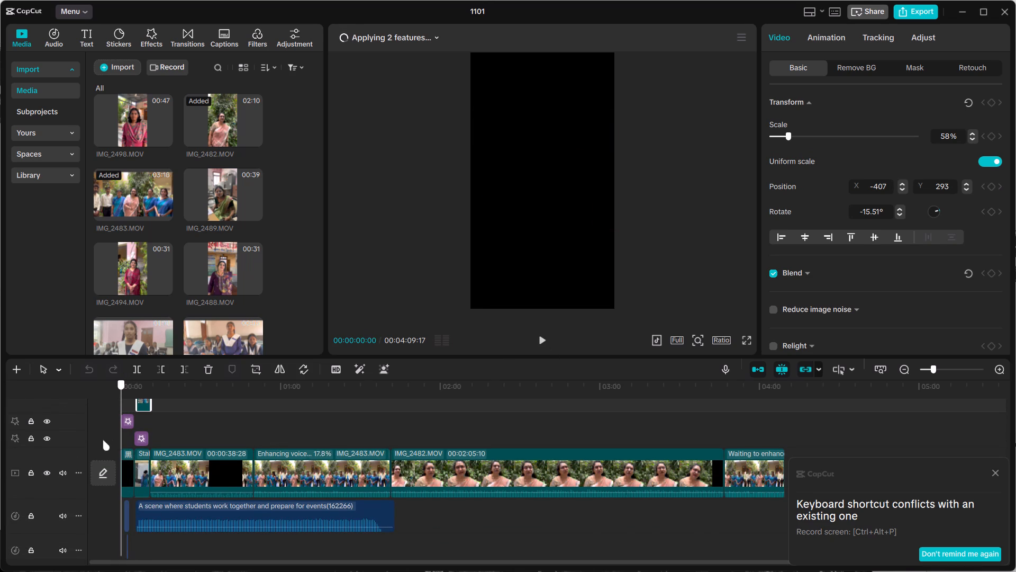
pyautogui.moveTo(103, 440); pyautogui.dragTo(86, 441)
pyautogui.click(541, 337)
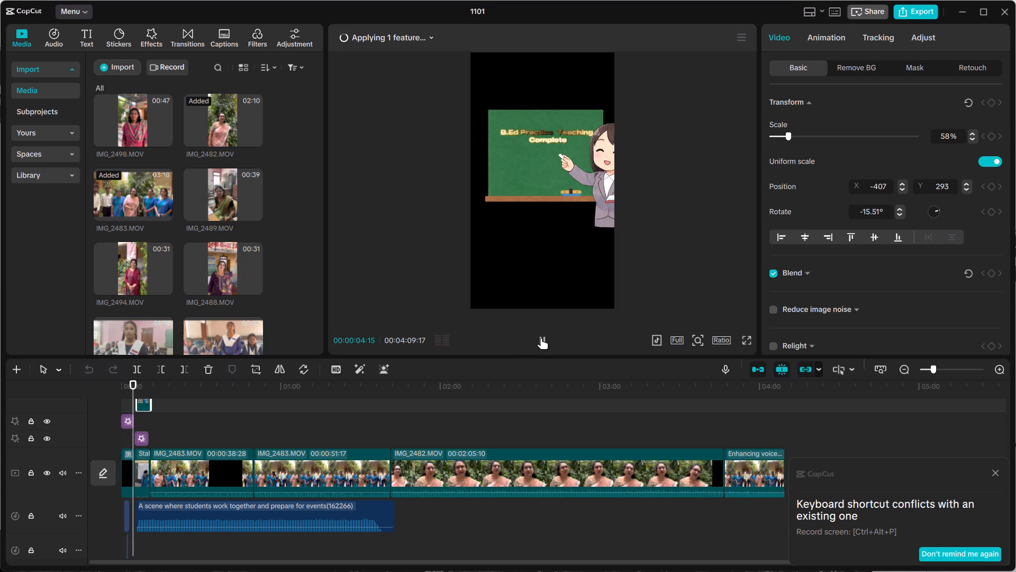
pyautogui.click(541, 338)
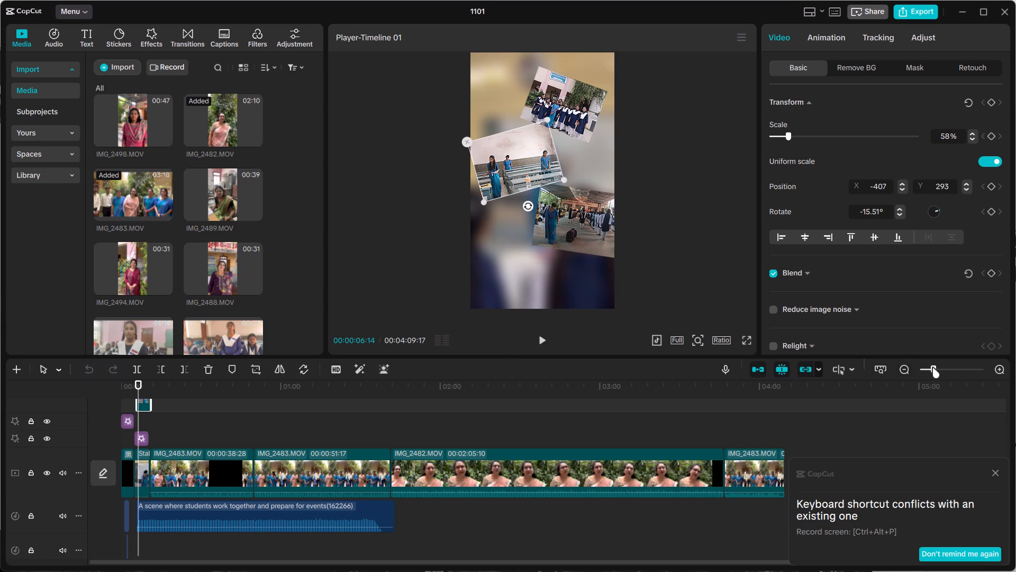
pyautogui.moveTo(931, 367); pyautogui.dragTo(940, 365)
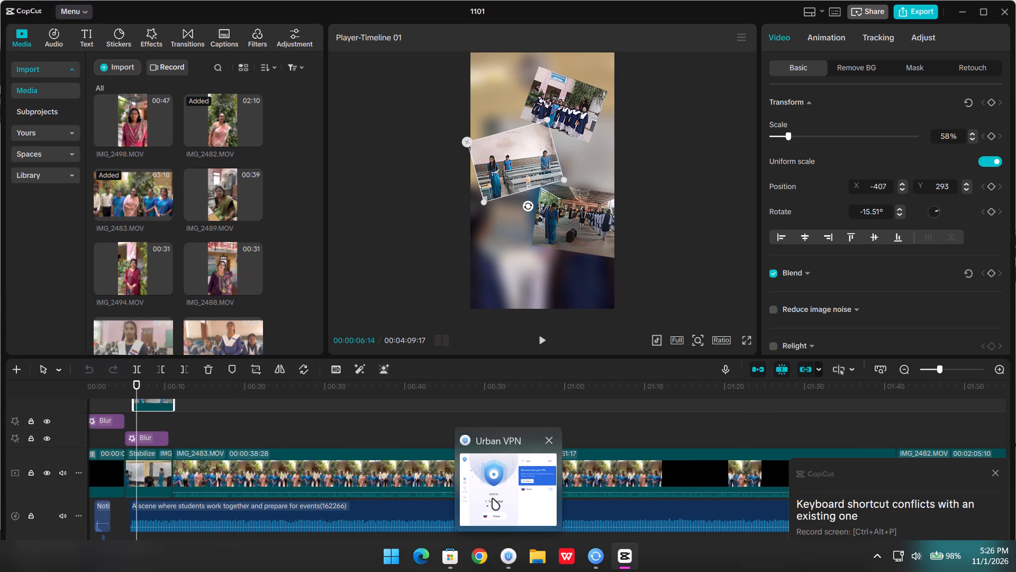
# Switch to Urban VPN, disconnect from the Russia server and close its window.
pyautogui.click(492, 496)
pyautogui.click(434, 262)
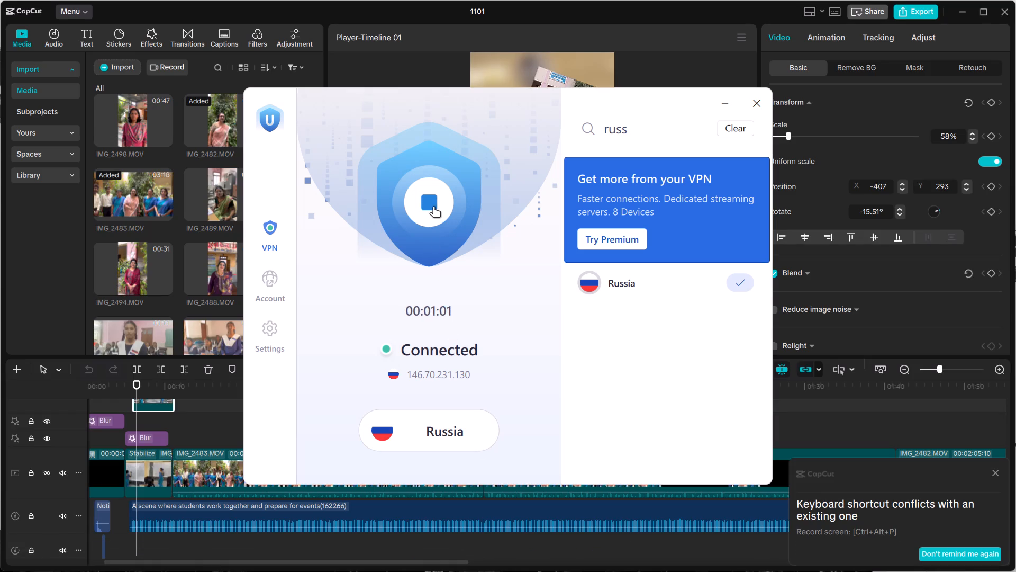
pyautogui.click(434, 206)
pyautogui.click(749, 99)
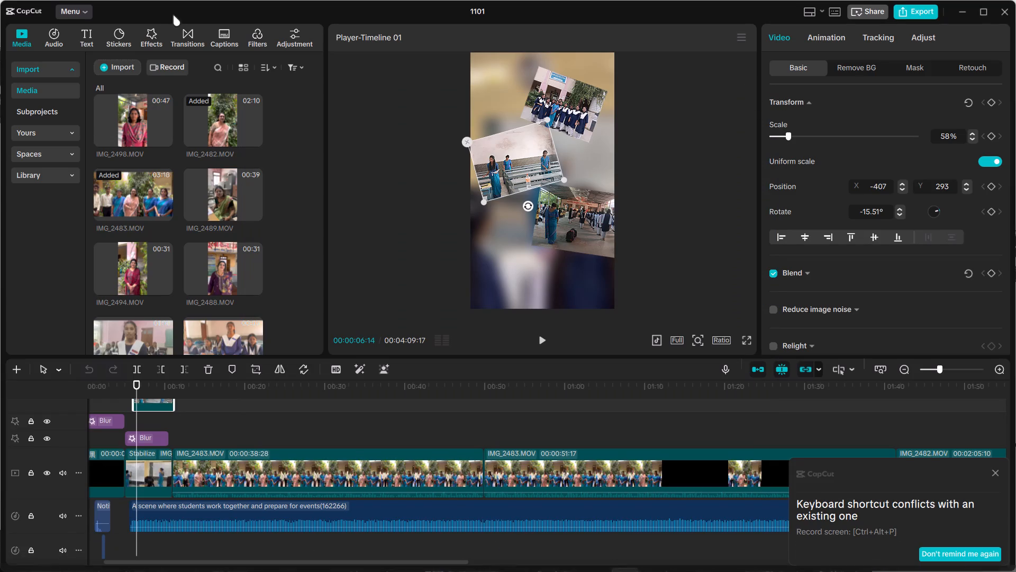
# Open the library of trending video effects for the collage section.
pyautogui.click(150, 37)
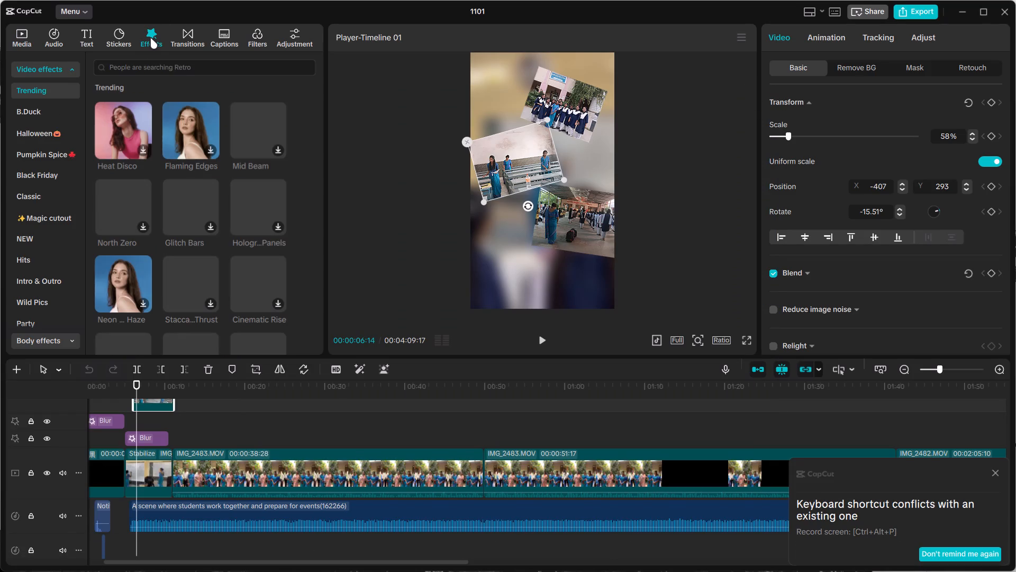
pyautogui.moveTo(343, 421); pyautogui.dragTo(428, 571)
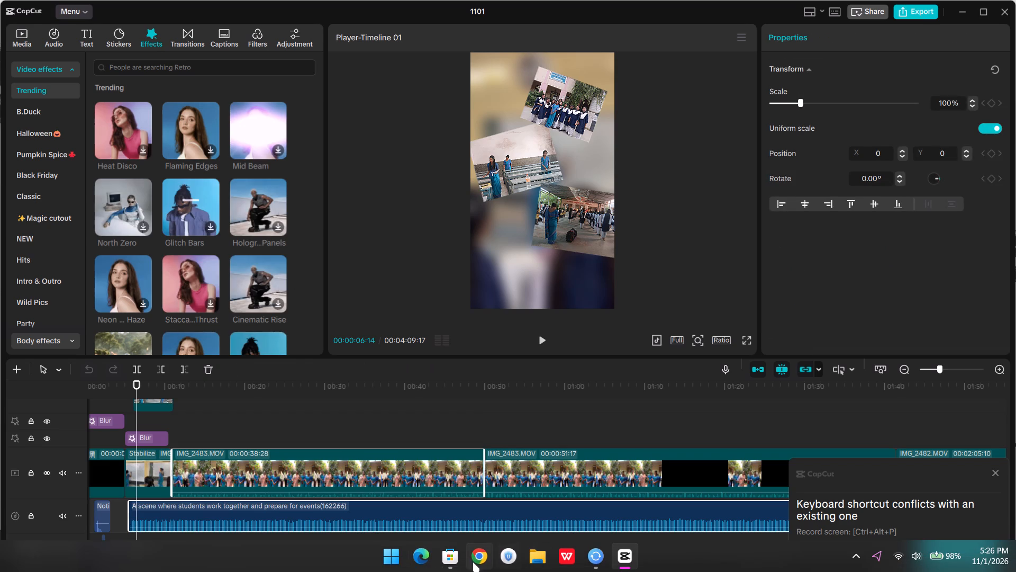
# Launch the Kuro app.
pyautogui.click(385, 554)
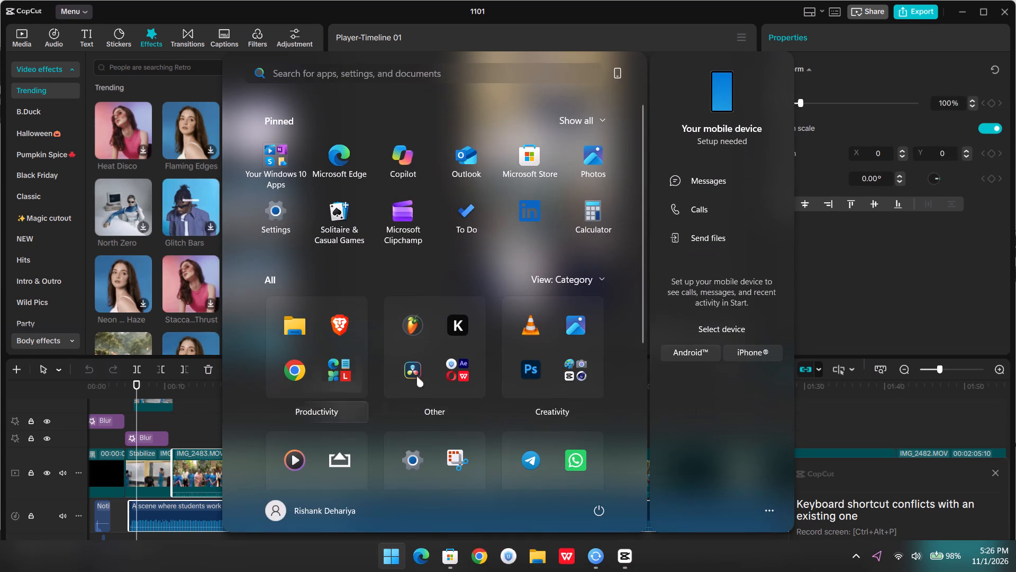
pyautogui.click(453, 326)
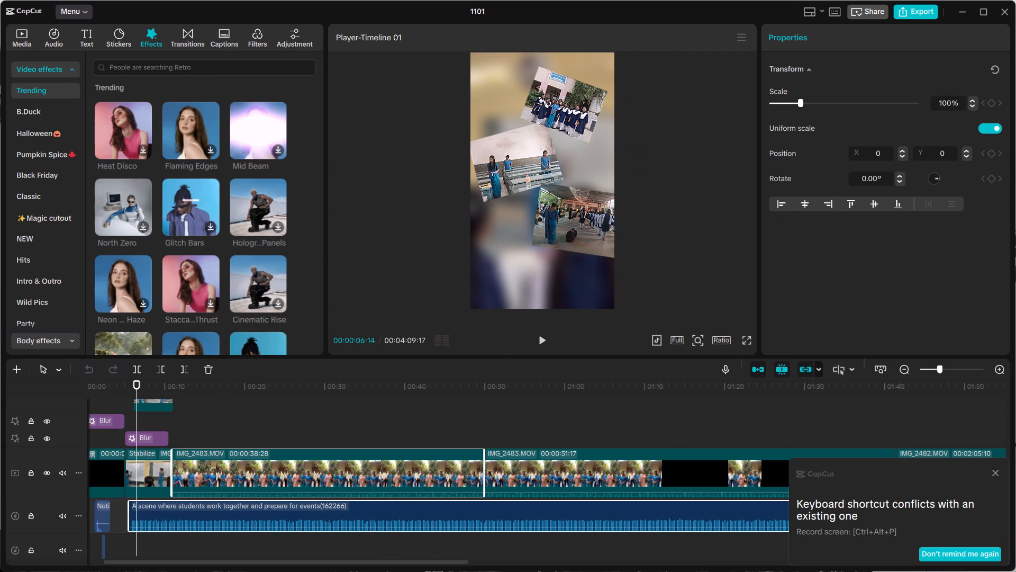
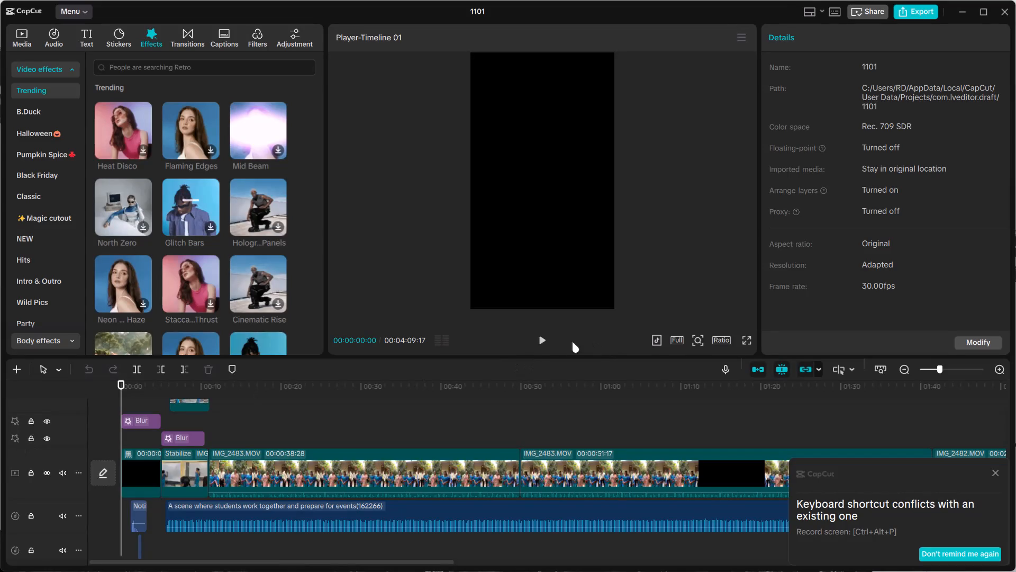
# Play the opening from the start through the title and pause once the three-photo collage is showing.
pyautogui.click(538, 339)
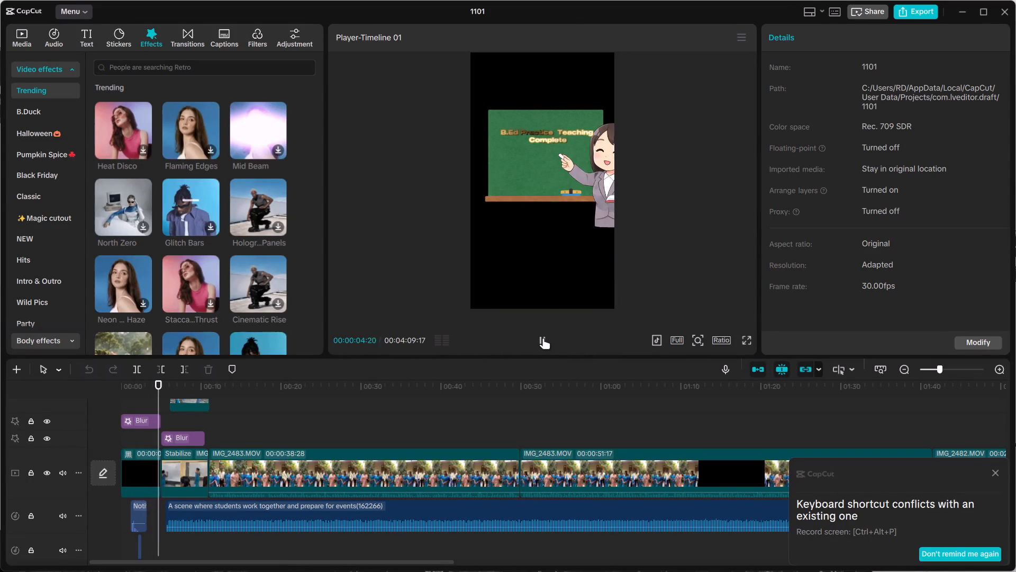
pyautogui.click(543, 338)
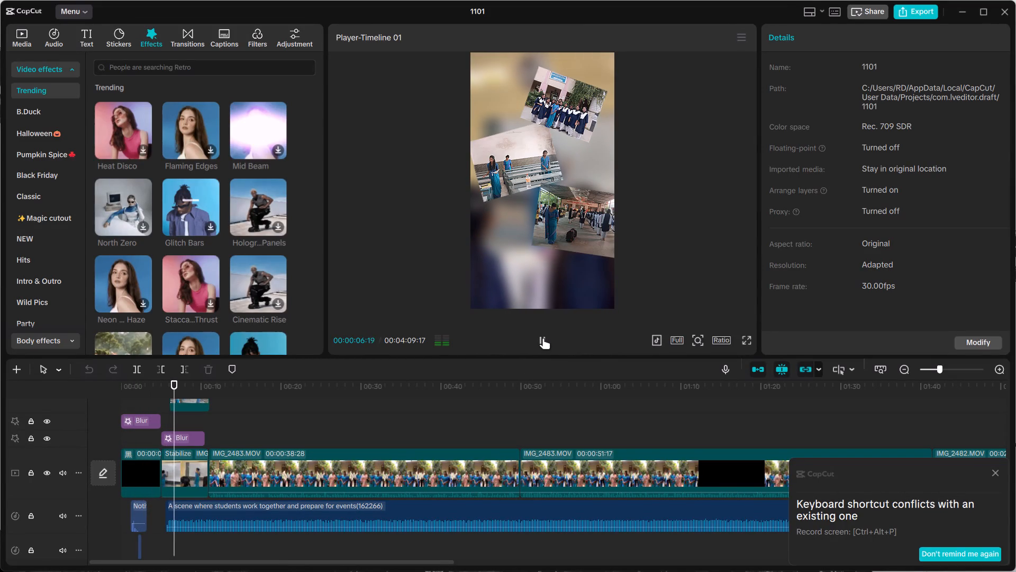
pyautogui.moveTo(171, 412); pyautogui.dragTo(145, 424)
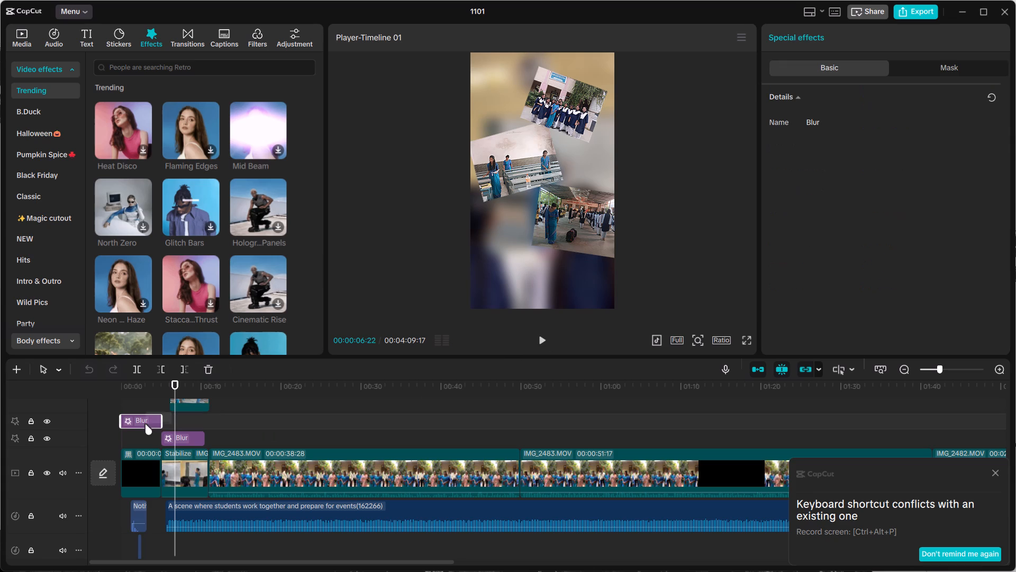
pyautogui.moveTo(145, 424); pyautogui.dragTo(144, 424)
# Place the playhead at 00:00:05:01, where the blurred classroom footage starts, and dismiss the shortcut conflict notification.
pyautogui.click(164, 400)
pyautogui.moveTo(162, 401); pyautogui.dragTo(157, 404)
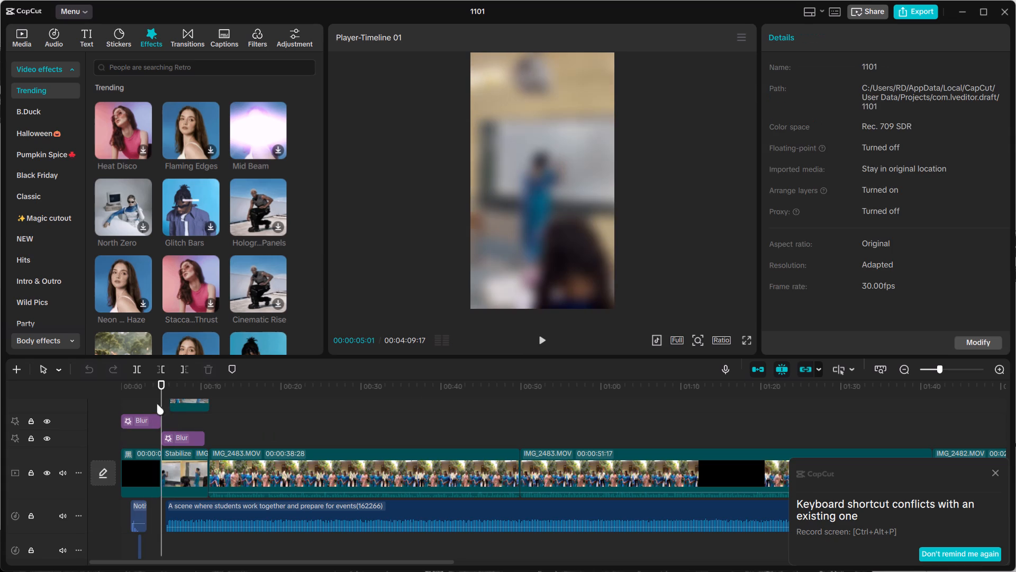
pyautogui.moveTo(157, 404); pyautogui.dragTo(158, 409)
pyautogui.click(993, 473)
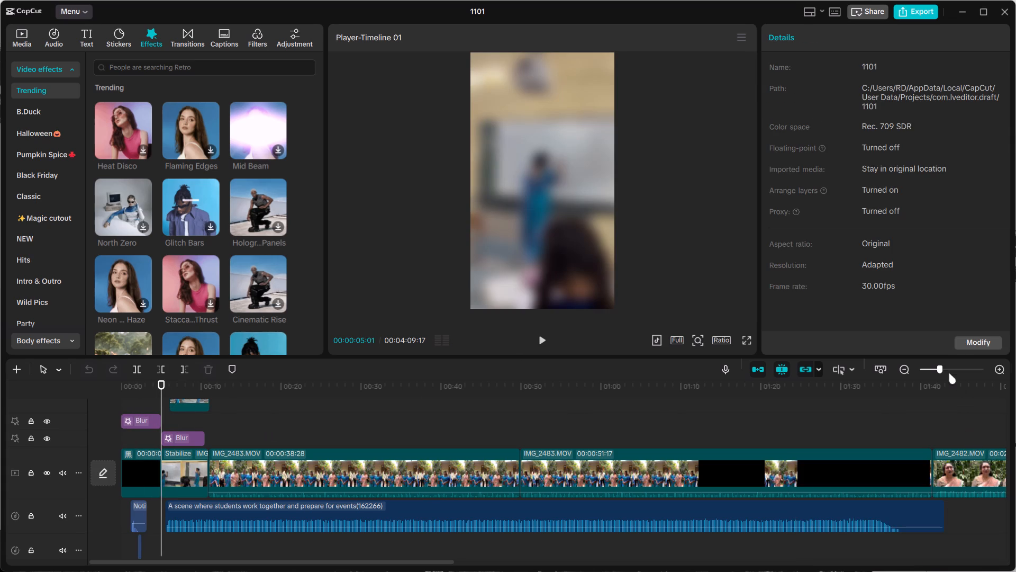
pyautogui.click(945, 368)
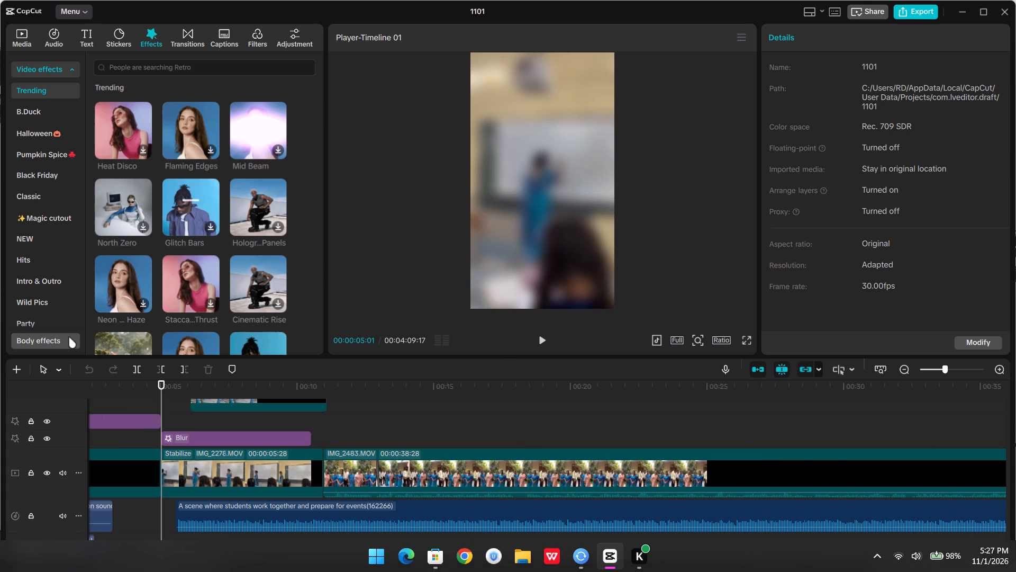
# Browse the project's imported media past the WhatsApp photos and videos to the IMG classroom clips.
pyautogui.click(22, 39)
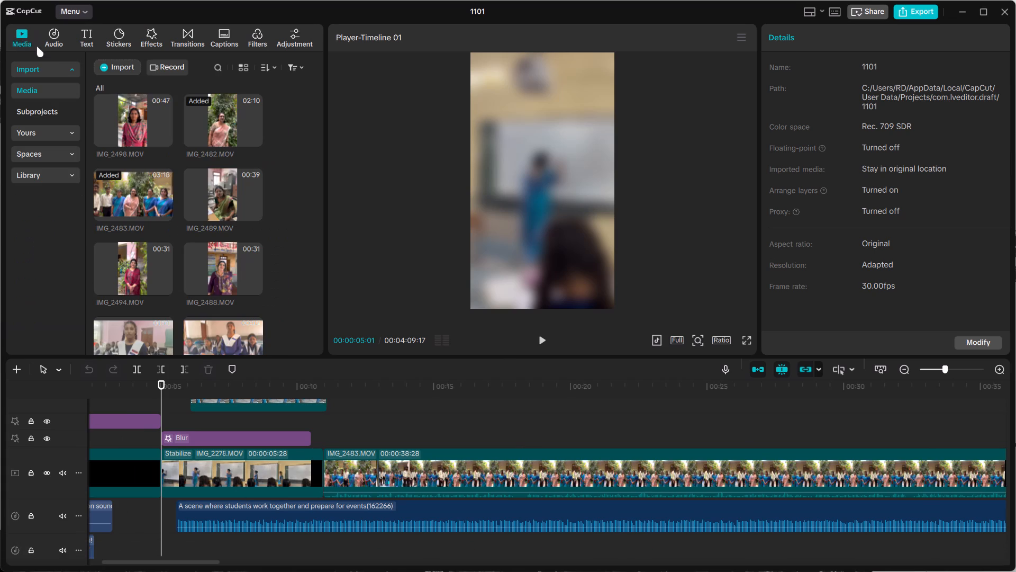
pyautogui.tripleClick(19, 35)
pyautogui.scroll(-4, 205, 204)
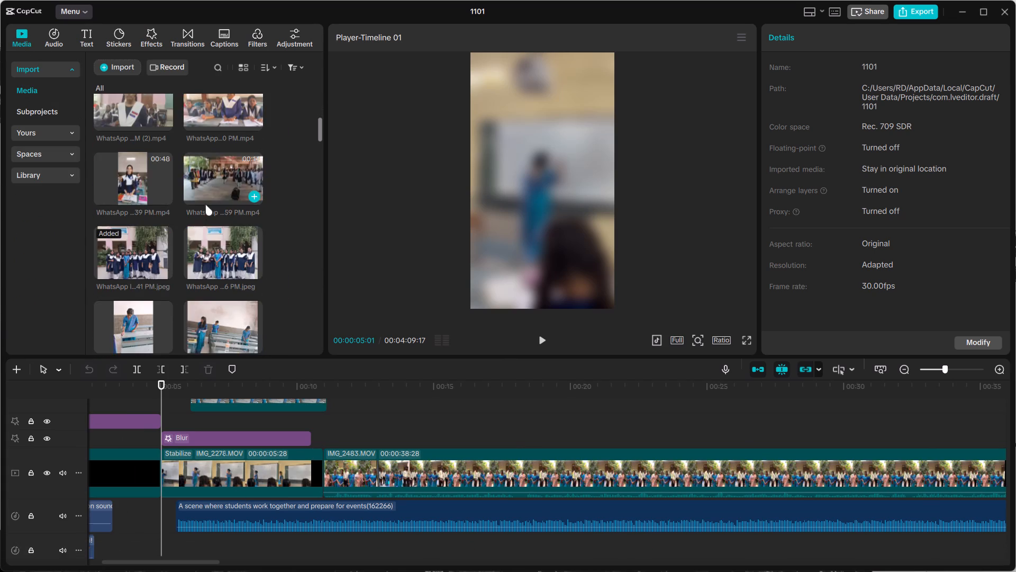
pyautogui.scroll(-4, 205, 204)
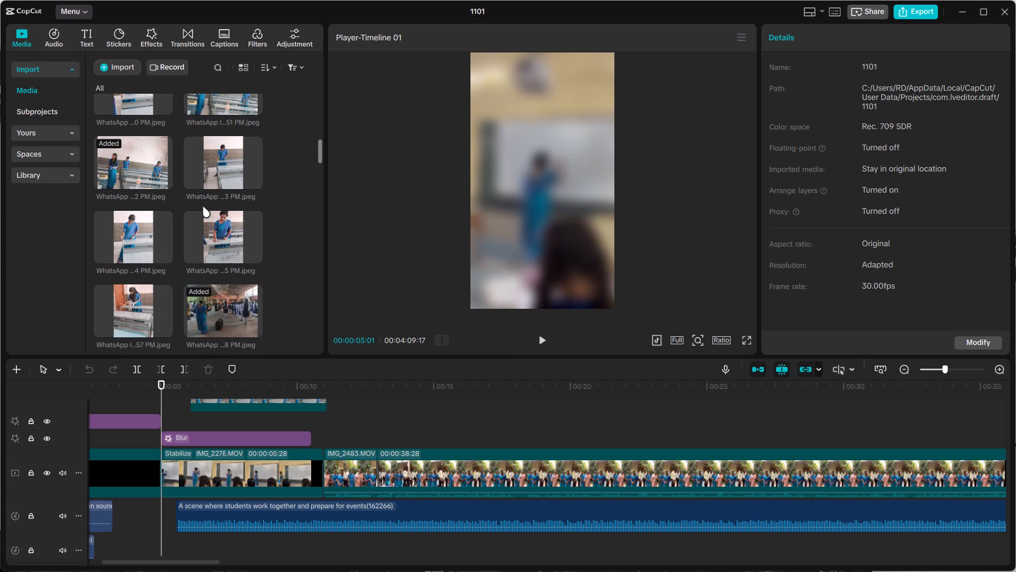
pyautogui.scroll(-3, 168, 204)
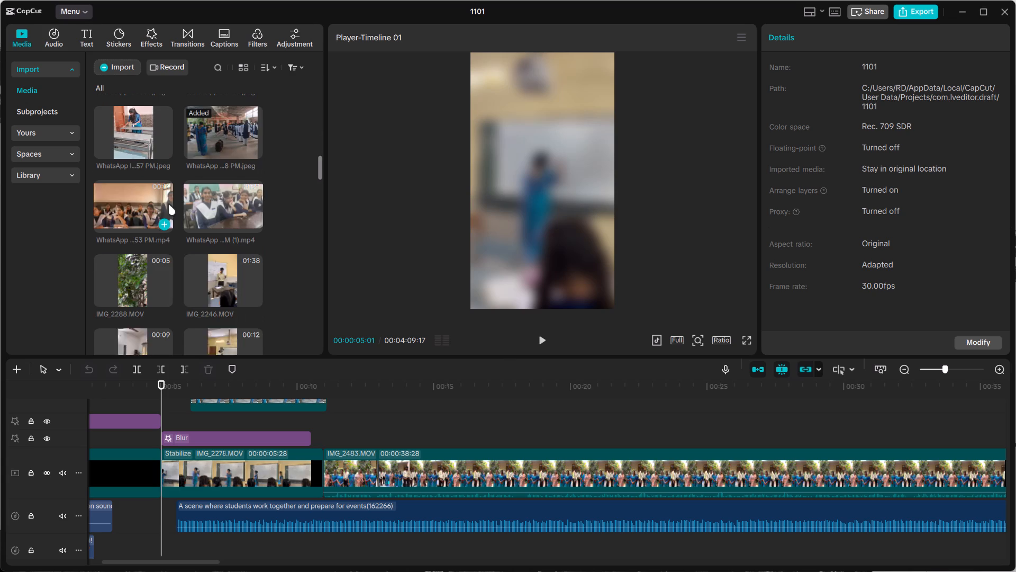
pyautogui.scroll(-2, 168, 204)
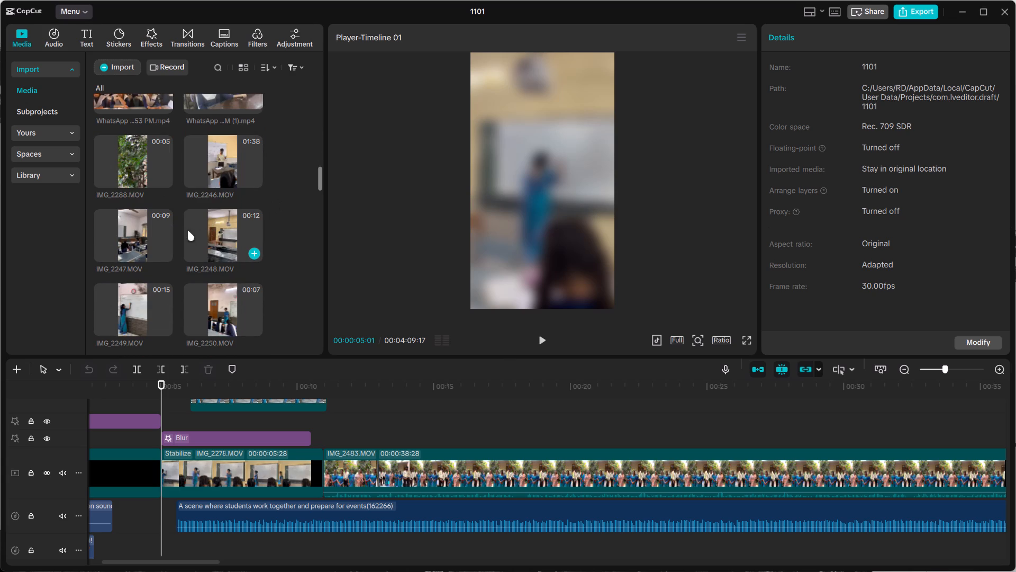
# Preview the imported school and classroom clips between IMG_2247 and IMG_2261.
pyautogui.click(214, 234)
pyautogui.click(137, 234)
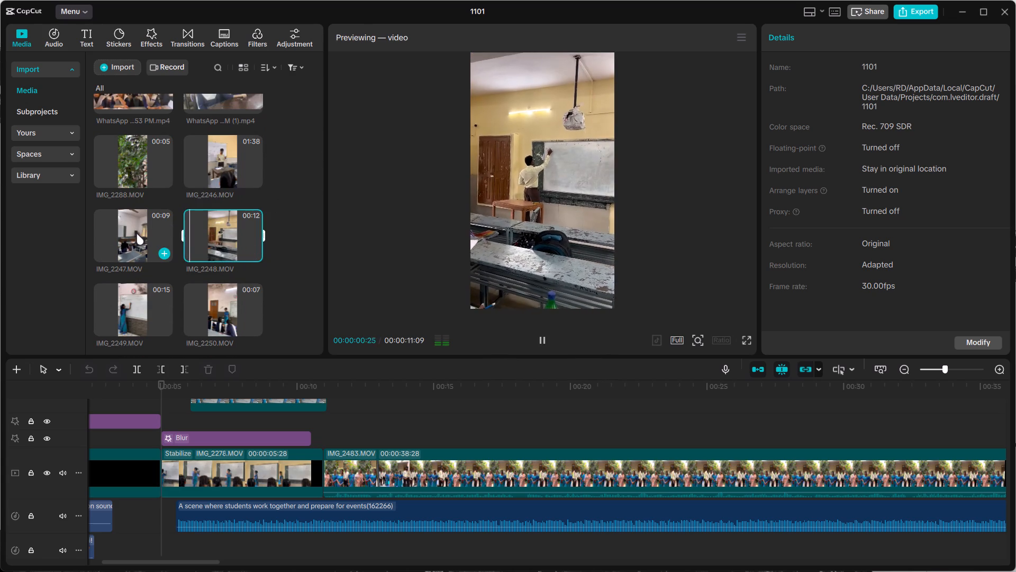
pyautogui.scroll(-2, 166, 227)
pyautogui.click(125, 197)
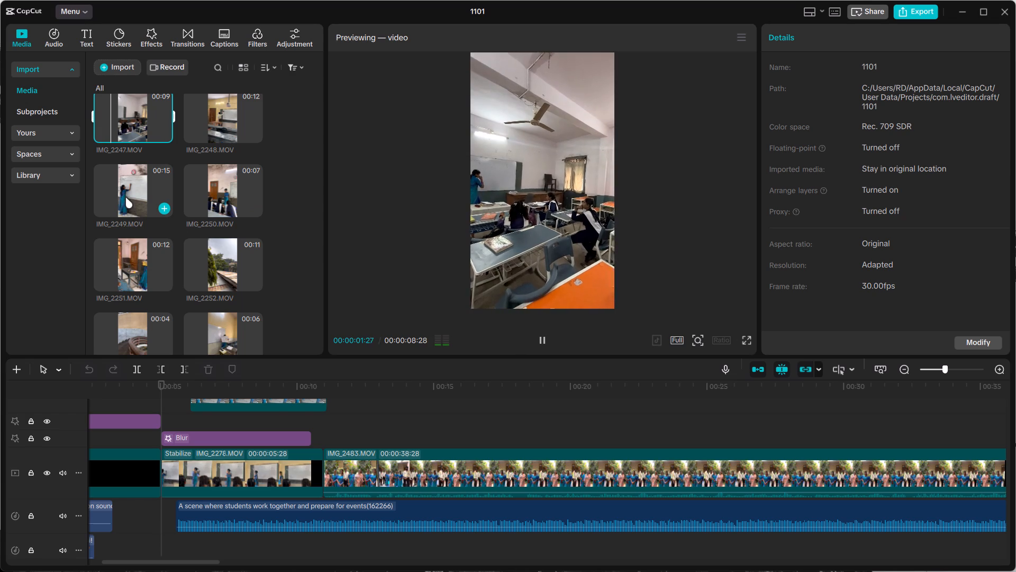
pyautogui.click(124, 255)
pyautogui.click(197, 255)
pyautogui.scroll(-3, 203, 252)
pyautogui.click(120, 225)
pyautogui.click(224, 222)
pyautogui.scroll(-2, 224, 222)
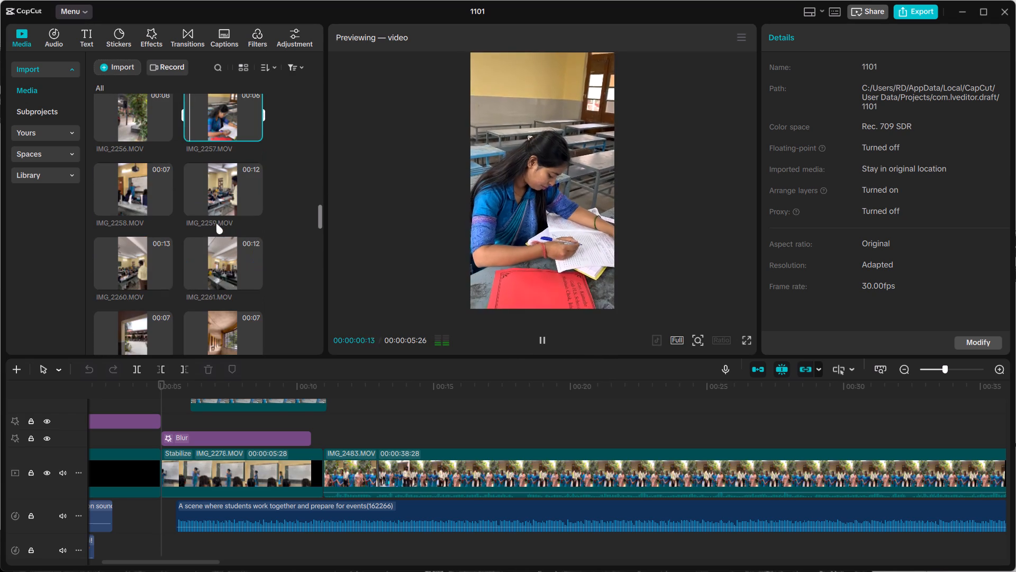
pyautogui.click(147, 110)
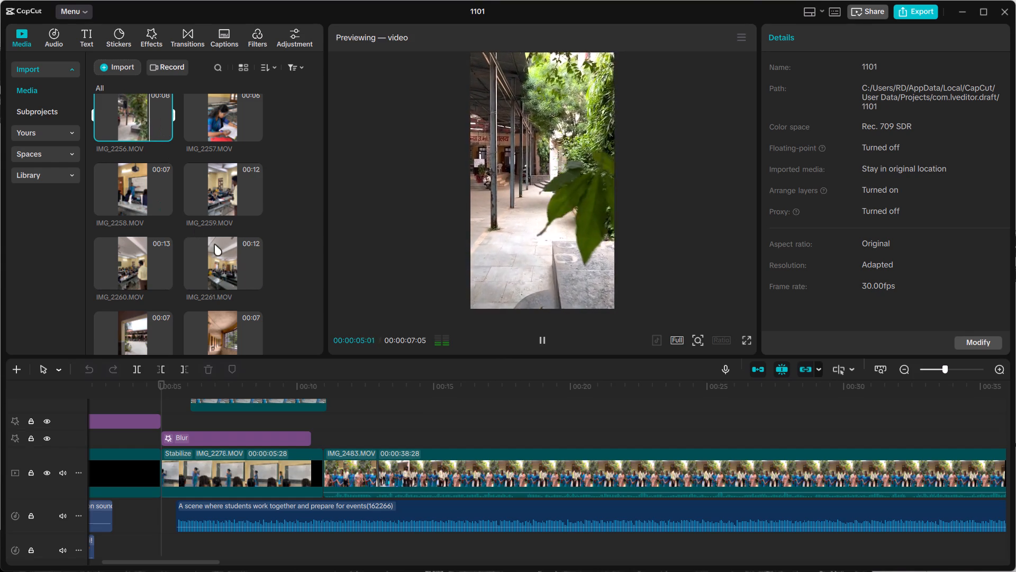
pyautogui.click(221, 266)
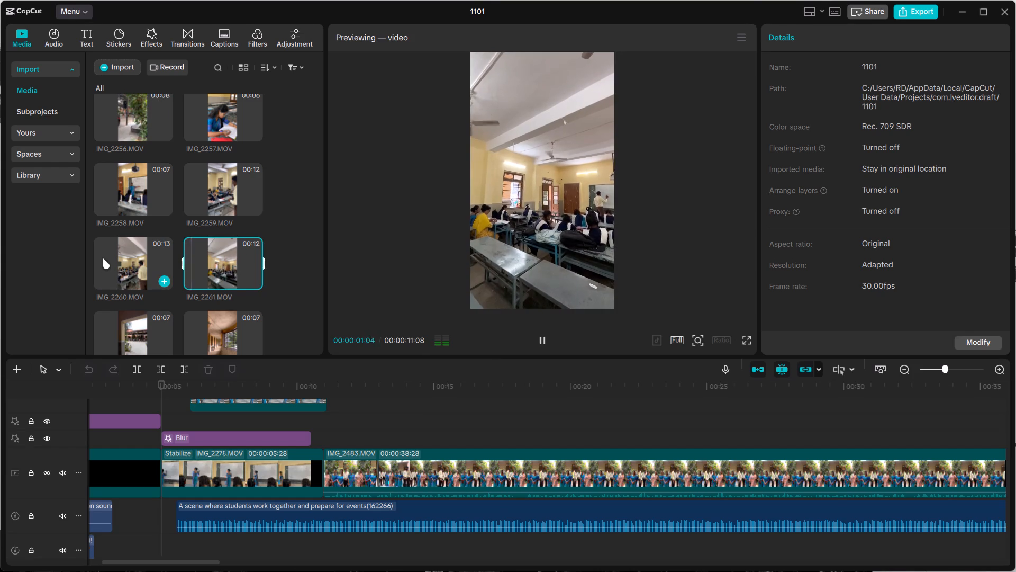
pyautogui.click(103, 258)
pyautogui.click(125, 266)
pyautogui.click(125, 259)
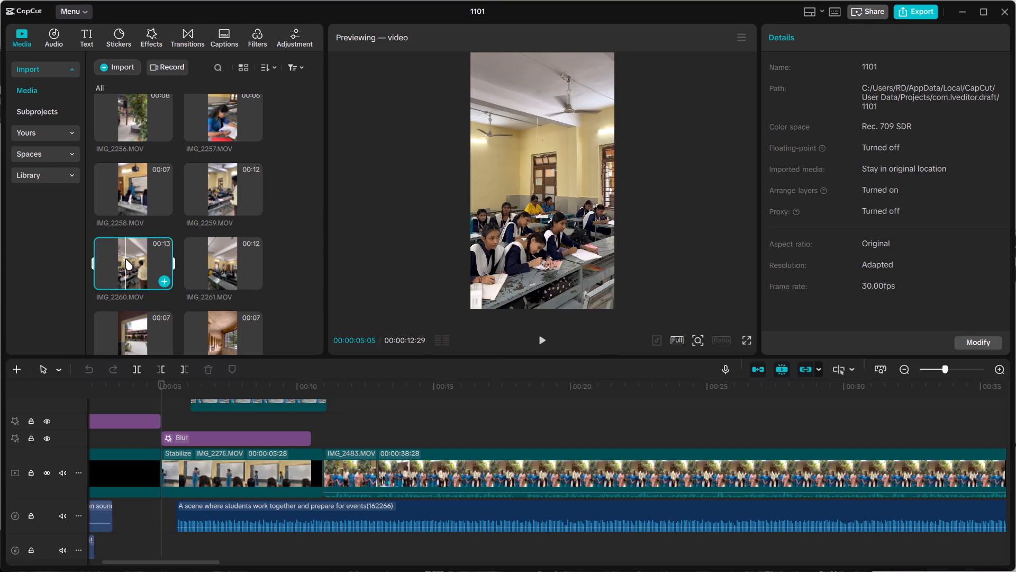
# Preview the imported corridor, classroom and staircase clips between IMG_2262 and IMG_2275.
pyautogui.scroll(-1, 205, 261)
pyautogui.click(224, 273)
pyautogui.click(132, 273)
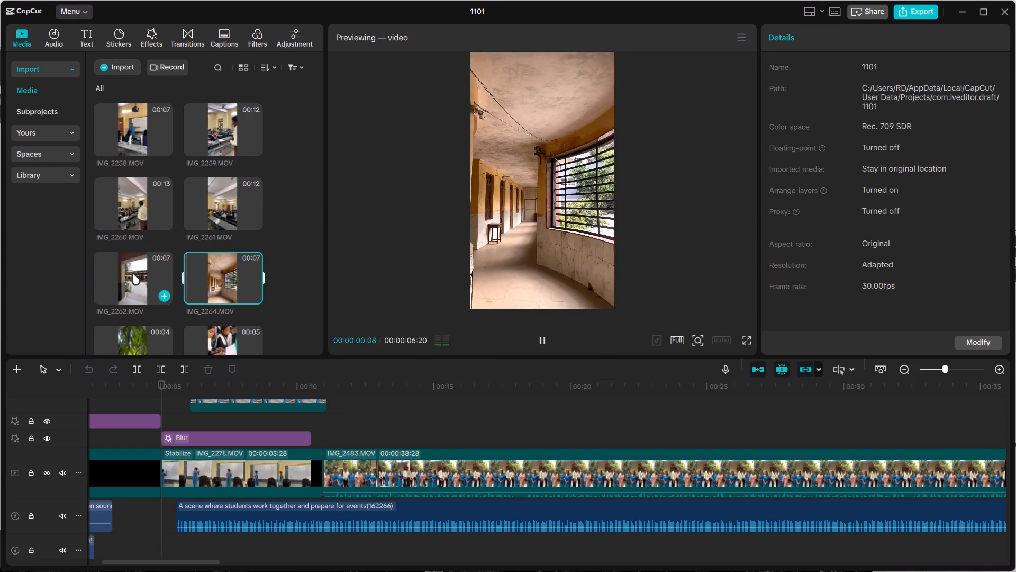
pyautogui.scroll(-3, 138, 272)
pyautogui.click(135, 258)
pyautogui.click(229, 247)
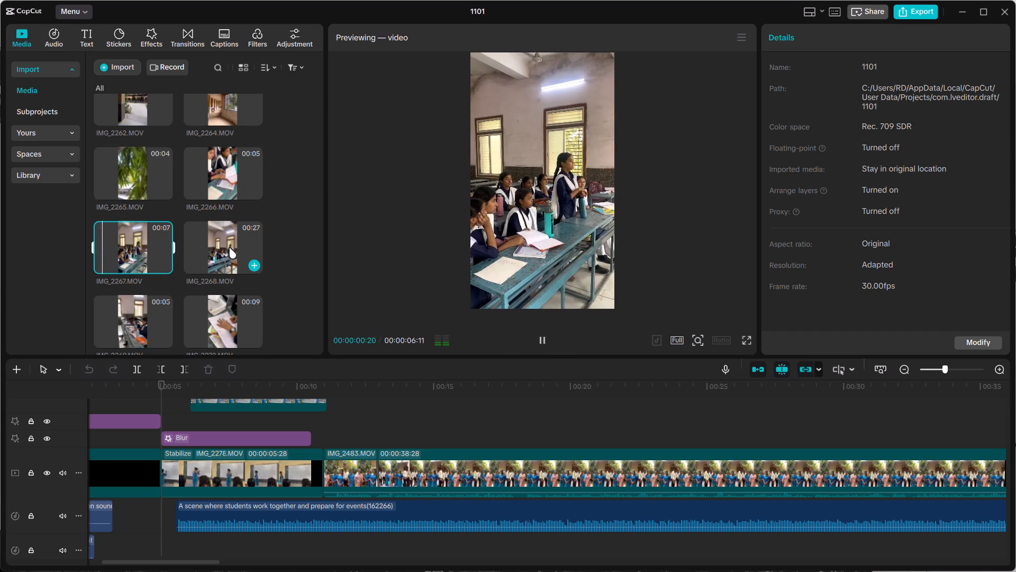
pyautogui.scroll(-1, 229, 247)
pyautogui.click(132, 269)
pyautogui.scroll(-1, 208, 258)
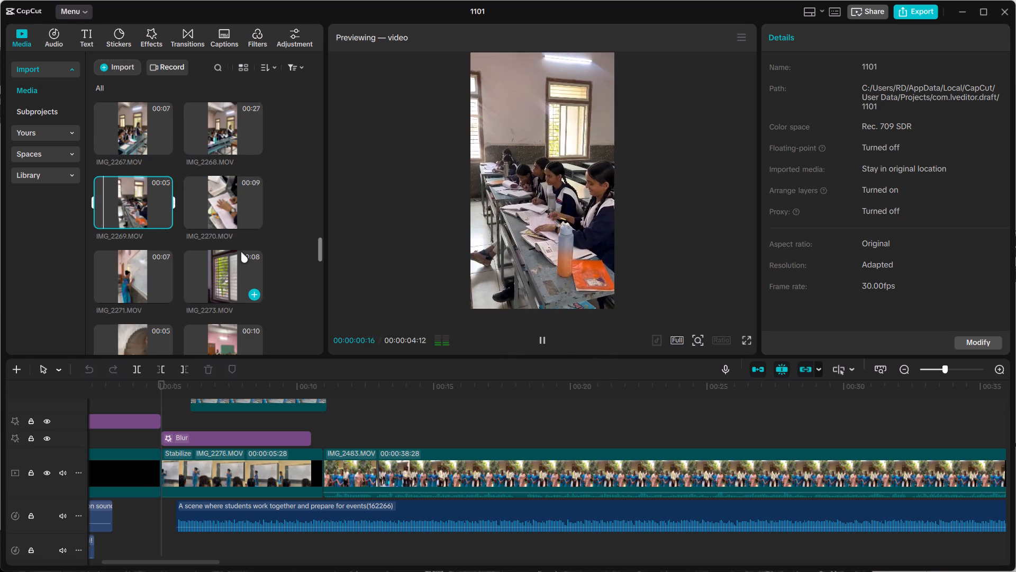
pyautogui.click(241, 252)
pyautogui.scroll(-1, 241, 251)
pyautogui.click(135, 297)
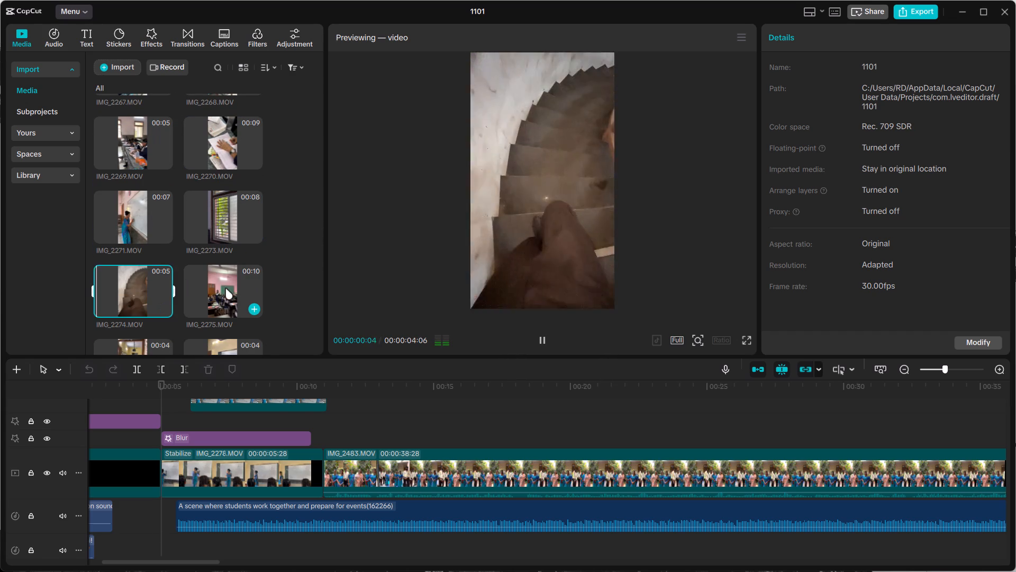
pyautogui.click(229, 288)
# Preview the imported clips from IMG_2278 through IMG_2369, covering the classroom, notebooks and campus plants.
pyautogui.scroll(-3, 229, 285)
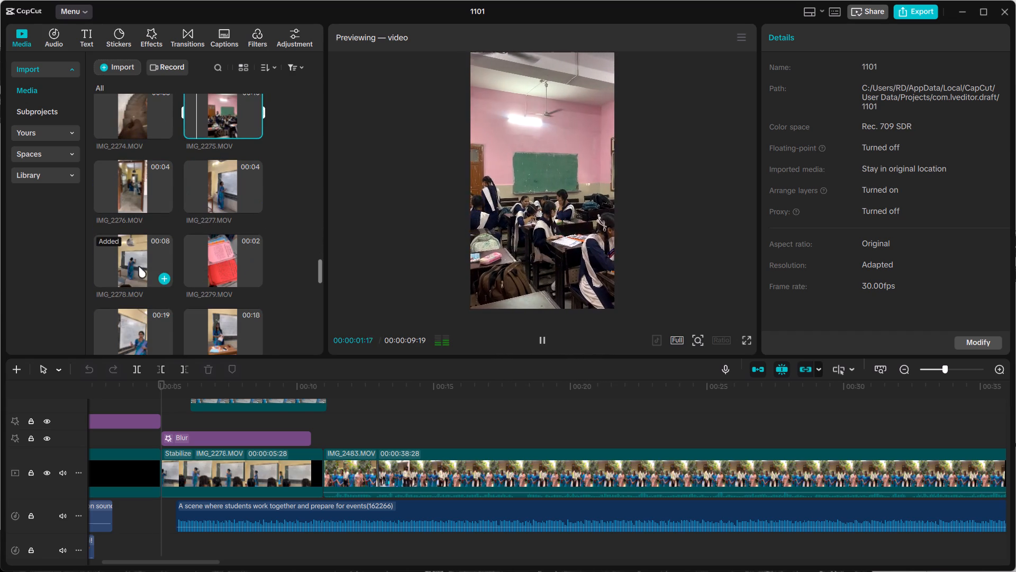
pyautogui.click(133, 266)
pyautogui.click(238, 263)
pyautogui.scroll(-3, 238, 263)
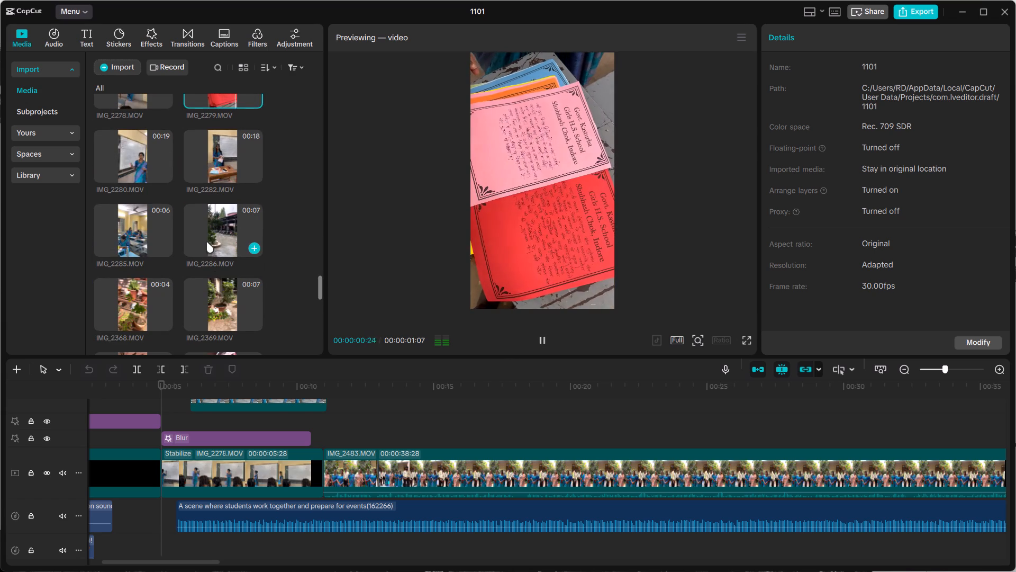
pyautogui.click(206, 242)
pyautogui.click(130, 232)
pyautogui.scroll(-2, 132, 231)
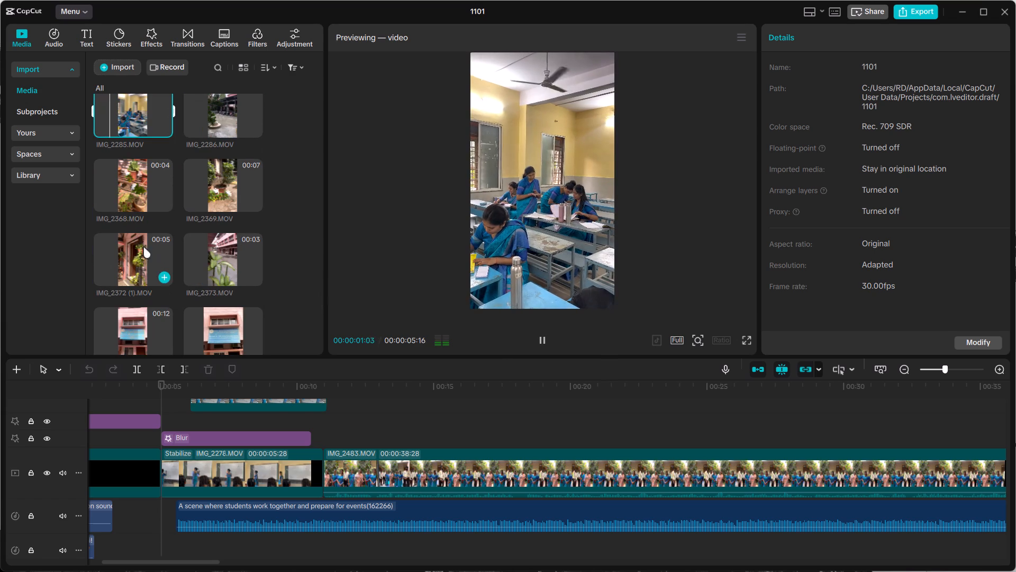
pyautogui.click(139, 191)
pyautogui.click(204, 182)
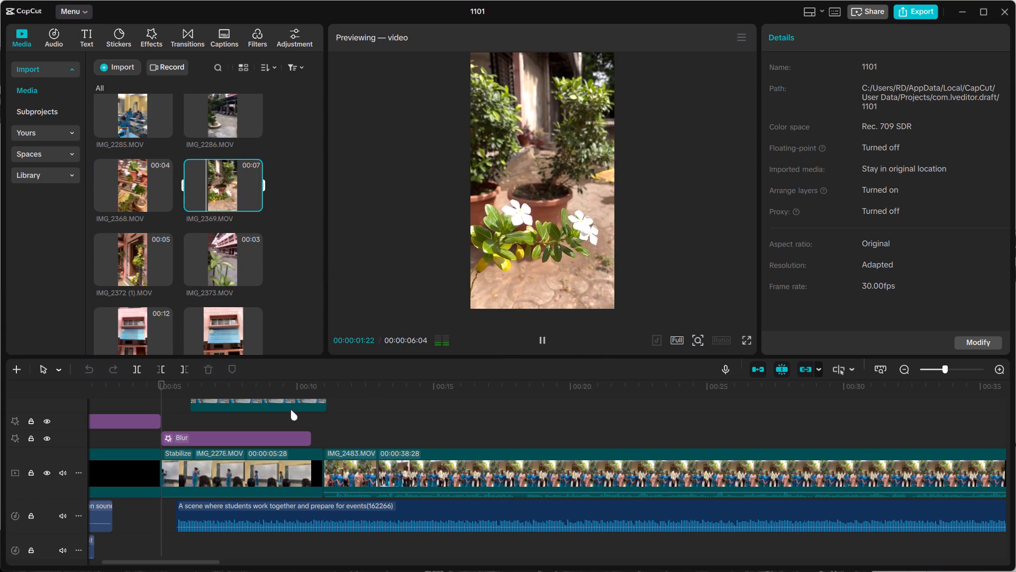
# Return to the timeline and play the collage section from 00:00:05:01, pausing at 00:00:06:15.
pyautogui.click(180, 417)
pyautogui.moveTo(180, 417); pyautogui.dragTo(159, 421)
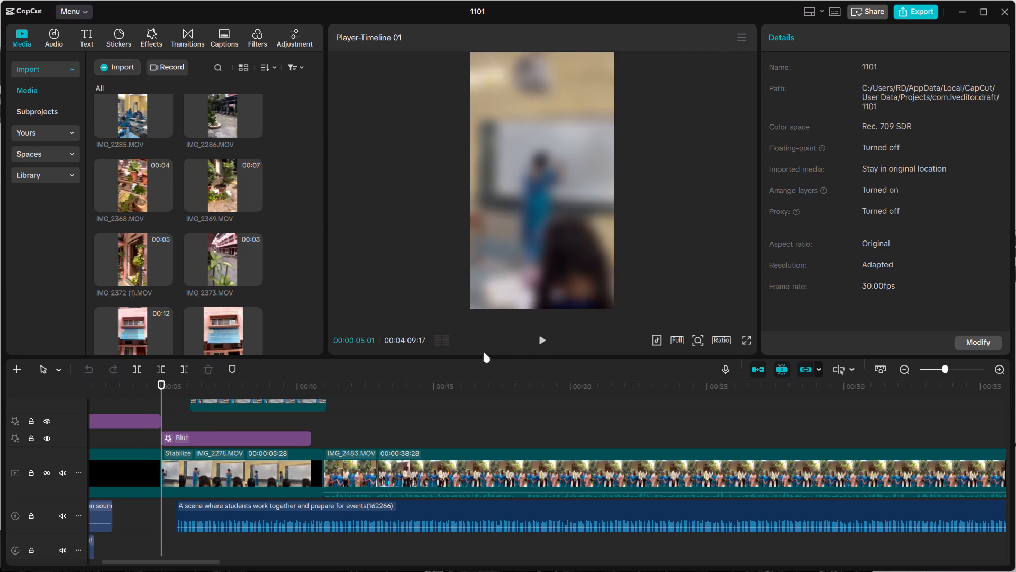
pyautogui.click(540, 344)
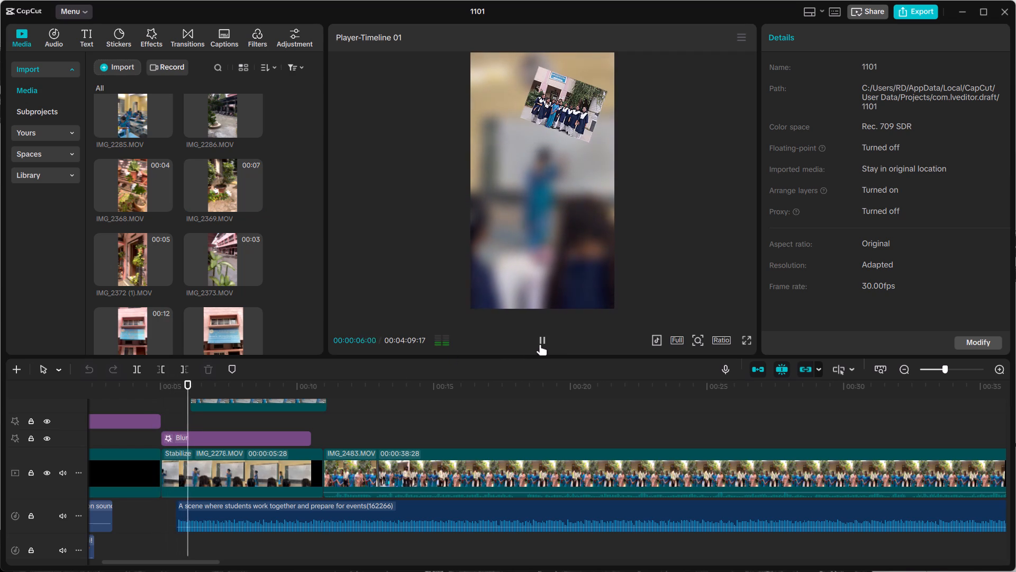
pyautogui.click(540, 344)
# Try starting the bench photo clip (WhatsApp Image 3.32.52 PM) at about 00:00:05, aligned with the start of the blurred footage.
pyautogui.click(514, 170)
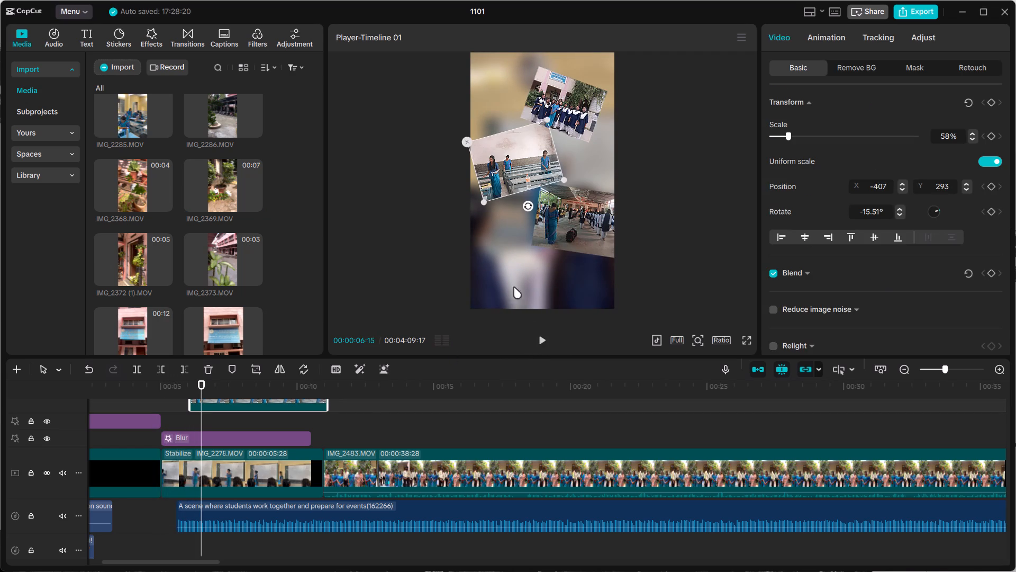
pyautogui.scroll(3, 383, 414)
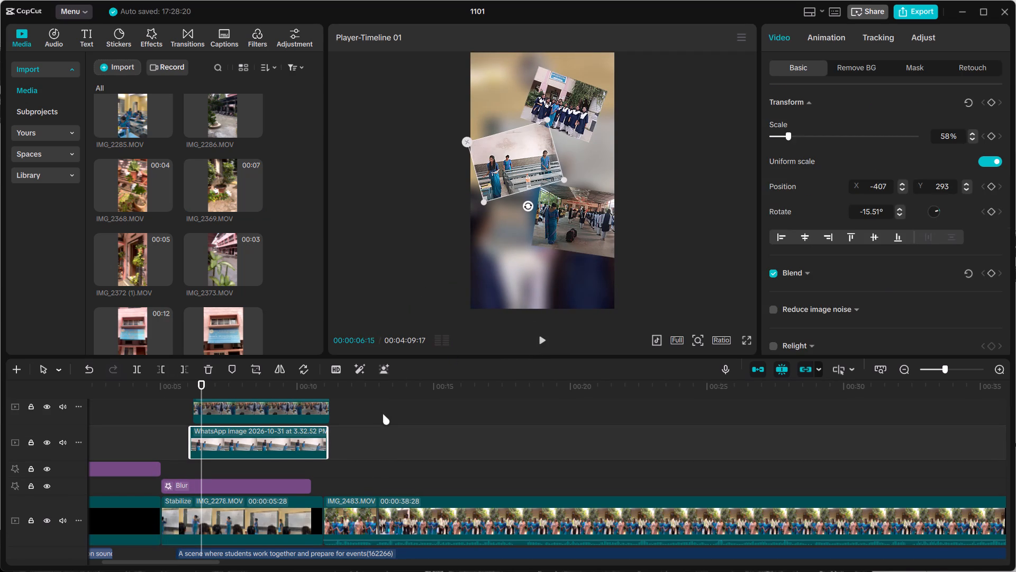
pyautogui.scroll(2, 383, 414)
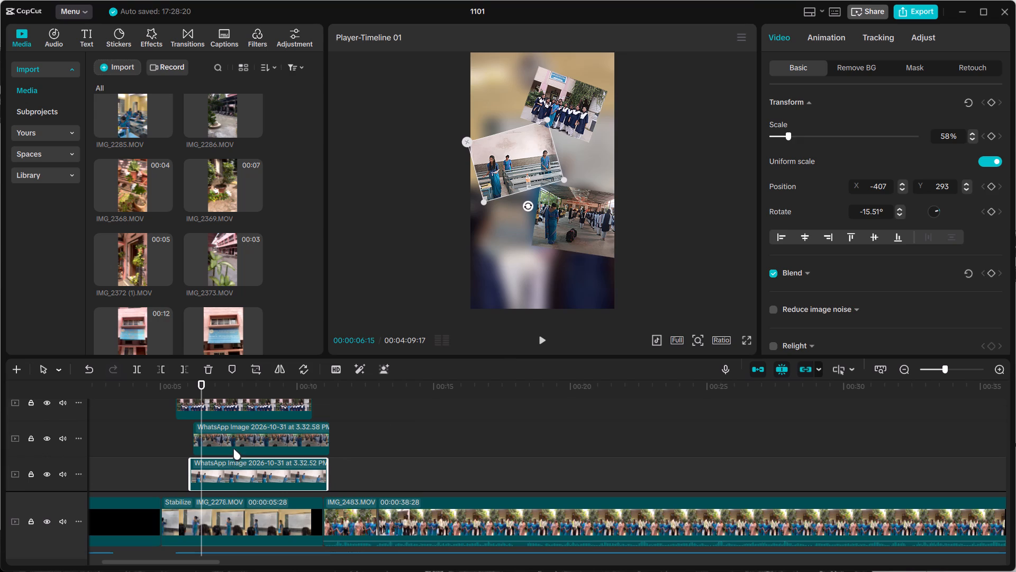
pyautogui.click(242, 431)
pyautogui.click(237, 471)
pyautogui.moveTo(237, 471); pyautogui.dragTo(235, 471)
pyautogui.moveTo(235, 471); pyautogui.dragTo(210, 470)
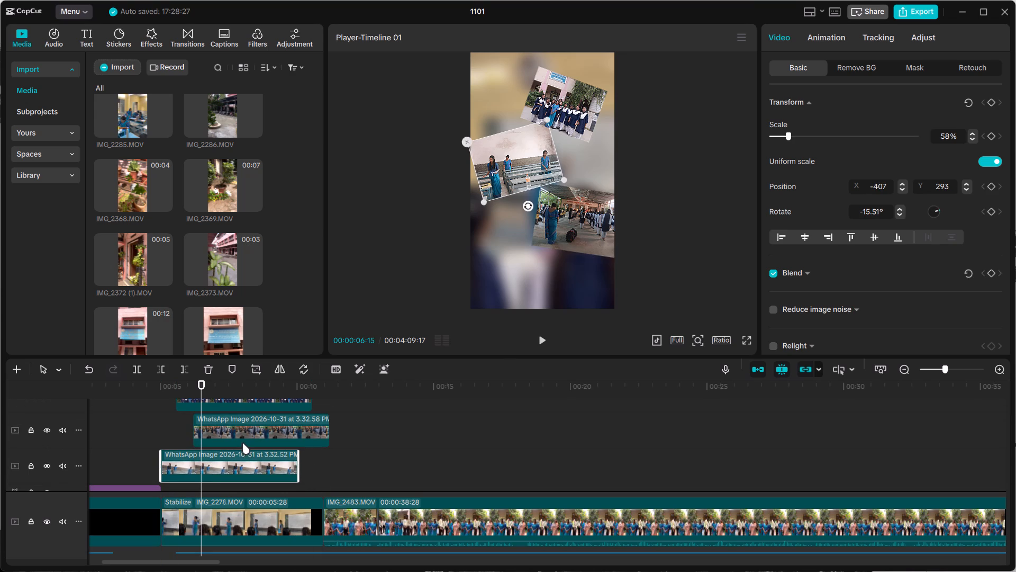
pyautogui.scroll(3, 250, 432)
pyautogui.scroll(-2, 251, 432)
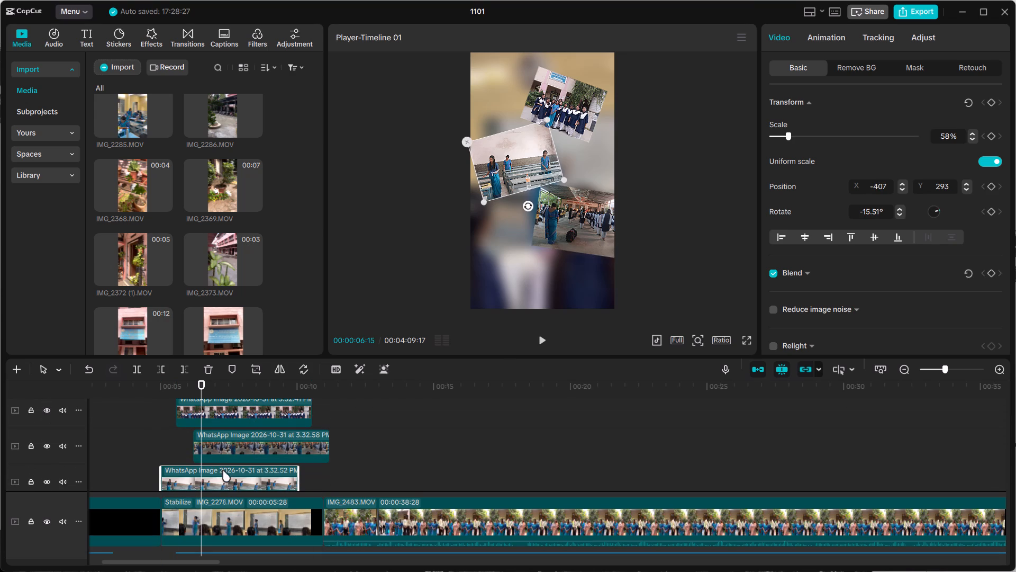
# Stagger the collage clips: start the 3.32.52 PM photo at about 00:00:07 and the 3.32.58 PM photo on the track below at 00:00:06:15.
pyautogui.click(223, 480)
pyautogui.moveTo(223, 480); pyautogui.dragTo(275, 482)
pyautogui.moveTo(269, 430); pyautogui.dragTo(281, 493)
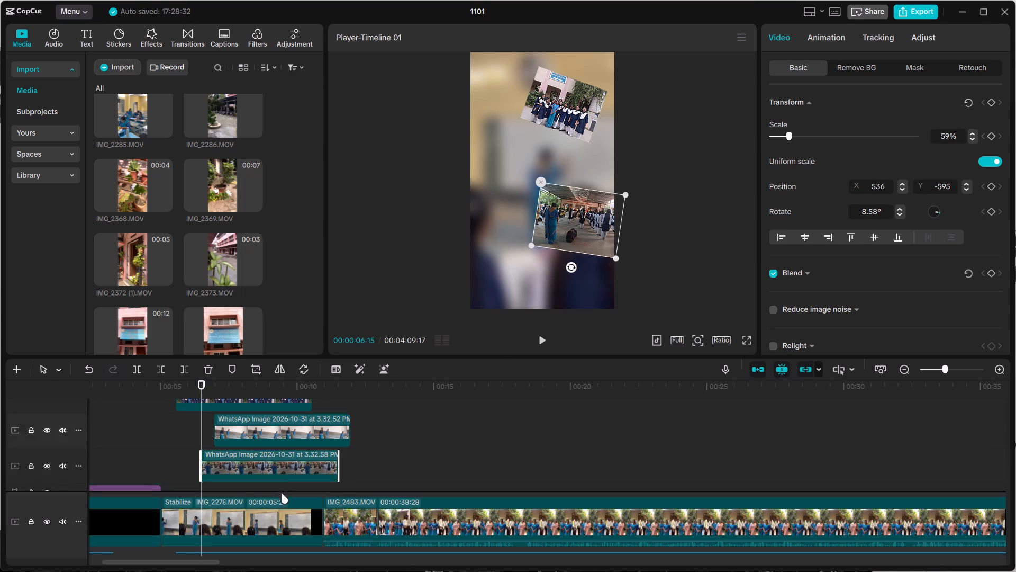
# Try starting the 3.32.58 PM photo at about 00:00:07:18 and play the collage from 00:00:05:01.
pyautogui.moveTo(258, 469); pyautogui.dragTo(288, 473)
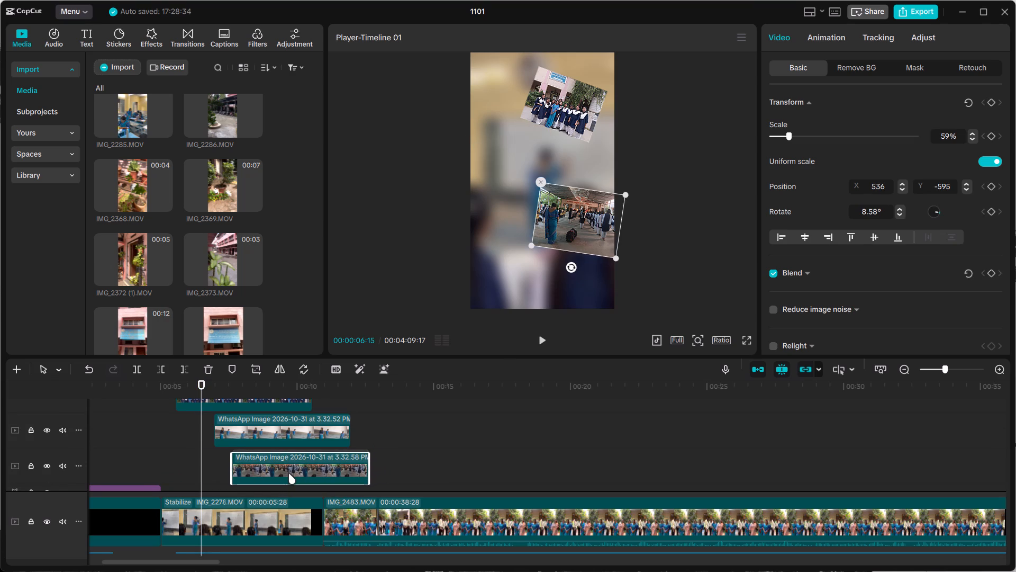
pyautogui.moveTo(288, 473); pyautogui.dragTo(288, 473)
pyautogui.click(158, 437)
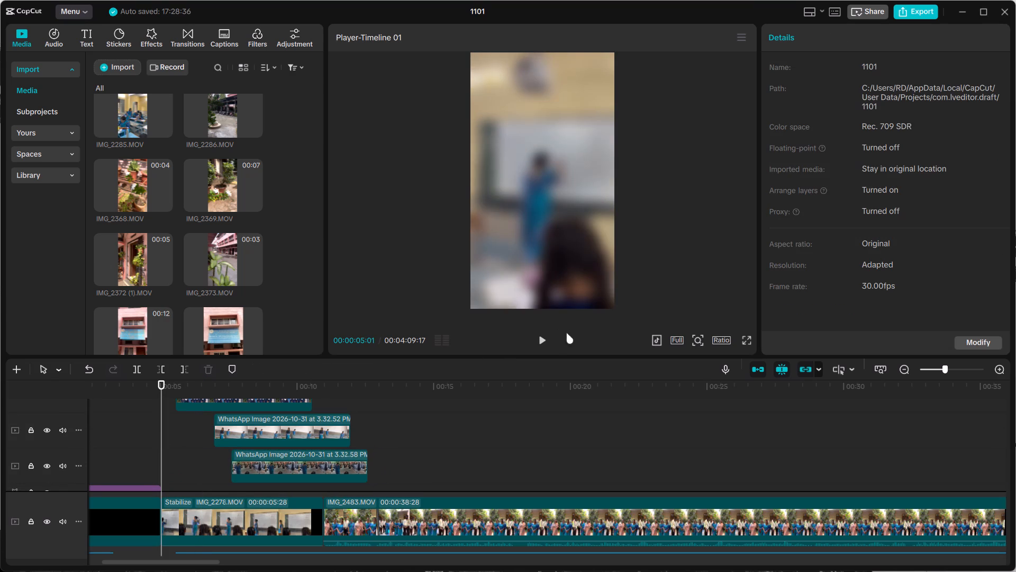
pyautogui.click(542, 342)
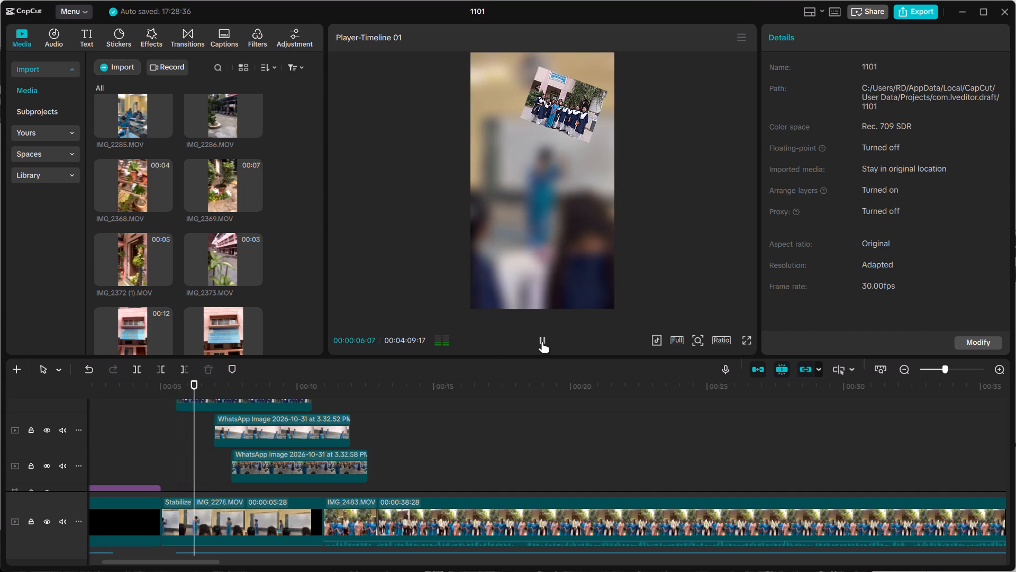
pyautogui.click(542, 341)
# Start the 3.32.52 PM bench photo at about 00:00:06:10 and play the section from 00:00:04:15 to check the timing.
pyautogui.click(283, 422)
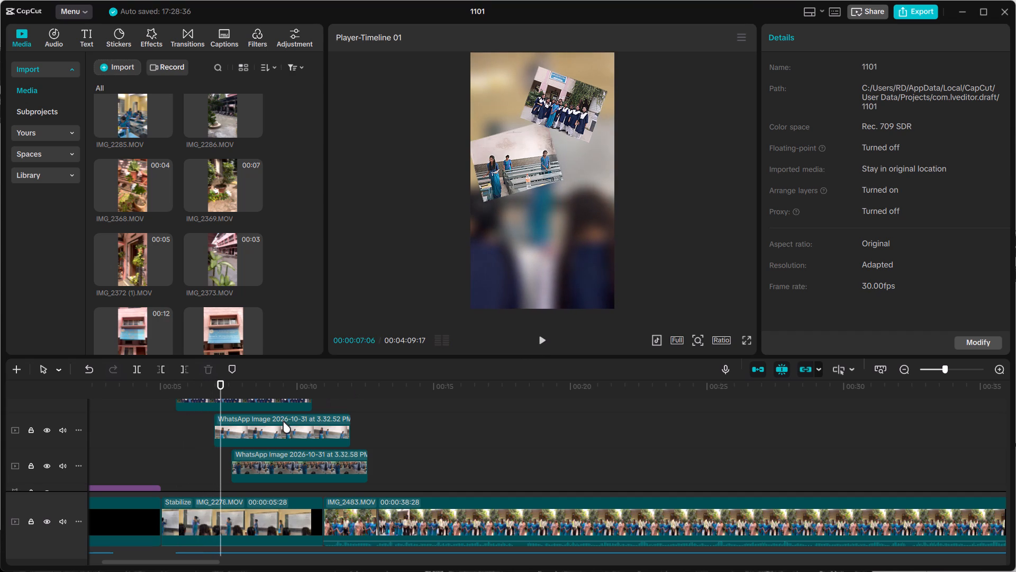
pyautogui.moveTo(283, 422); pyautogui.dragTo(265, 422)
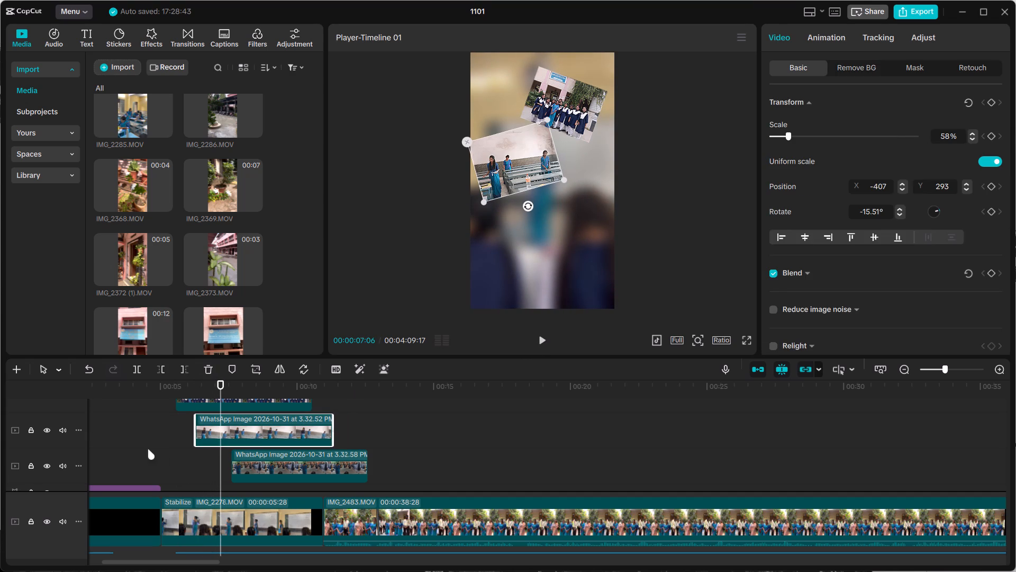
pyautogui.click(147, 449)
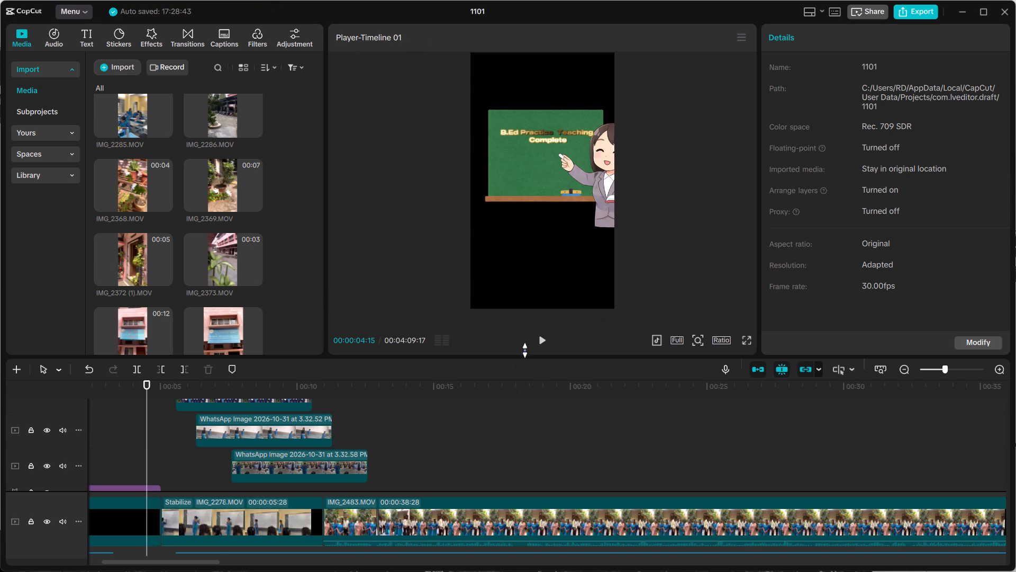
pyautogui.click(542, 337)
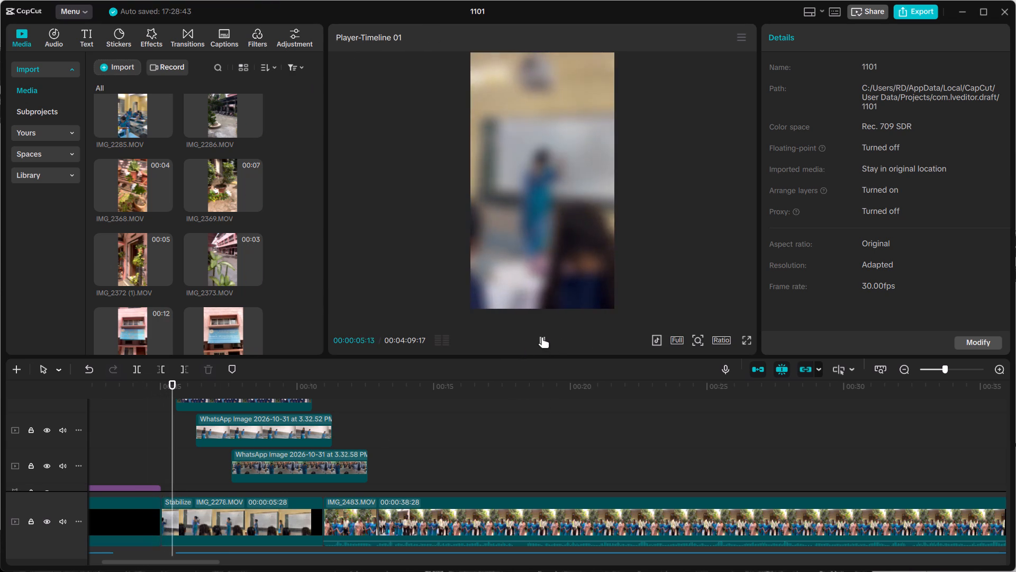
pyautogui.click(541, 337)
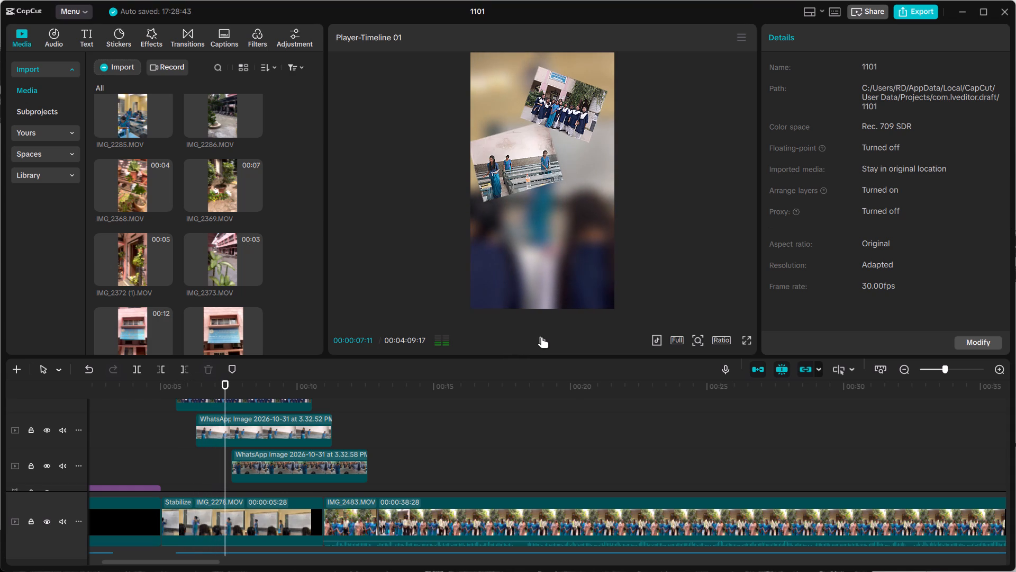
# Start the 3.32.58 PM photo at about 00:00:07:02 and play the collage from 00:00:05:01.
pyautogui.click(359, 459)
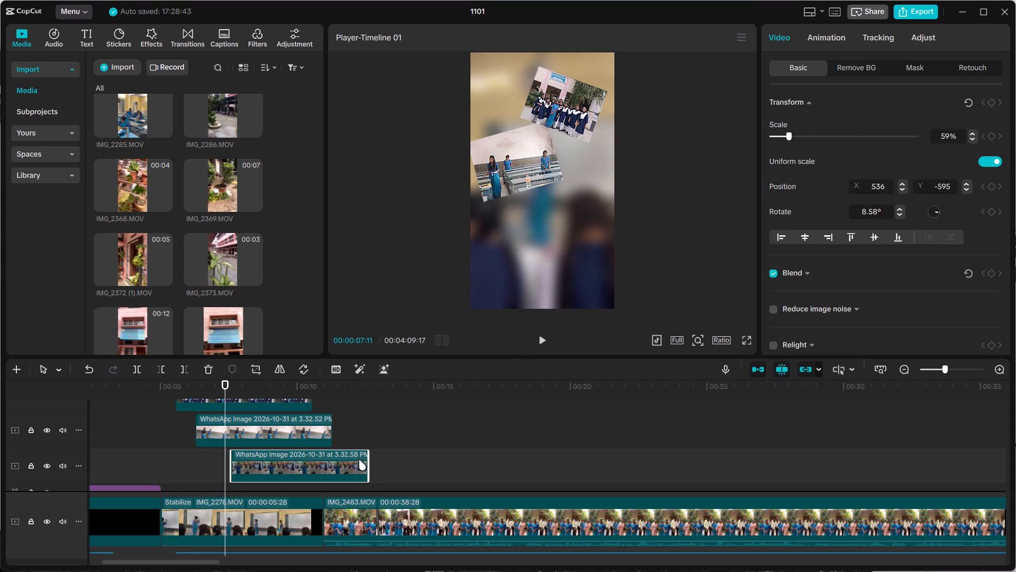
pyautogui.moveTo(359, 459); pyautogui.dragTo(344, 463)
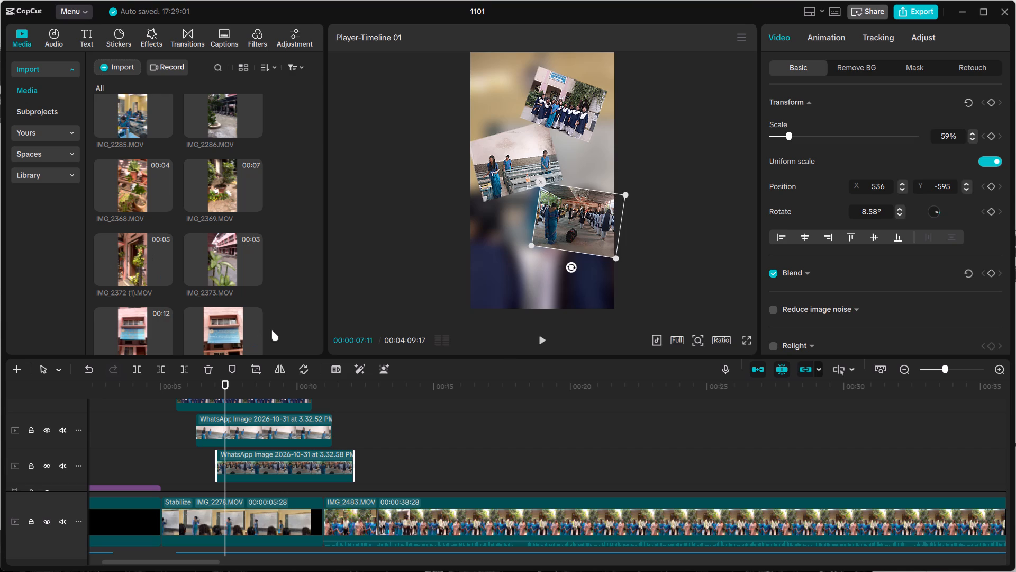
pyautogui.click(160, 443)
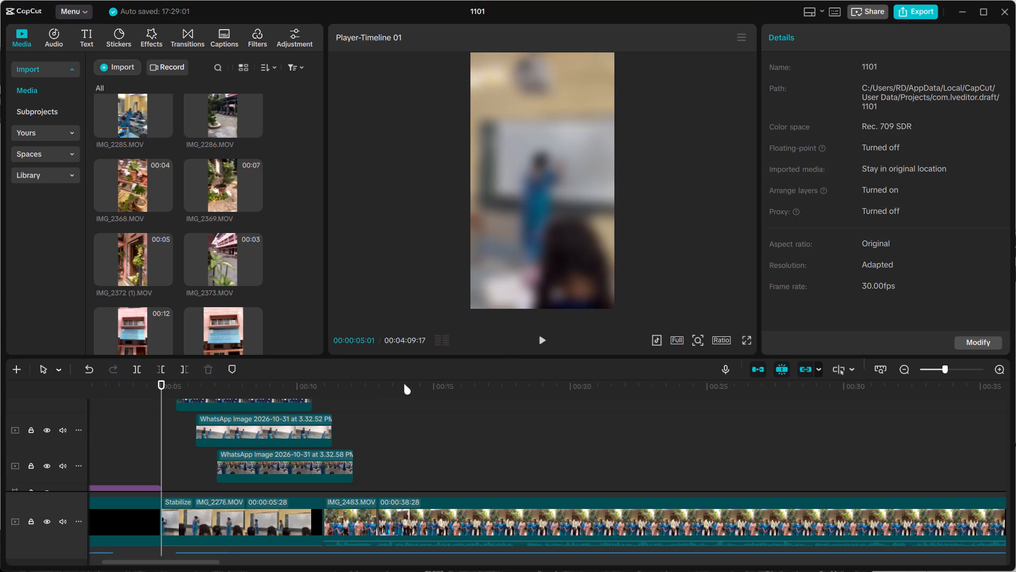
pyautogui.click(541, 342)
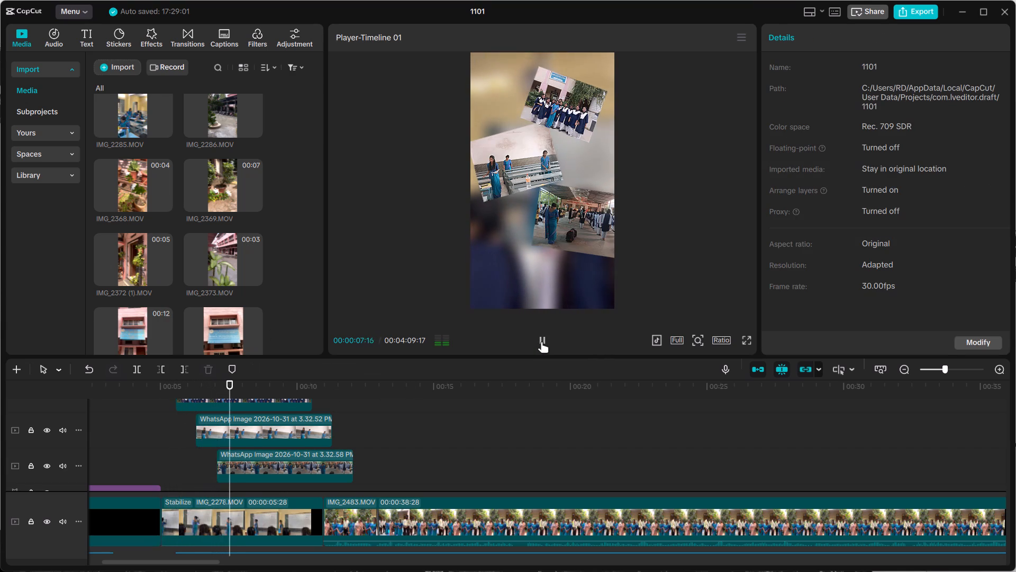
pyautogui.click(541, 342)
# Apply the Zoom 1 entrance animation to the three collage photos 3.32.41 PM, 3.32.52 PM and 3.32.58 PM.
pyautogui.scroll(2, 292, 418)
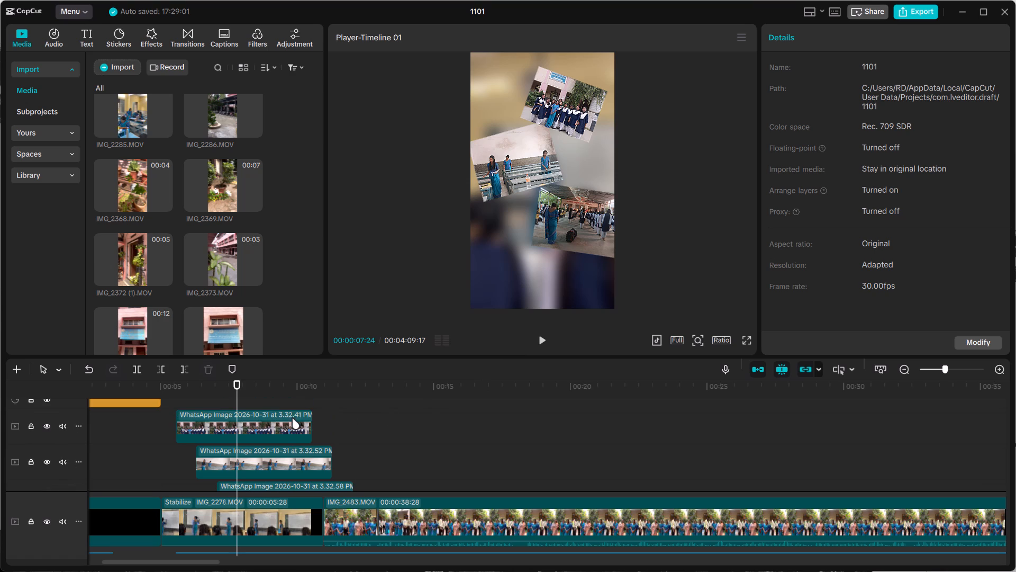
pyautogui.click(286, 424)
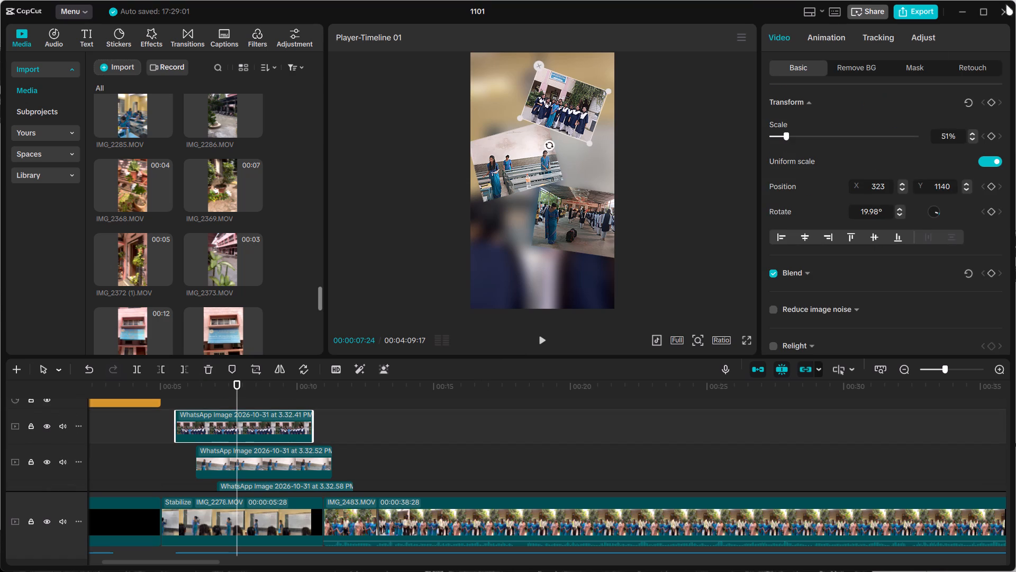
pyautogui.click(818, 43)
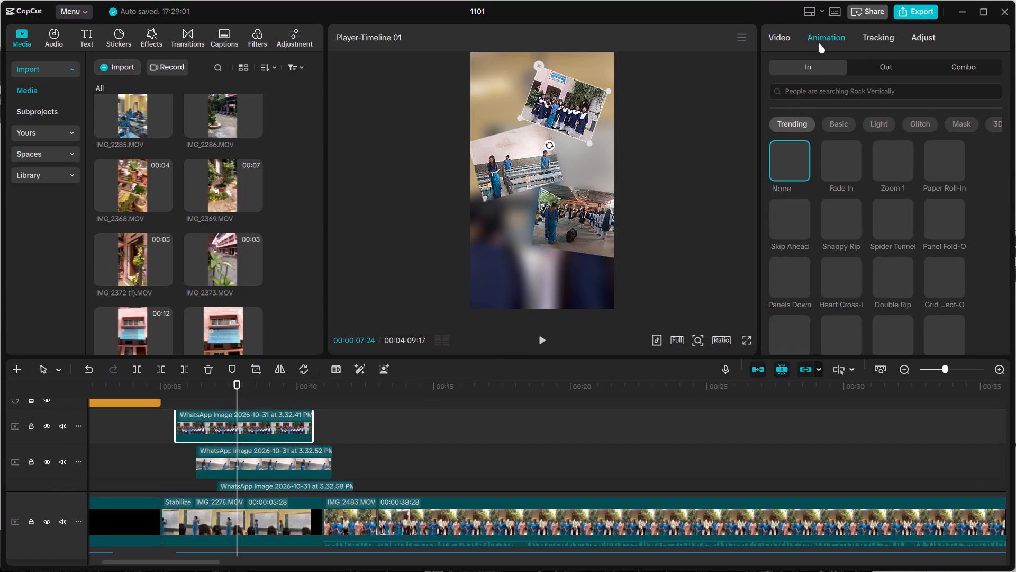
pyautogui.click(845, 173)
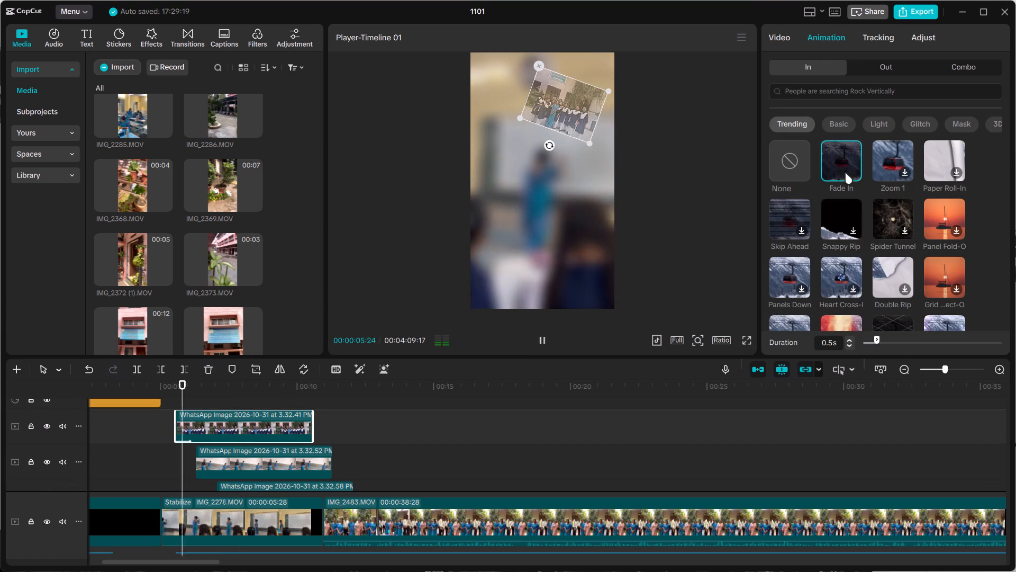
pyautogui.click(894, 166)
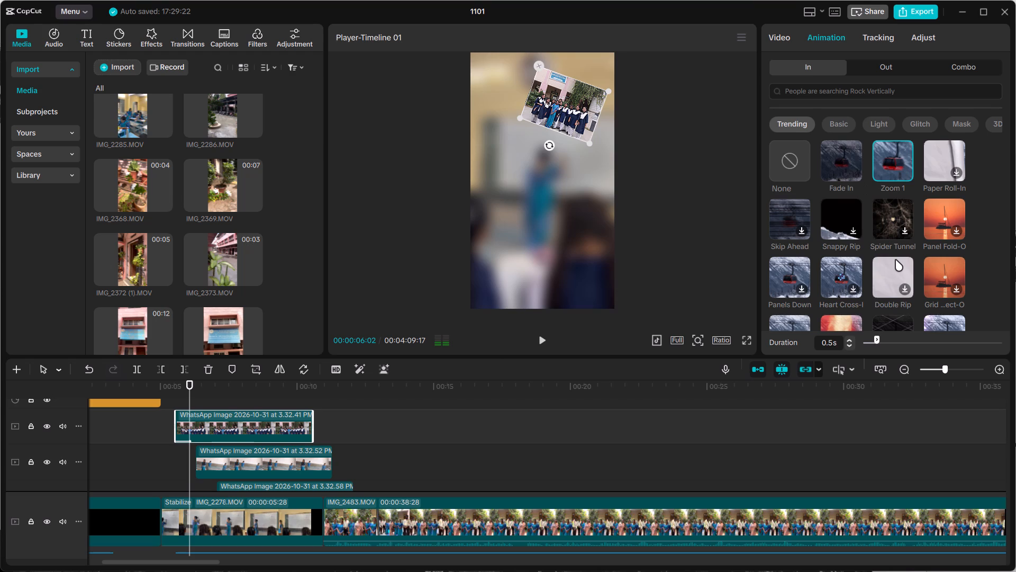
pyautogui.click(900, 161)
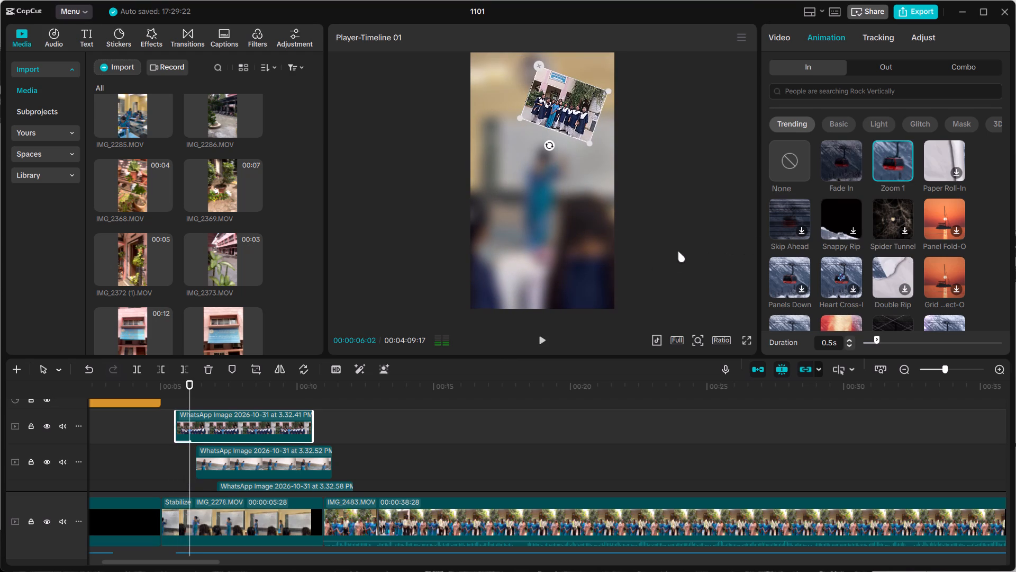
pyautogui.click(262, 460)
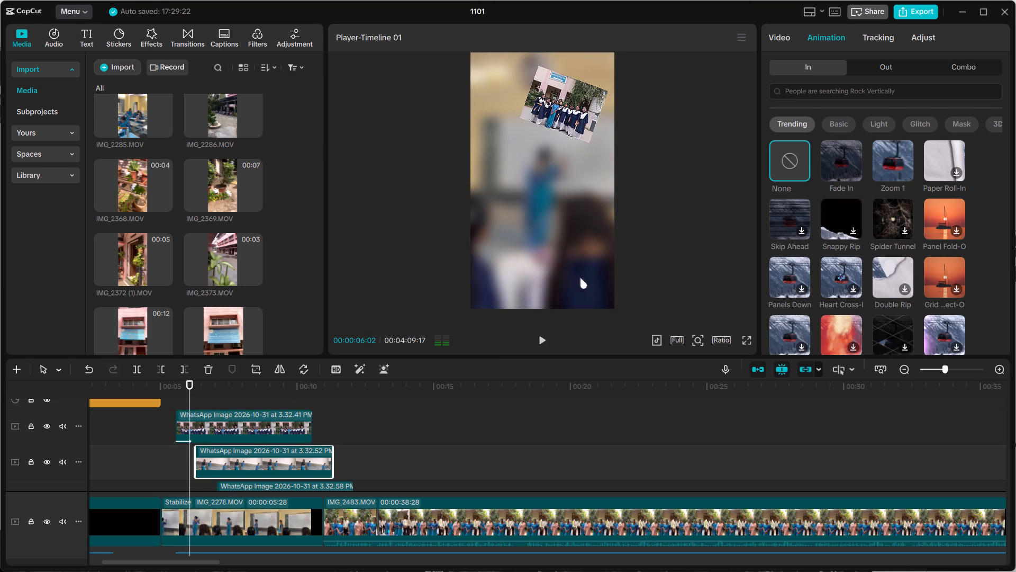
pyautogui.click(899, 160)
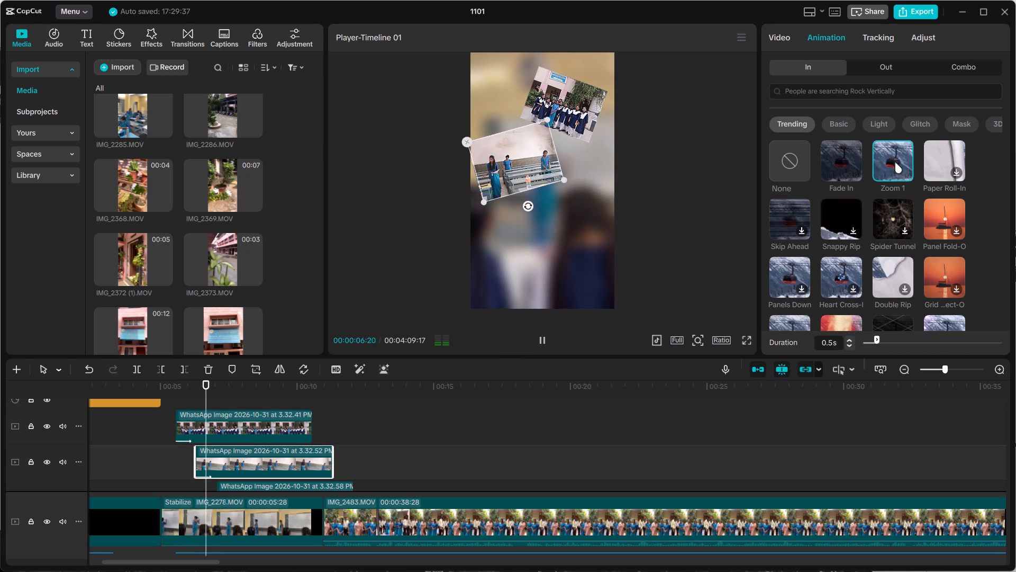
pyautogui.scroll(-2, 373, 402)
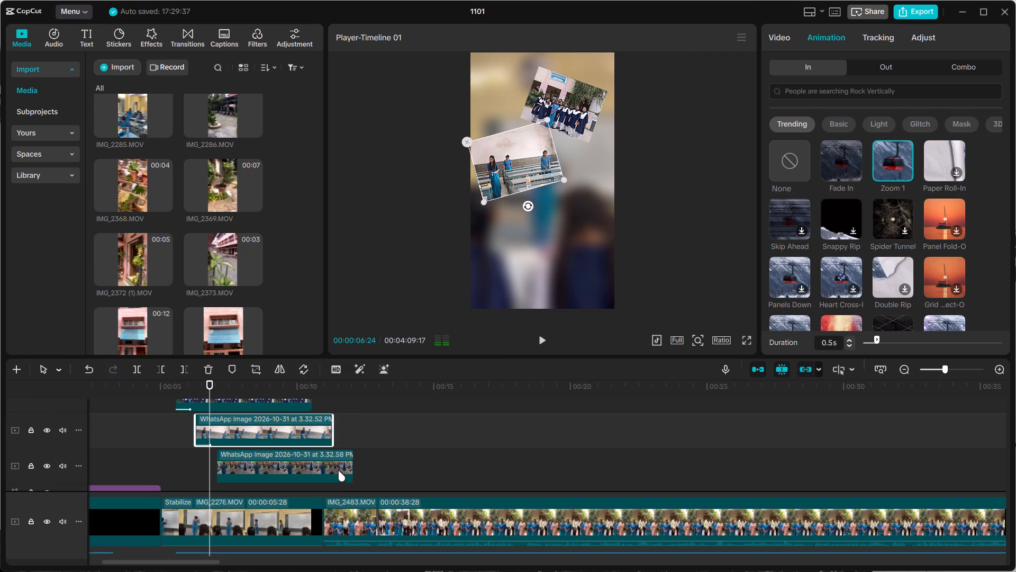
pyautogui.click(338, 470)
pyautogui.click(896, 160)
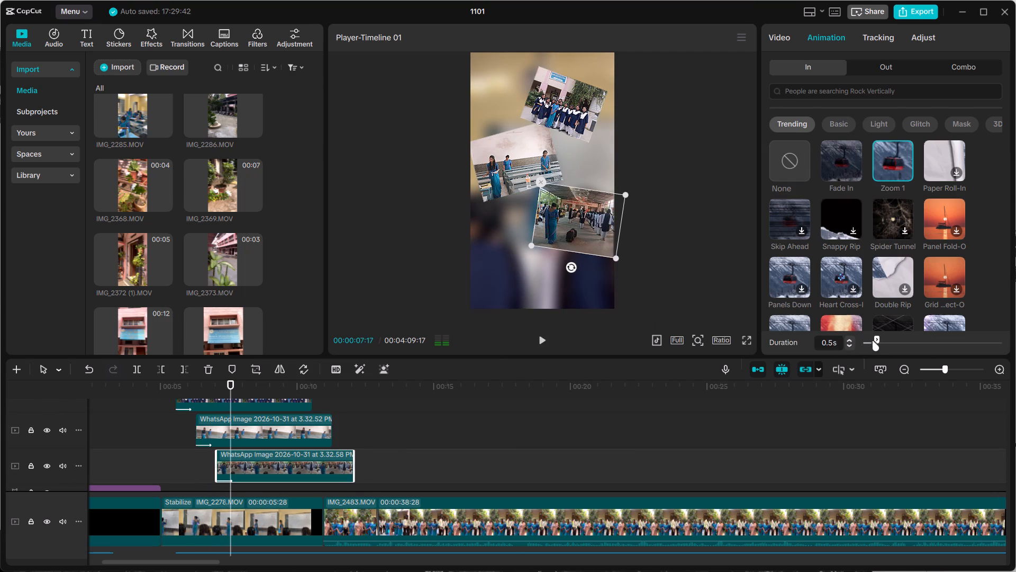
# Shorten the Zoom 1 entrance animation to 0.3 s on all three collage photos.
pyautogui.click(872, 341)
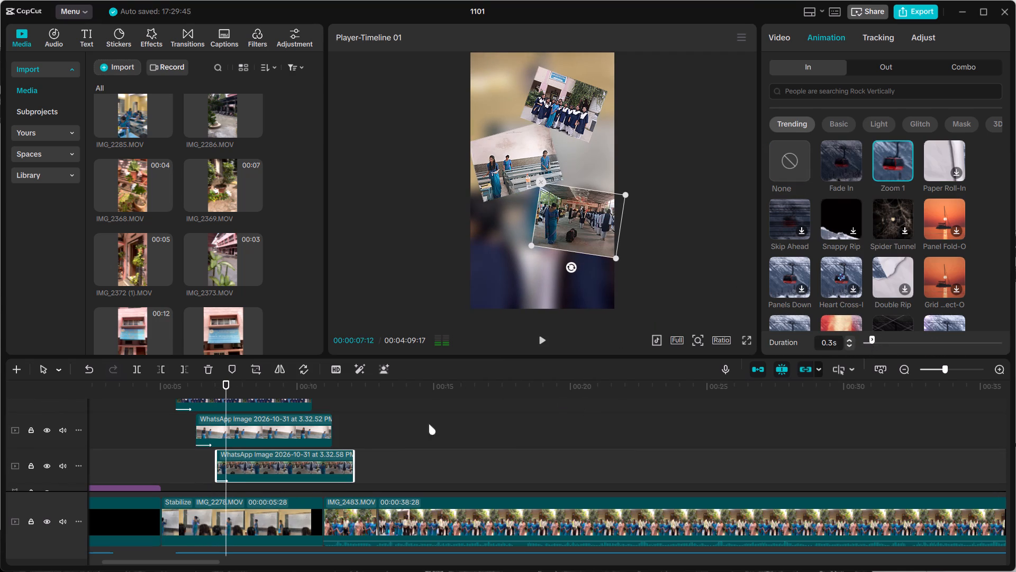
pyautogui.click(287, 428)
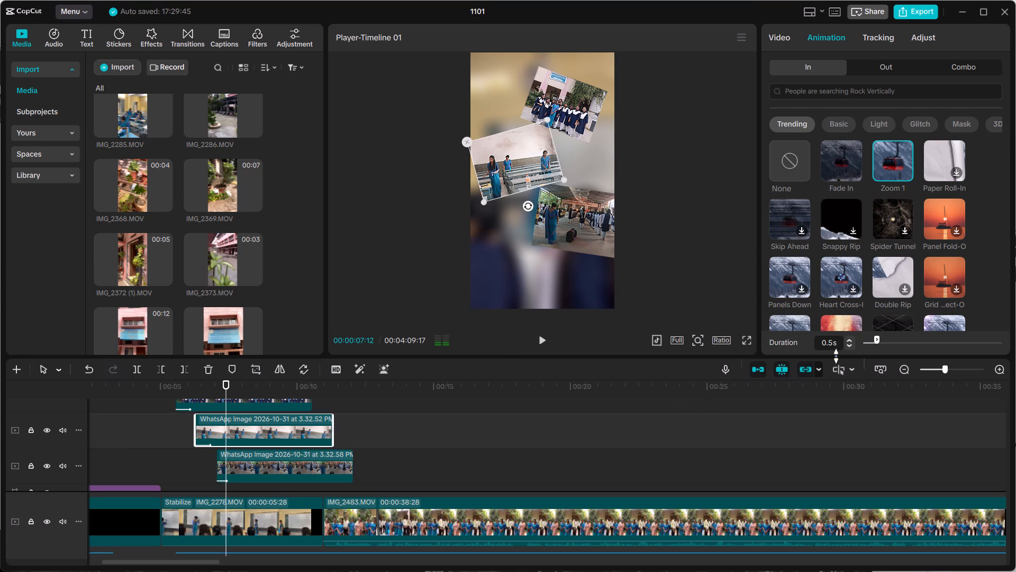
pyautogui.click(872, 342)
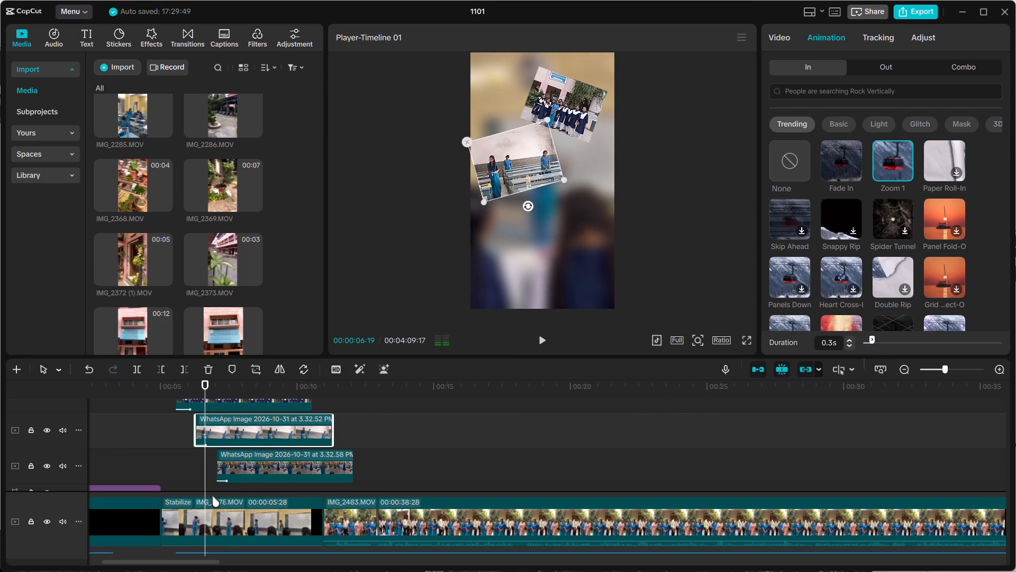
pyautogui.click(267, 400)
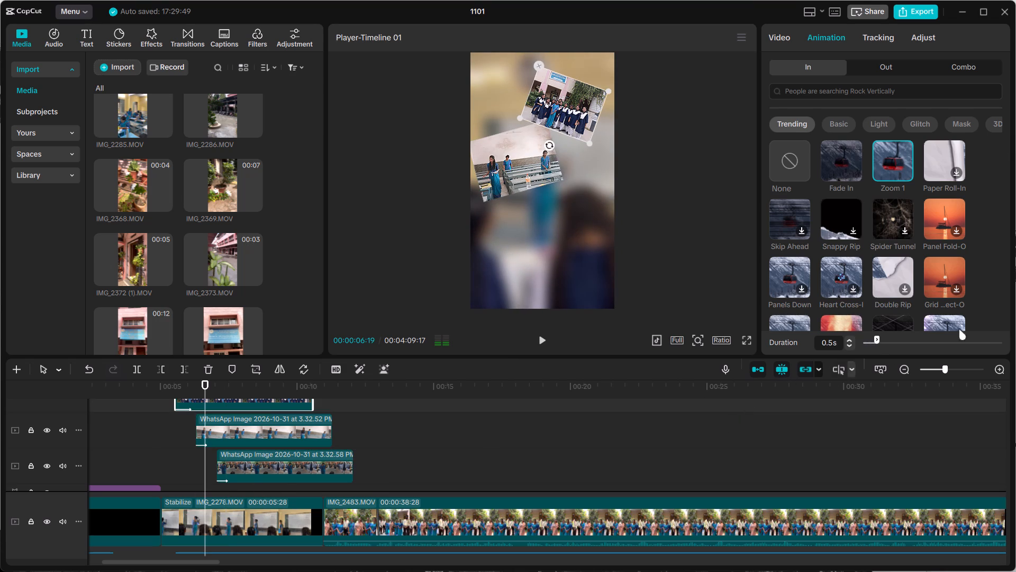
pyautogui.click(873, 343)
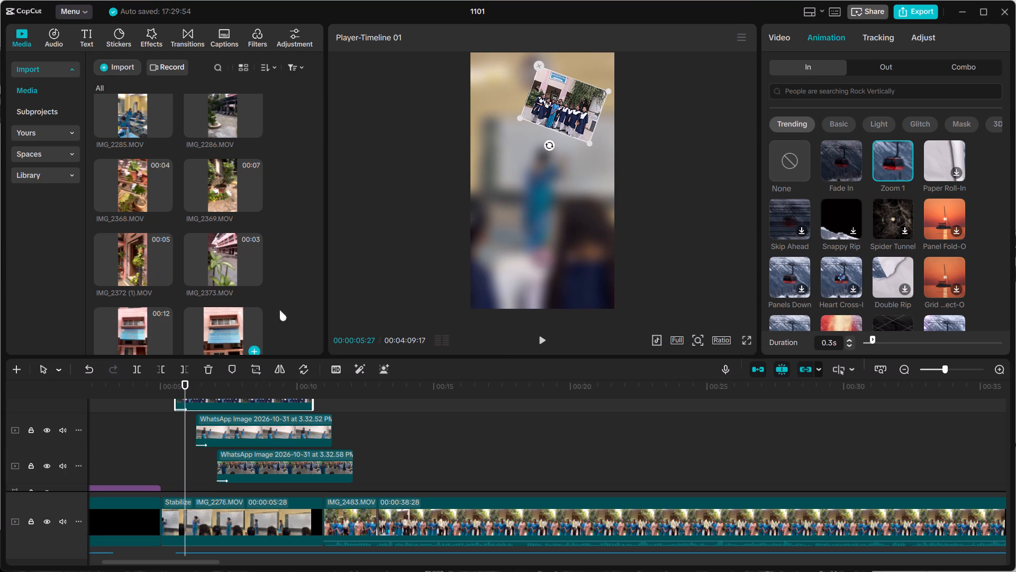
pyautogui.click(136, 436)
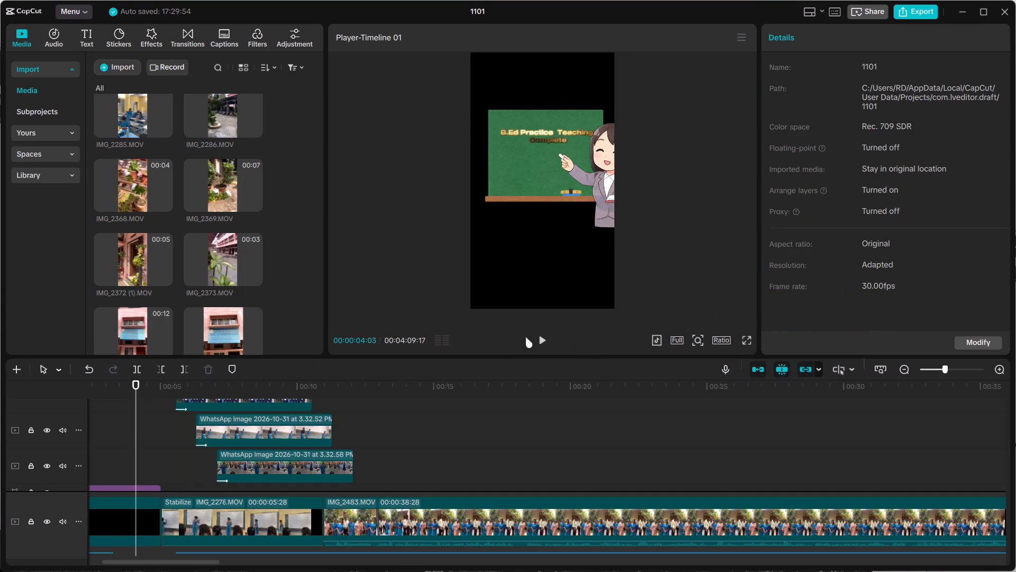
# Play the collage from 00:00:04:03 to about 00:00:08:05 to check the shortened entrance animations.
pyautogui.click(540, 337)
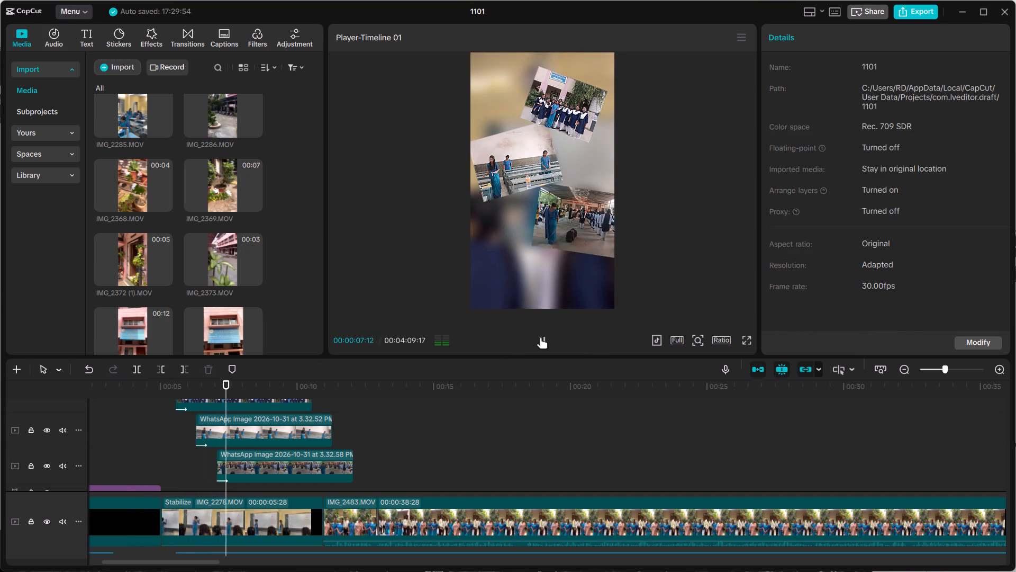
pyautogui.click(540, 337)
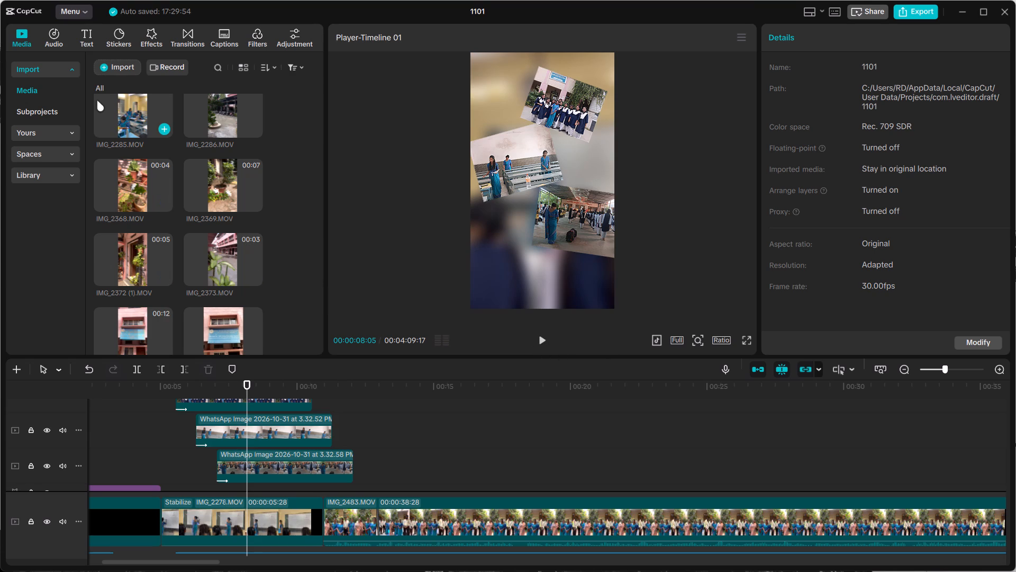
# Add the 3.32.46 PM group photo on its own layer below the 3.32.58 PM photo, starting at 00:00:08:05.
pyautogui.scroll(10, 150, 135)
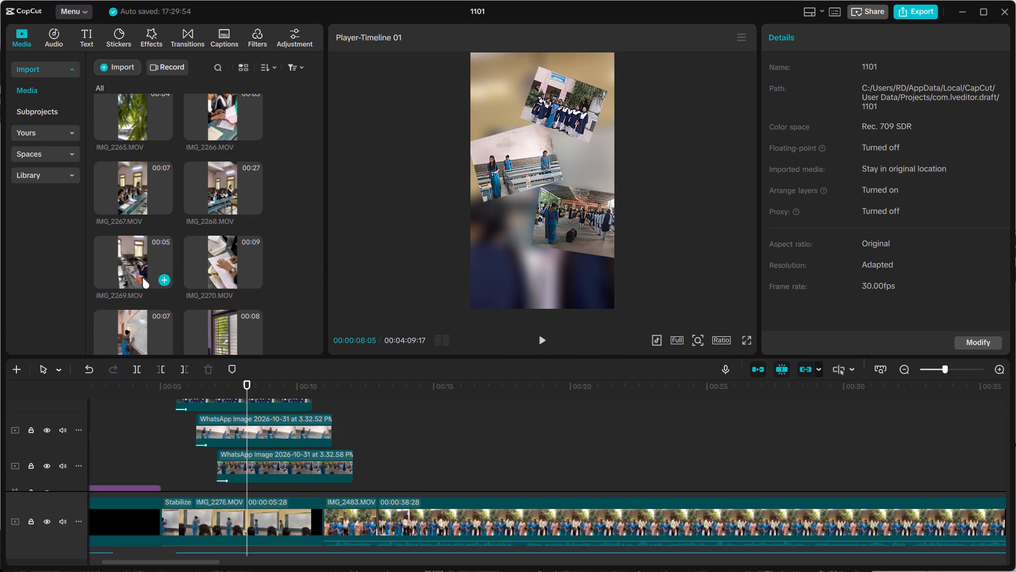
pyautogui.scroll(20, 143, 276)
pyautogui.scroll(6, 143, 276)
pyautogui.scroll(-4, 150, 272)
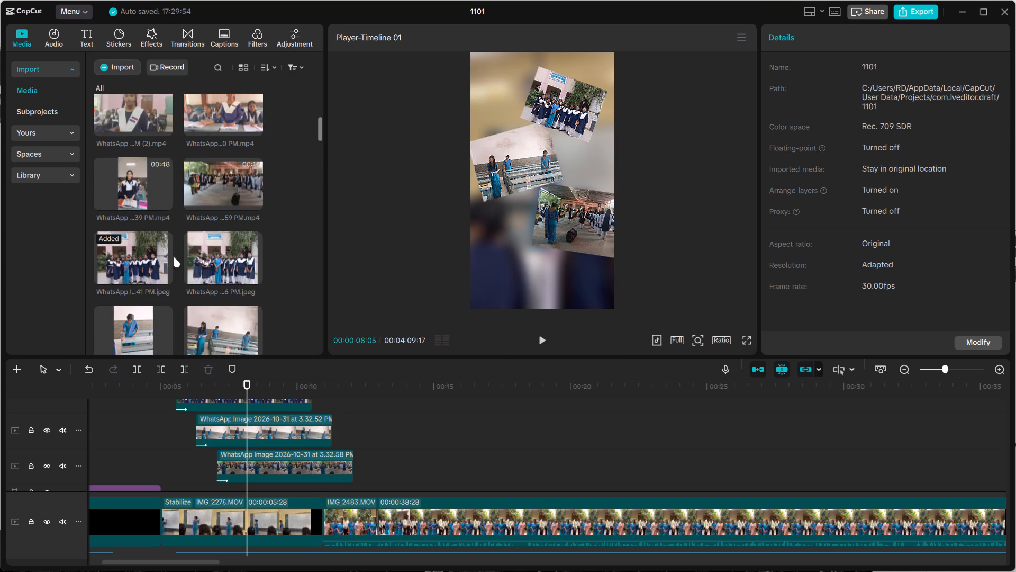
pyautogui.scroll(-5, 173, 256)
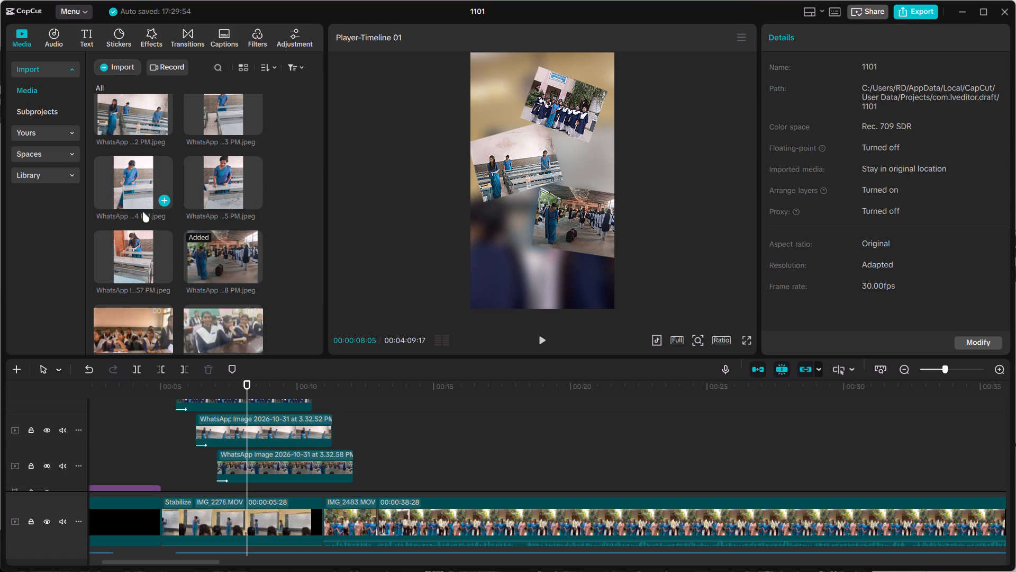
pyautogui.scroll(6, 146, 253)
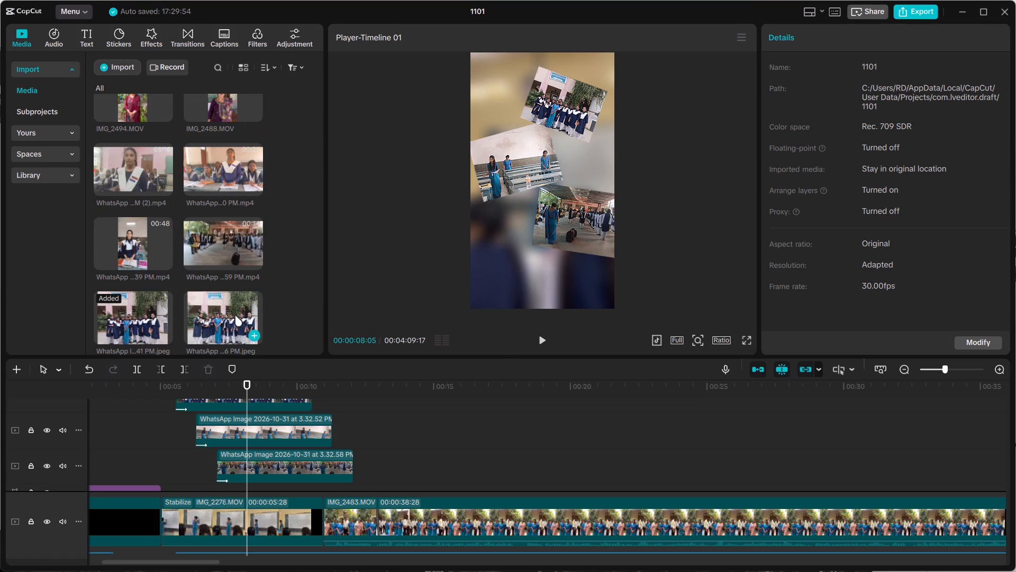
pyautogui.scroll(-1, 235, 315)
pyautogui.click(251, 276)
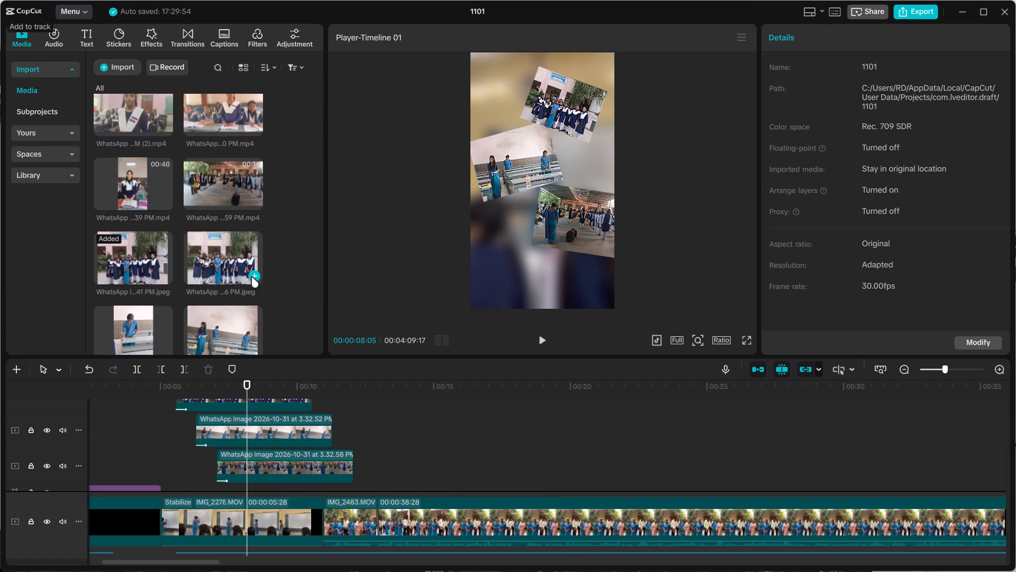
pyautogui.moveTo(409, 519); pyautogui.dragTo(342, 485)
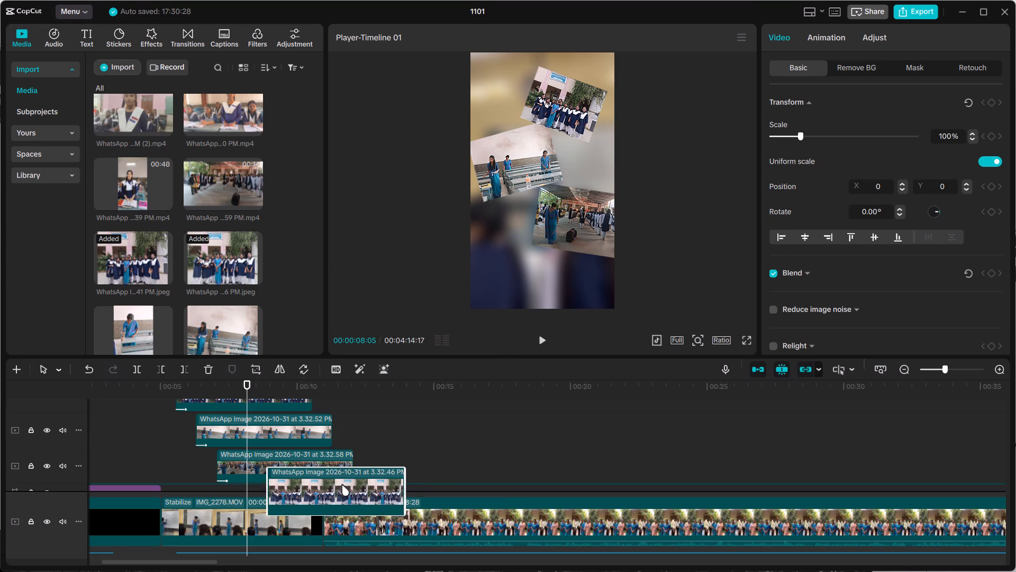
pyautogui.moveTo(342, 485); pyautogui.dragTo(334, 482)
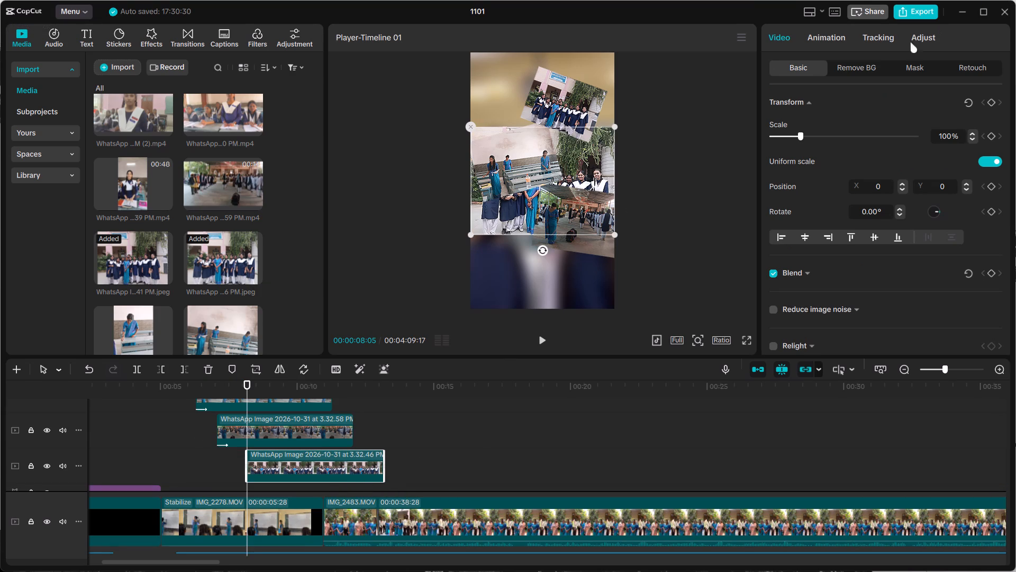
# Apply the Zoom 1 entrance animation to the 3.32.46 PM photo with a duration of 0.3 s.
pyautogui.click(828, 36)
pyautogui.click(889, 167)
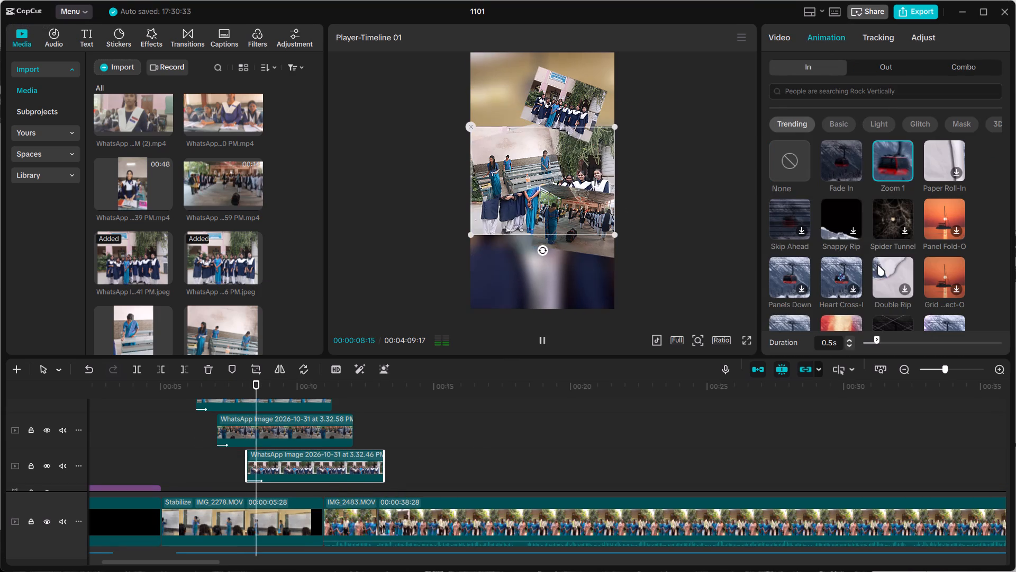
pyautogui.click(872, 342)
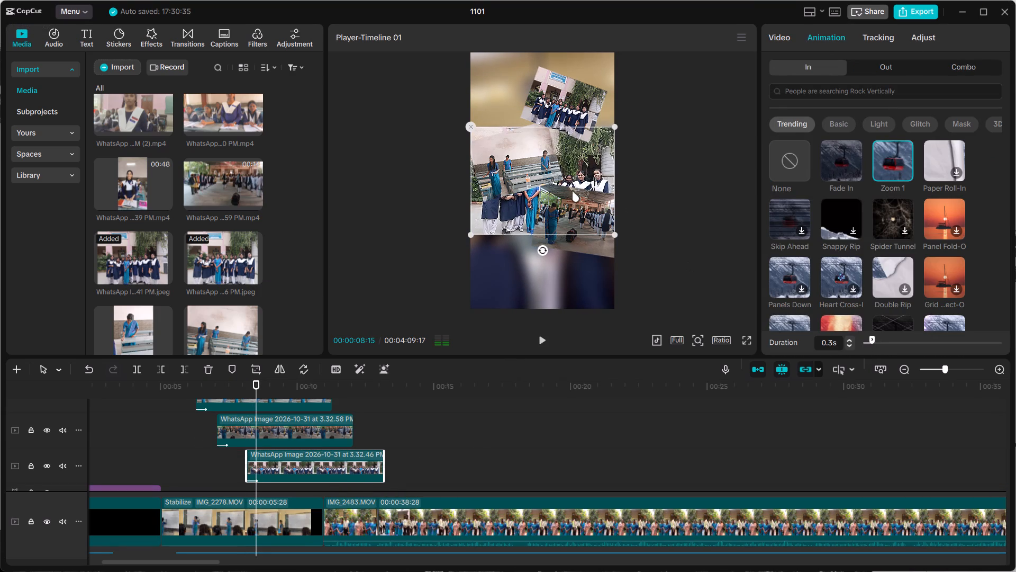
# Move the 3.32.46 PM photo slightly down and to the right within the video frame.
pyautogui.moveTo(548, 211); pyautogui.dragTo(556, 226)
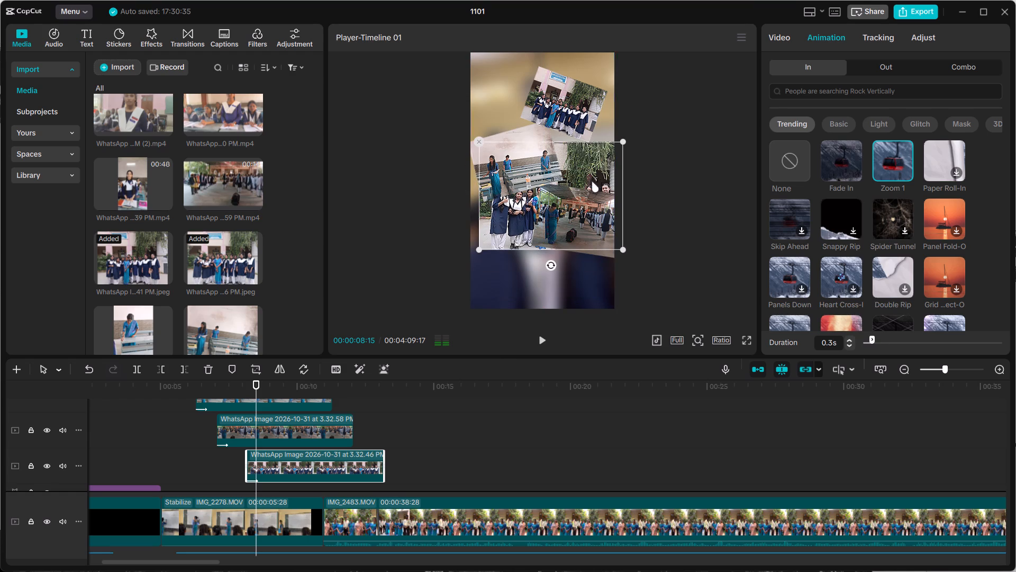
# Shrink the 3.32.46 PM group photo, tilt it about -14° and place it in the lower-left corner of the video frame.
pyautogui.moveTo(619, 143); pyautogui.dragTo(594, 167)
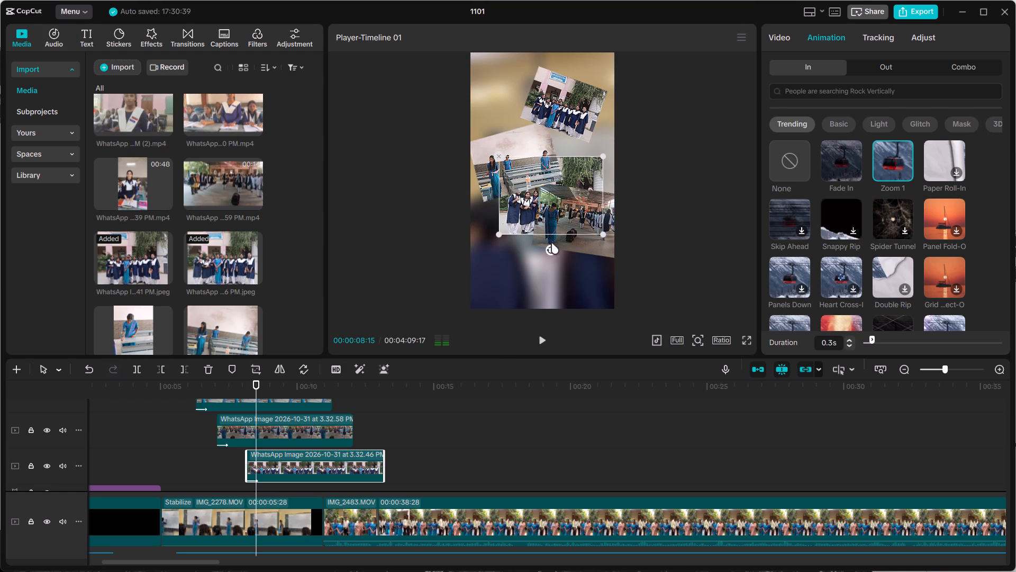
pyautogui.moveTo(517, 198); pyautogui.dragTo(492, 261)
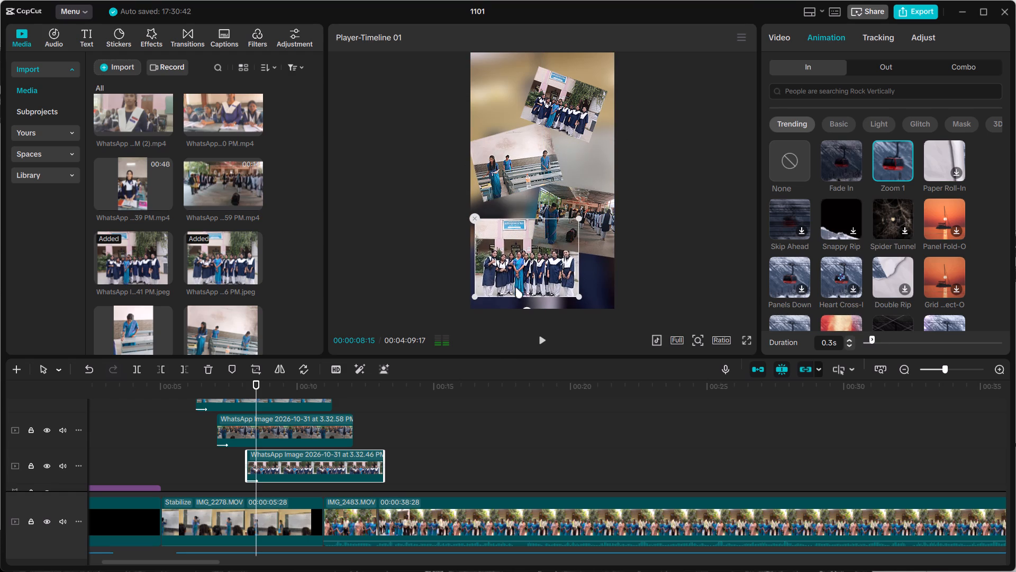
pyautogui.moveTo(527, 308); pyautogui.dragTo(539, 305)
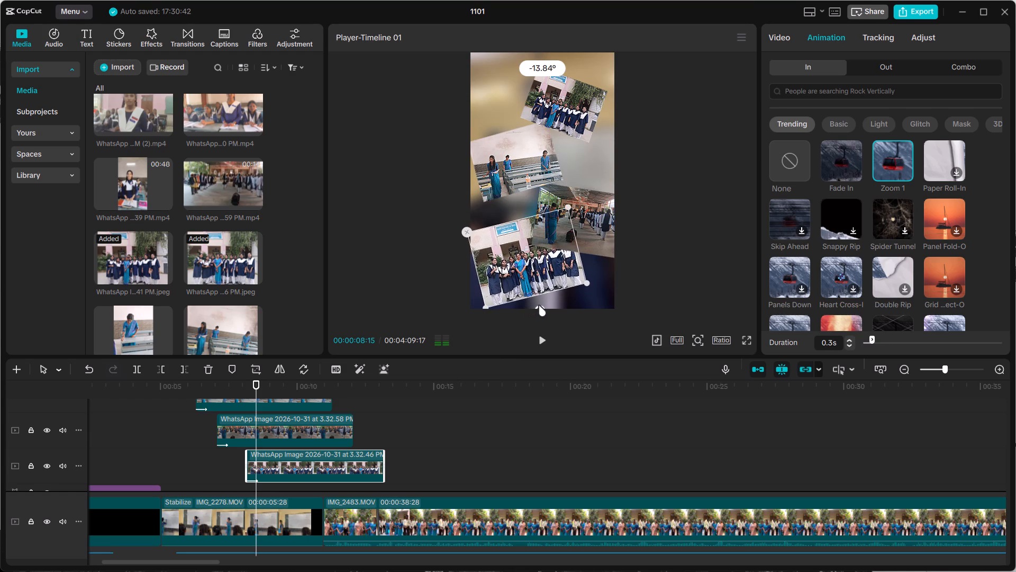
pyautogui.moveTo(539, 305); pyautogui.dragTo(539, 303)
pyautogui.moveTo(543, 250); pyautogui.dragTo(538, 264)
# Move the tilted 3.32.58 PM photo slightly upward in the frame, away from the group photo below it.
pyautogui.click(588, 228)
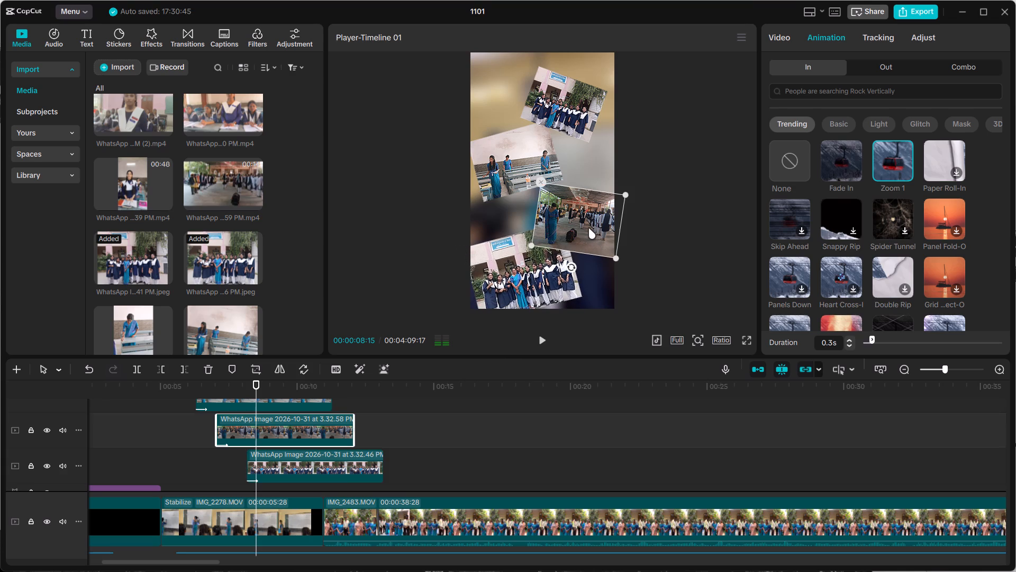
pyautogui.moveTo(588, 208); pyautogui.dragTo(586, 201)
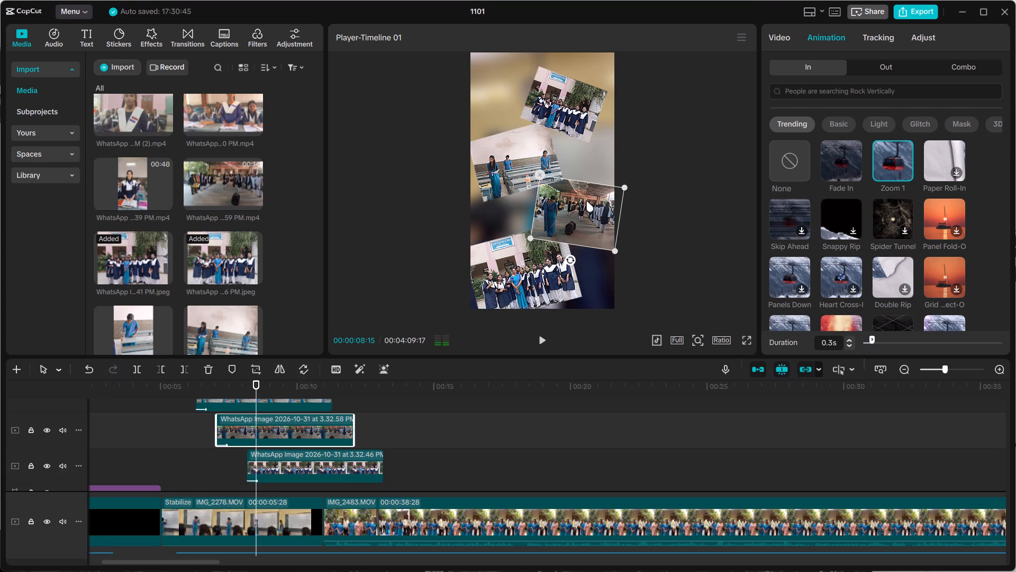
pyautogui.moveTo(586, 201); pyautogui.dragTo(586, 200)
# Enlarge the 3.32.41 PM group photo to 64%, tilt it to about 12° and move it up in the frame's upper-right area.
pyautogui.click(520, 263)
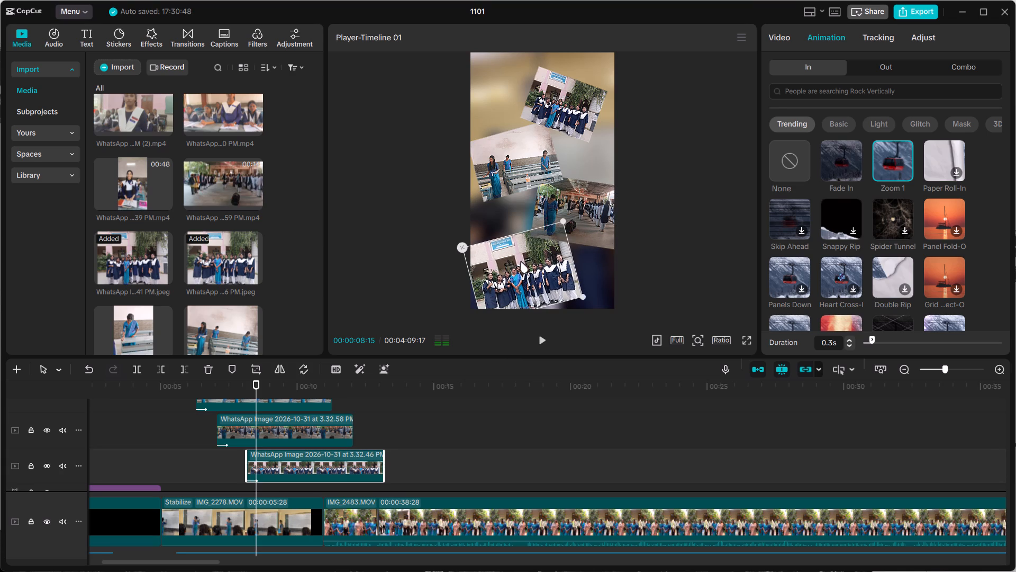
pyautogui.click(573, 111)
pyautogui.moveTo(607, 92); pyautogui.dragTo(607, 92)
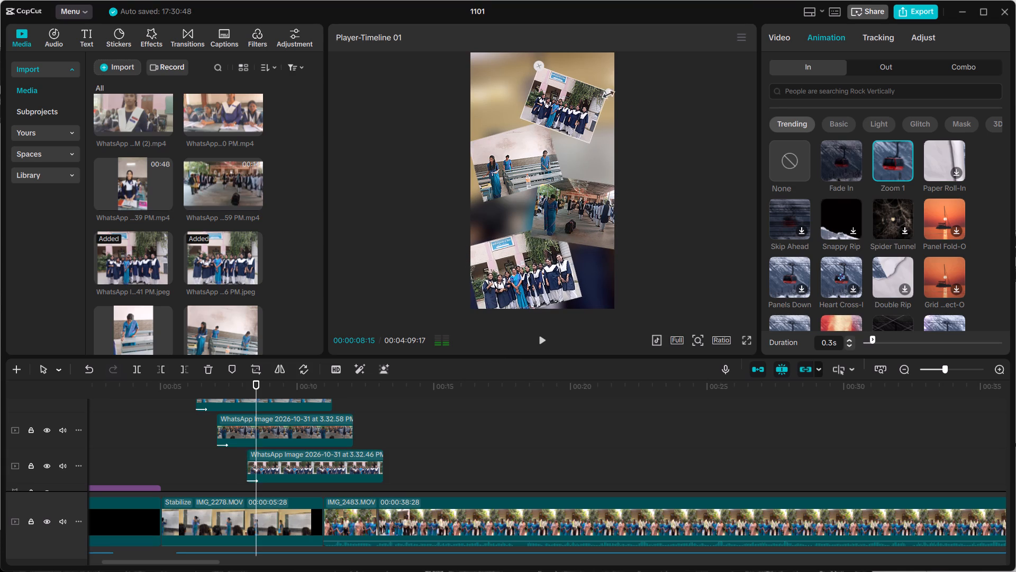
pyautogui.moveTo(607, 92); pyautogui.dragTo(628, 90)
pyautogui.moveTo(548, 151); pyautogui.dragTo(555, 153)
pyautogui.moveTo(578, 111); pyautogui.dragTo(575, 104)
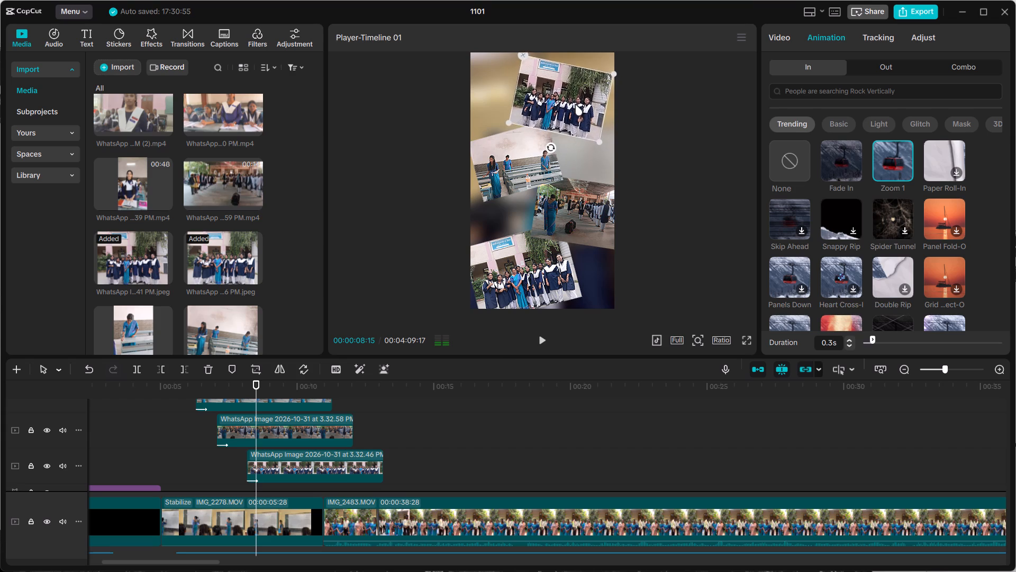
pyautogui.moveTo(575, 104); pyautogui.dragTo(576, 100)
# Move the tilted 3.32.52 PM bench photo slightly down and toward the left edge of the video frame.
pyautogui.click(531, 167)
pyautogui.click(560, 180)
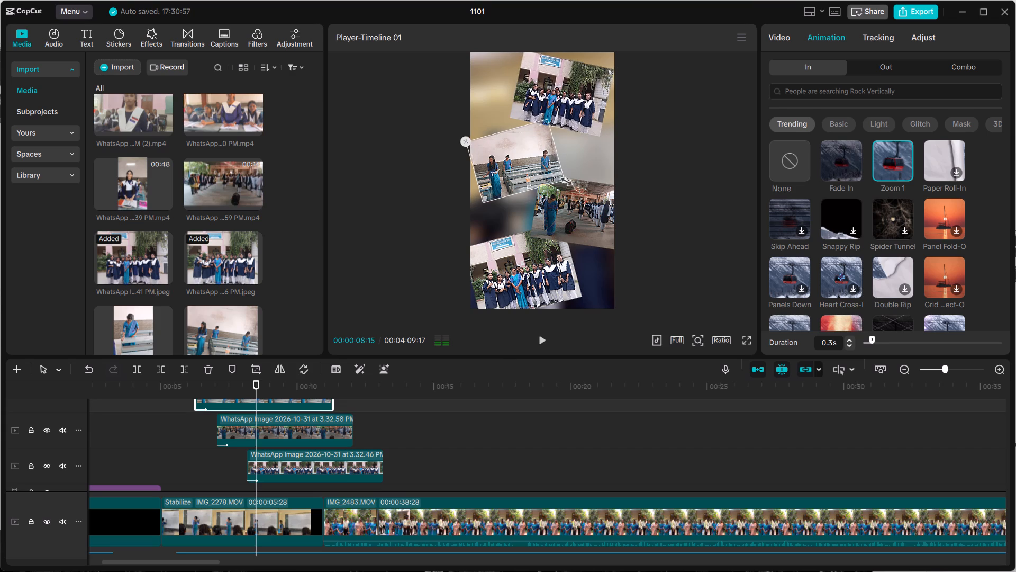
pyautogui.moveTo(525, 163); pyautogui.dragTo(523, 167)
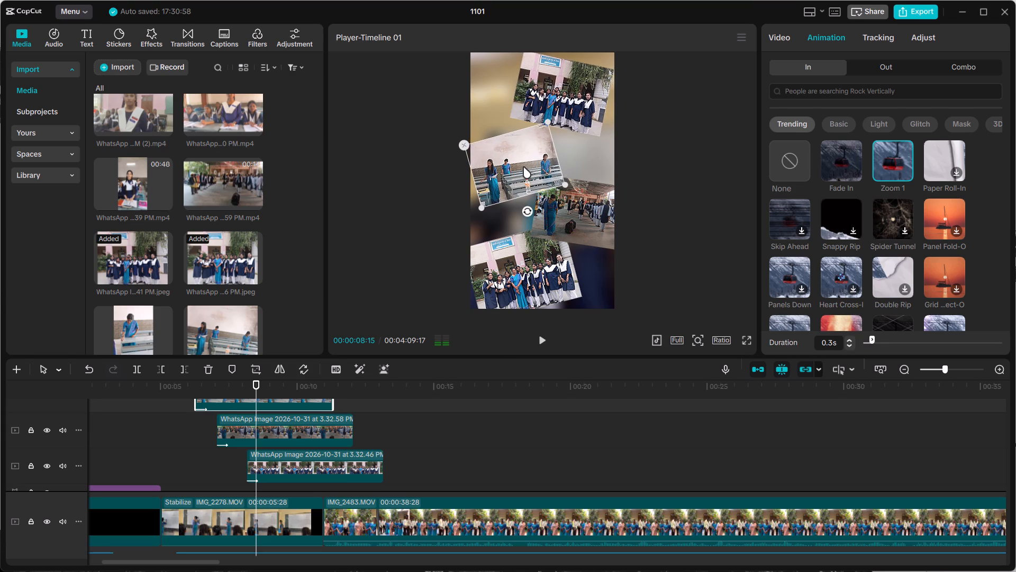
pyautogui.moveTo(523, 167); pyautogui.dragTo(523, 168)
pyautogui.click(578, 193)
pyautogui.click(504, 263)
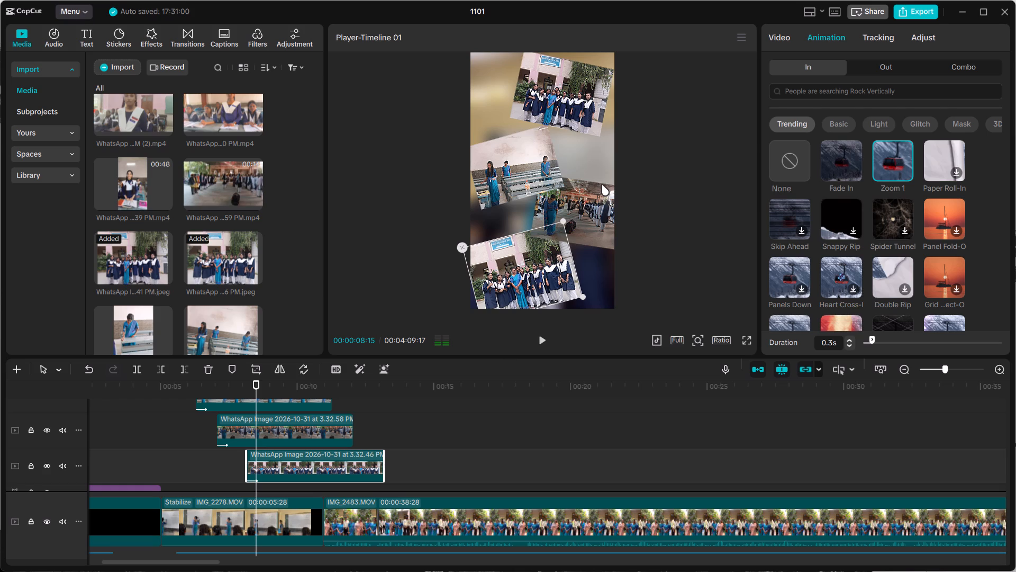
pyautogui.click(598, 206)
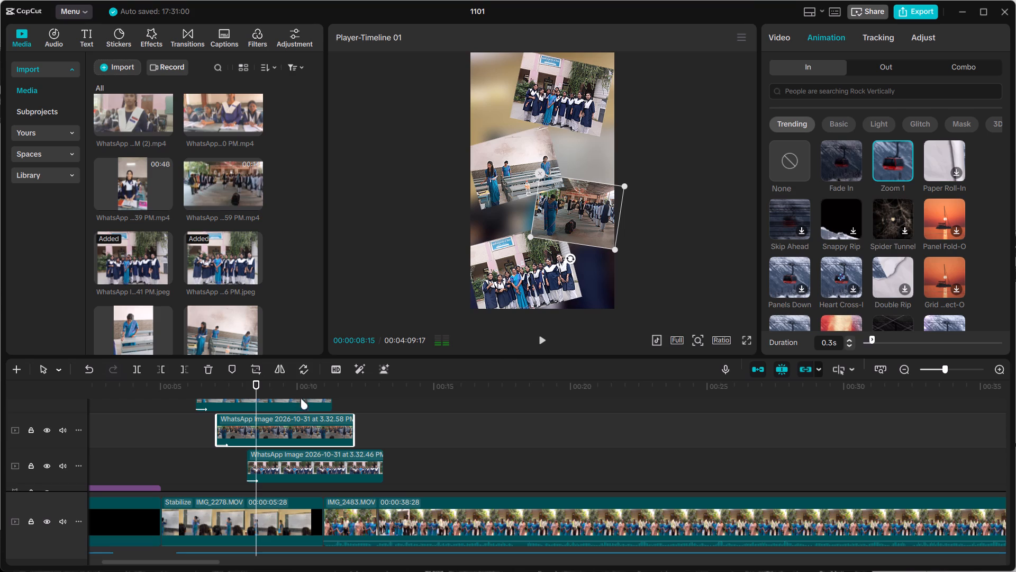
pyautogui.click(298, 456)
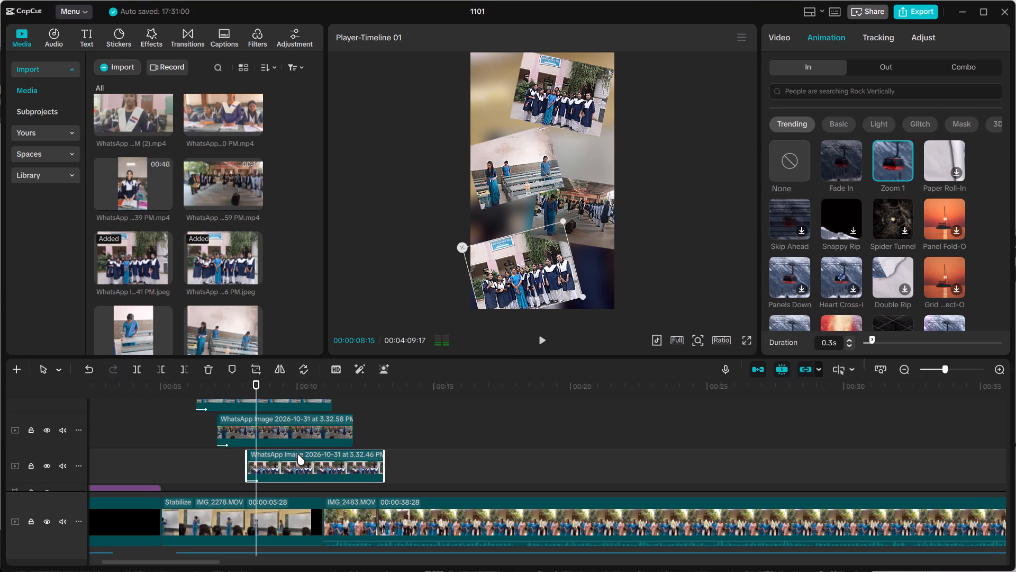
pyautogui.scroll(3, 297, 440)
# Look through the transform, background removal, retouch and colour adjustment options available for the 3.32.41 PM photo.
pyautogui.click(276, 408)
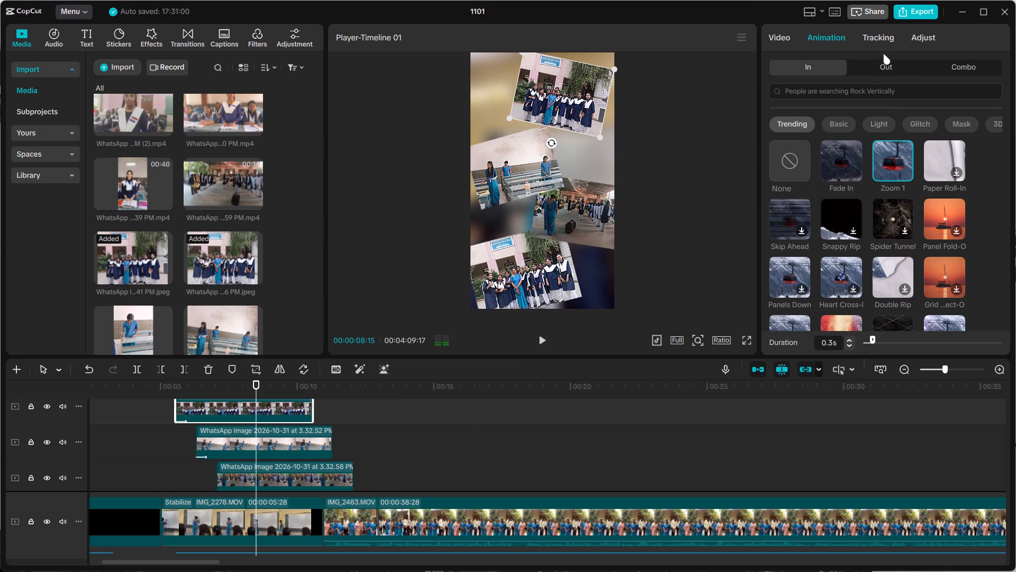
pyautogui.click(928, 37)
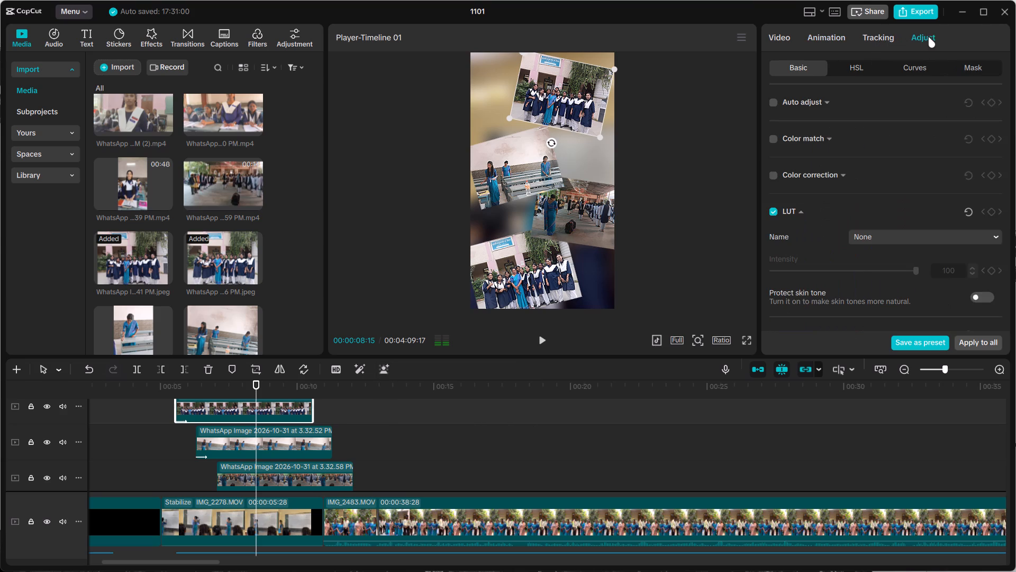
pyautogui.click(783, 39)
pyautogui.scroll(-3, 802, 113)
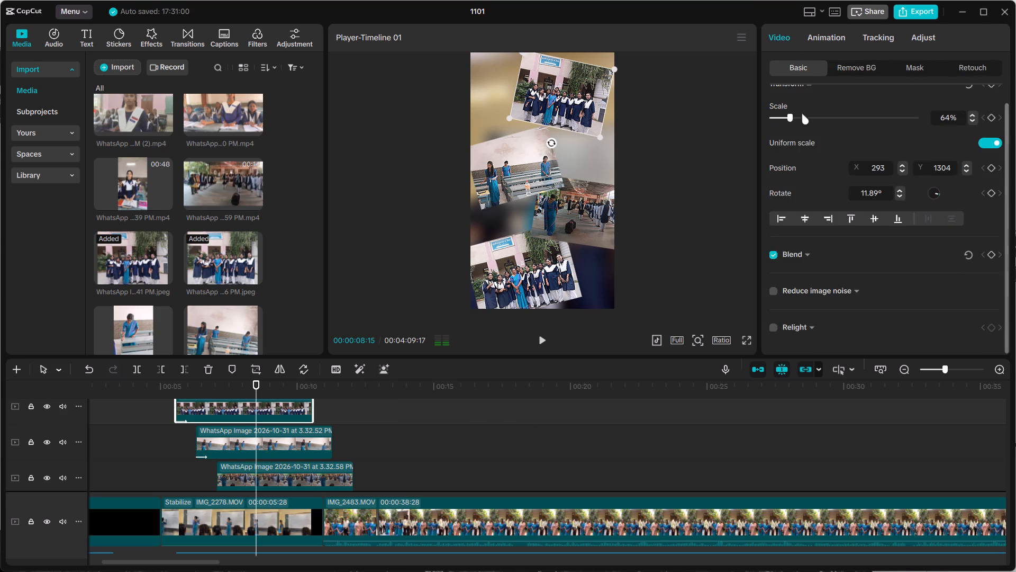
pyautogui.scroll(-5, 802, 113)
pyautogui.scroll(-1, 877, 295)
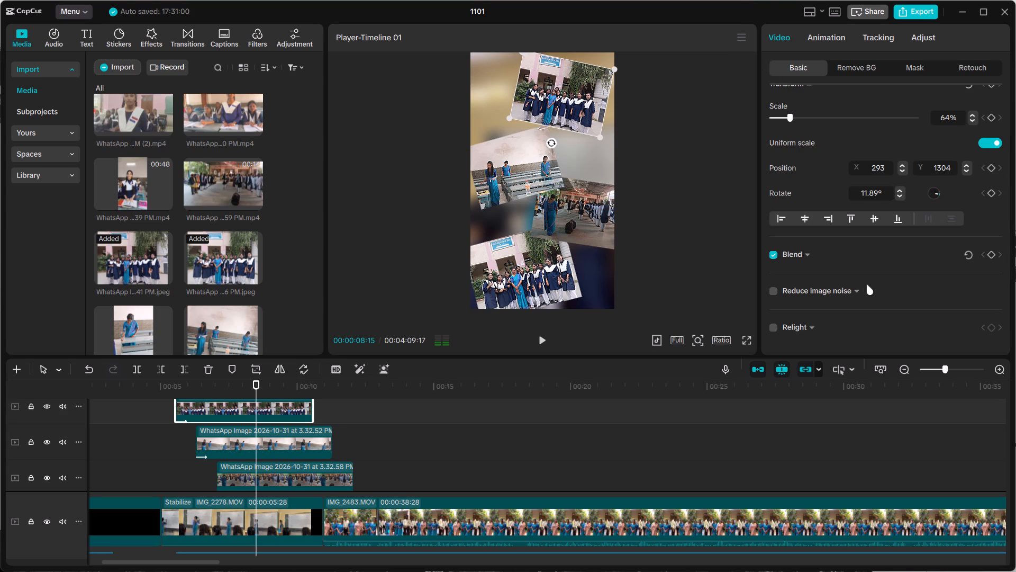
pyautogui.scroll(-4, 861, 285)
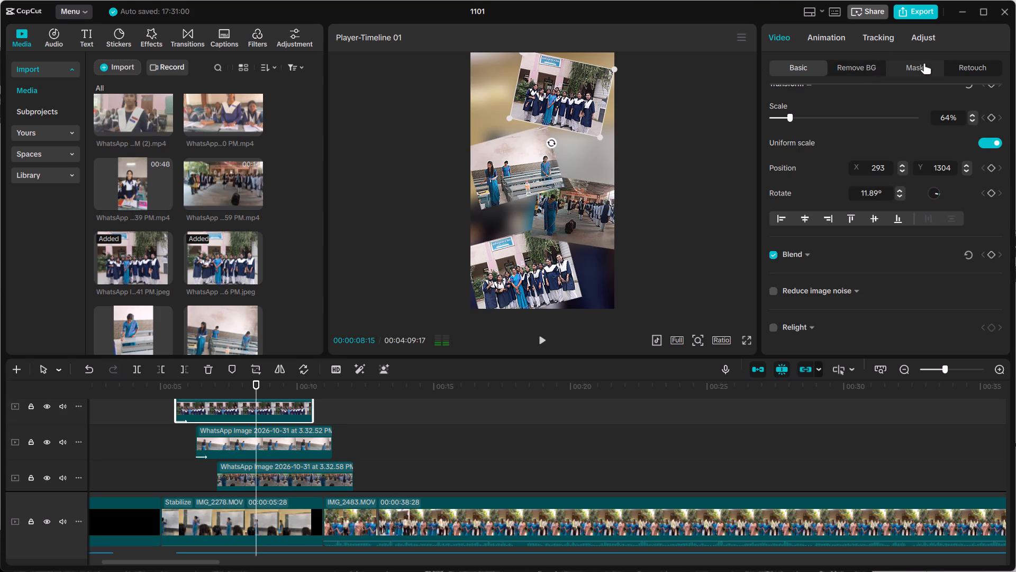
pyautogui.click(924, 63)
pyautogui.click(856, 62)
pyautogui.click(968, 68)
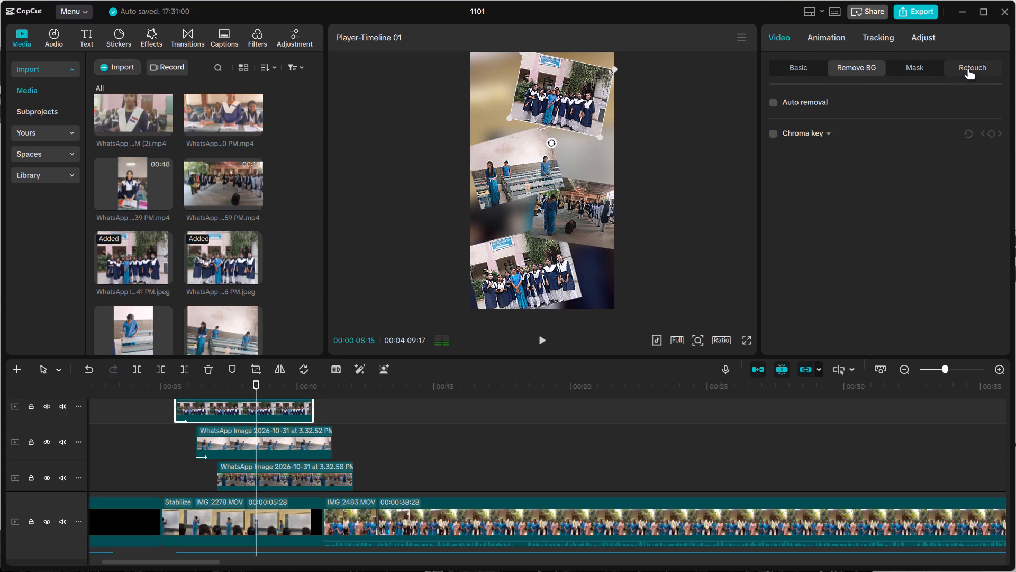
pyautogui.scroll(-7, 846, 202)
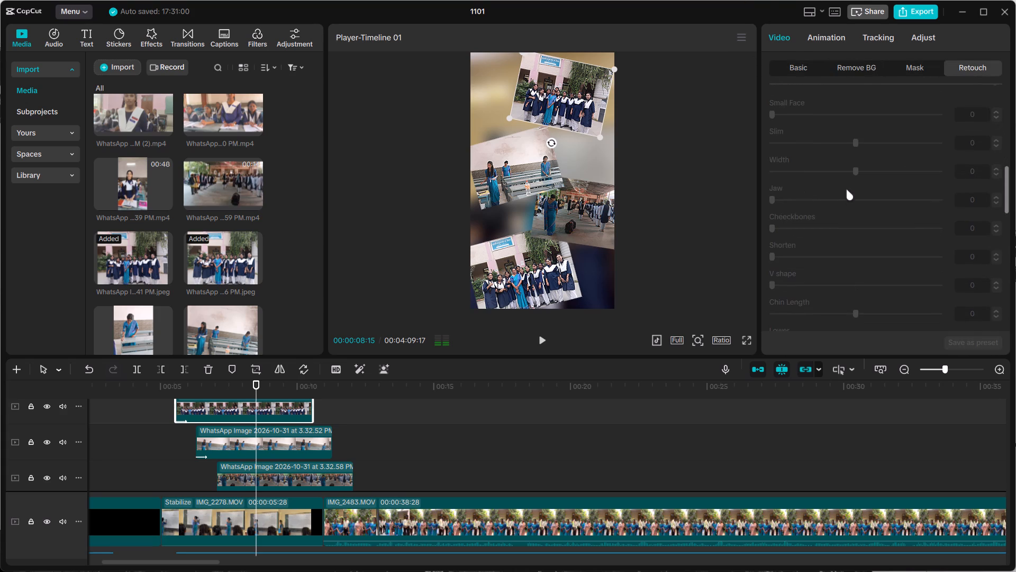
pyautogui.scroll(-19, 846, 189)
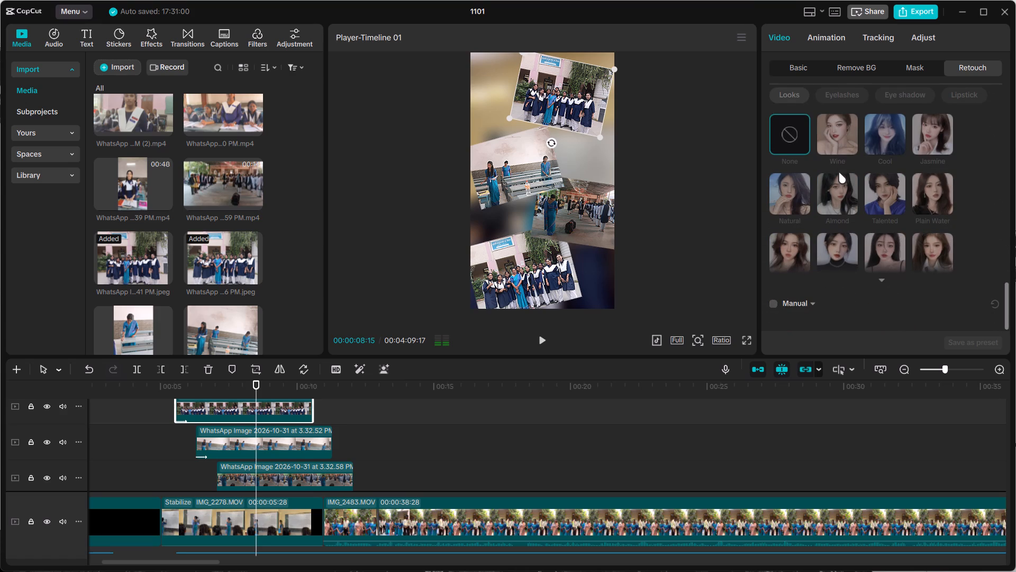
pyautogui.scroll(-5, 839, 172)
pyautogui.click(876, 62)
pyautogui.scroll(-4, 825, 136)
pyautogui.scroll(4, 831, 103)
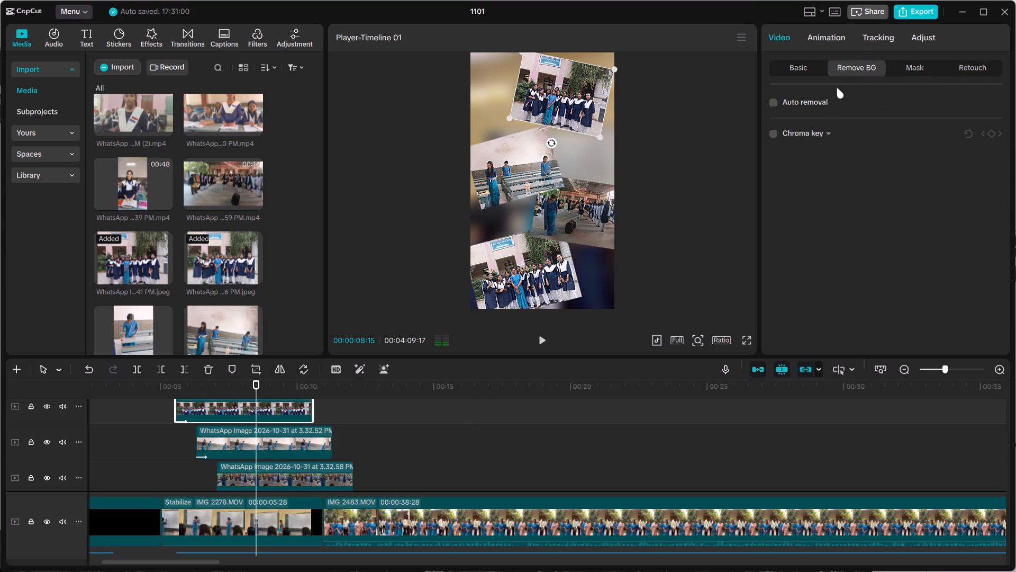
pyautogui.click(873, 37)
pyautogui.click(907, 38)
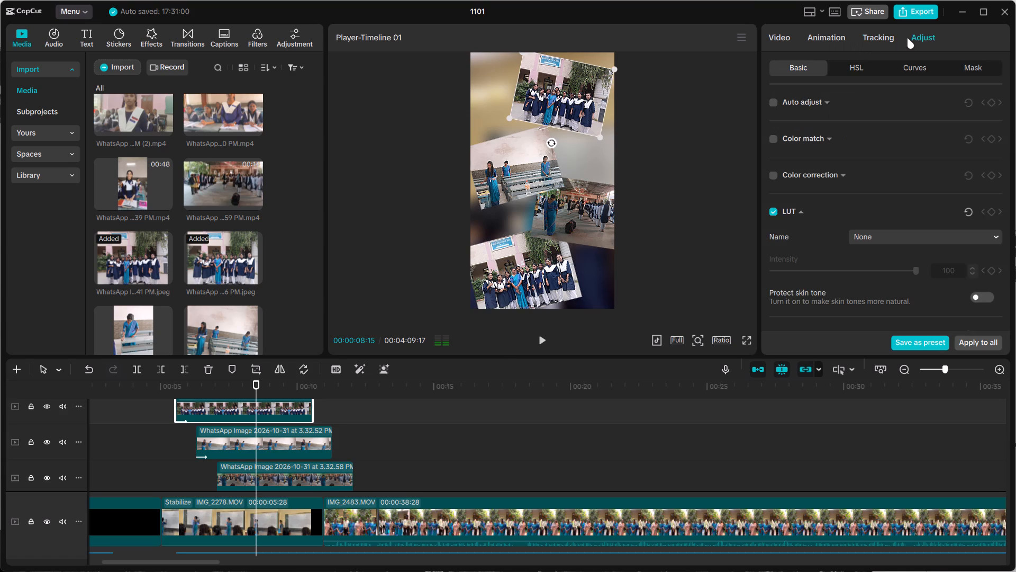
pyautogui.scroll(-6, 866, 131)
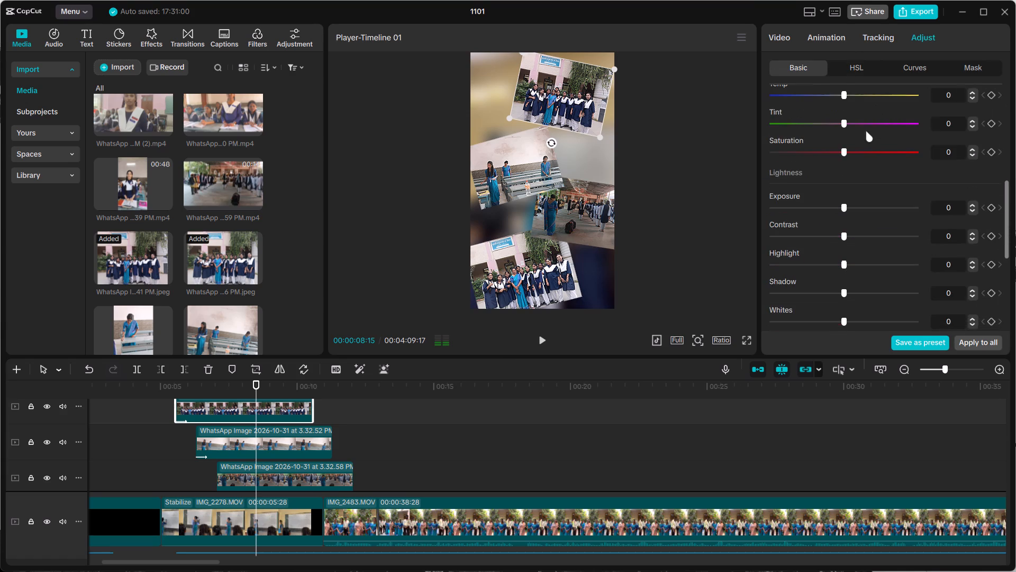
pyautogui.scroll(-11, 866, 131)
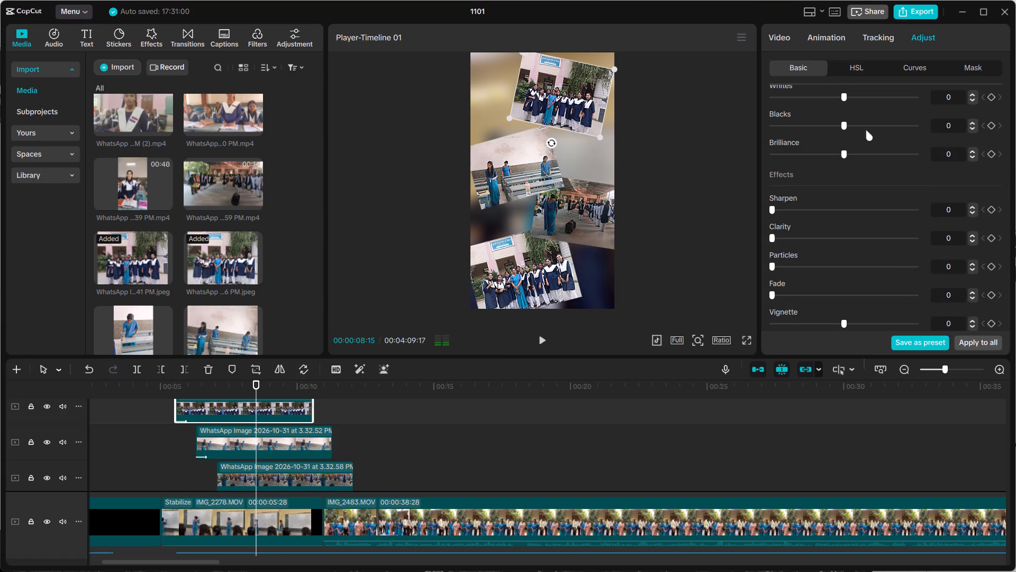
# Play back the collage section to review the staggered photo entrances.
pyautogui.click(157, 451)
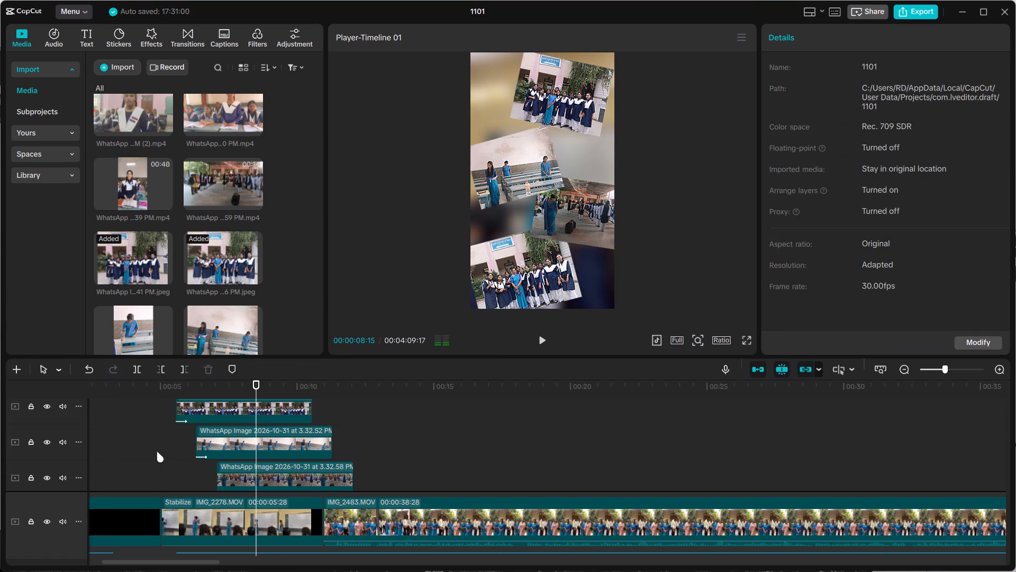
pyautogui.click(540, 337)
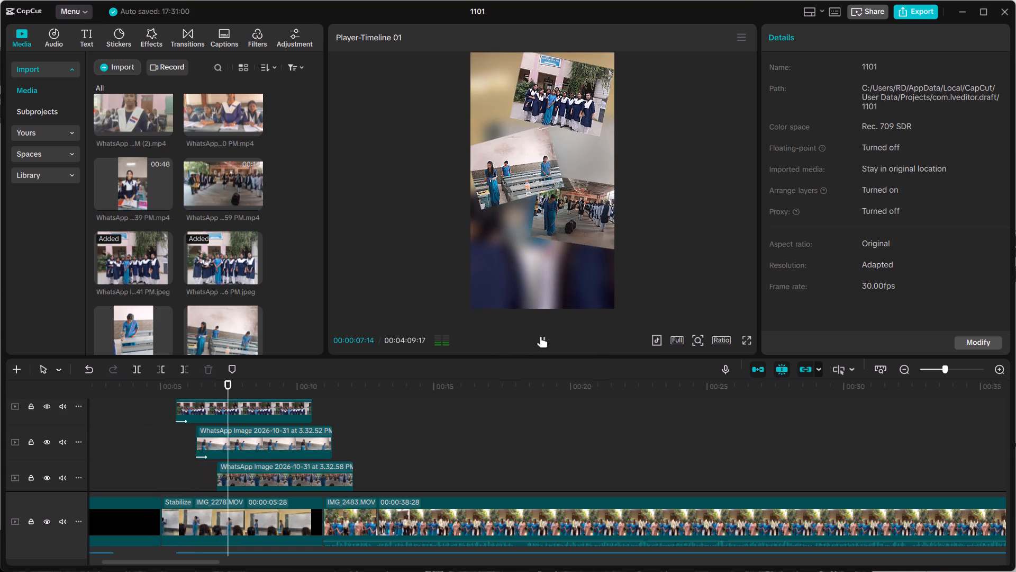
pyautogui.click(540, 336)
pyautogui.click(540, 336)
pyautogui.click(540, 336)
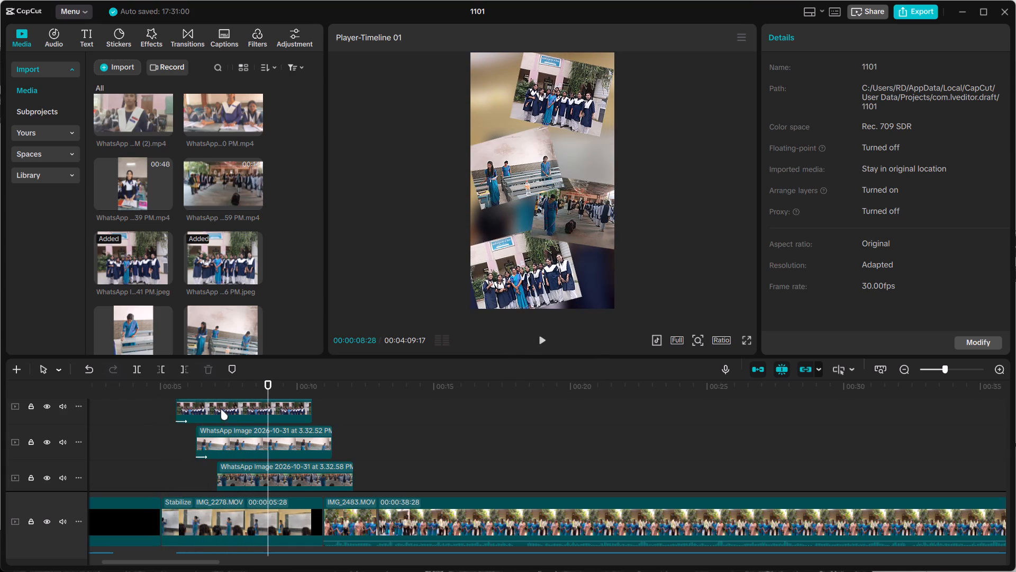
# Audition trending sound effects and add Click (small button sound) D(971927) at 00:00:05:17, where the first collage photo starts.
pyautogui.click(168, 416)
pyautogui.moveTo(169, 435); pyautogui.dragTo(174, 435)
pyautogui.click(53, 35)
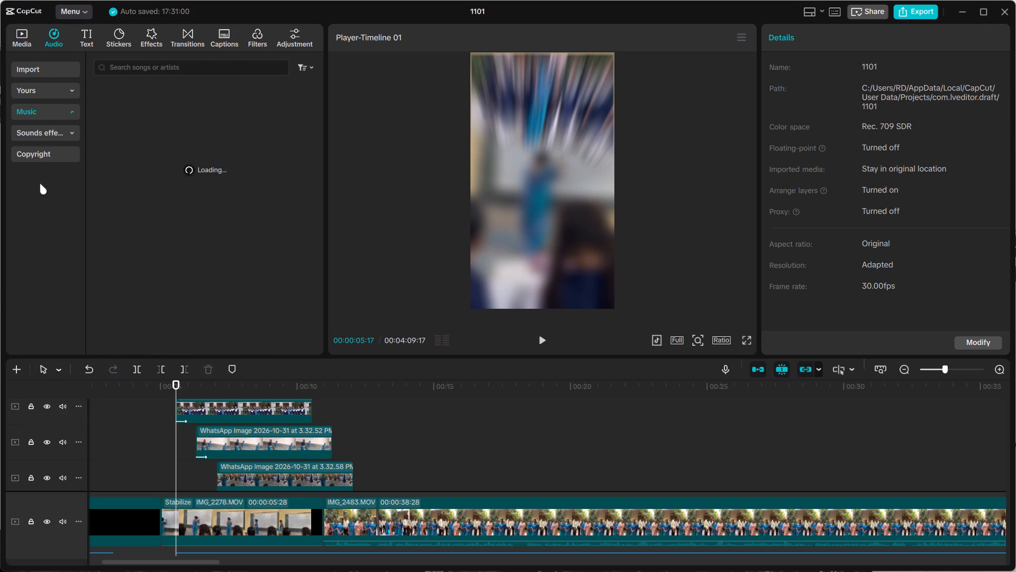
pyautogui.click(55, 110)
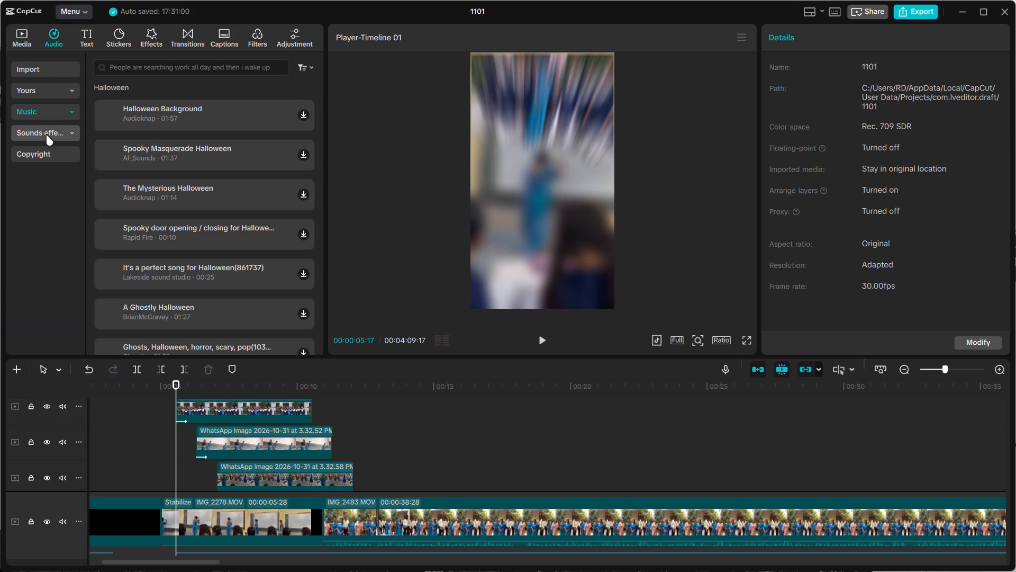
pyautogui.click(46, 135)
pyautogui.click(169, 115)
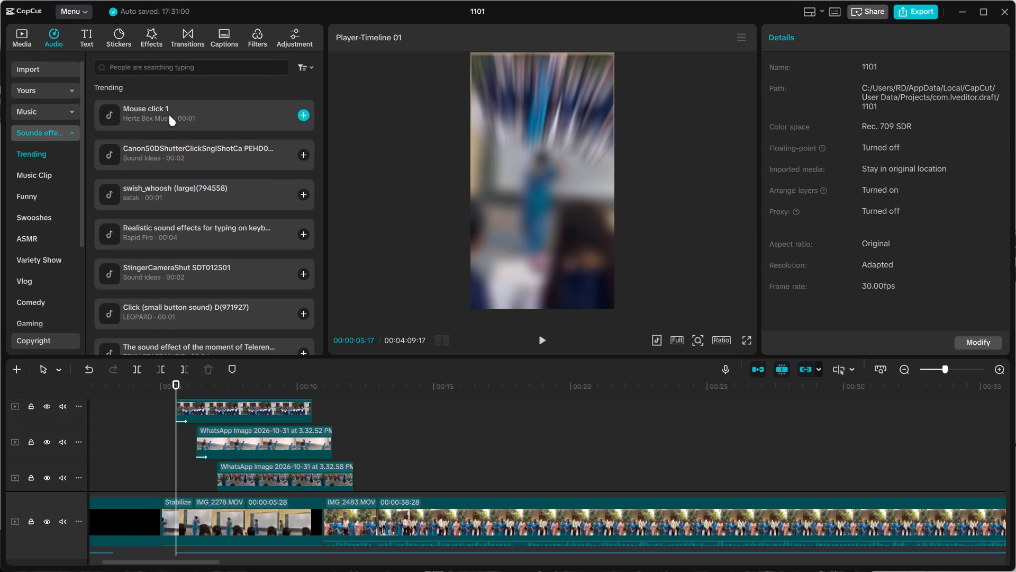
pyautogui.click(199, 155)
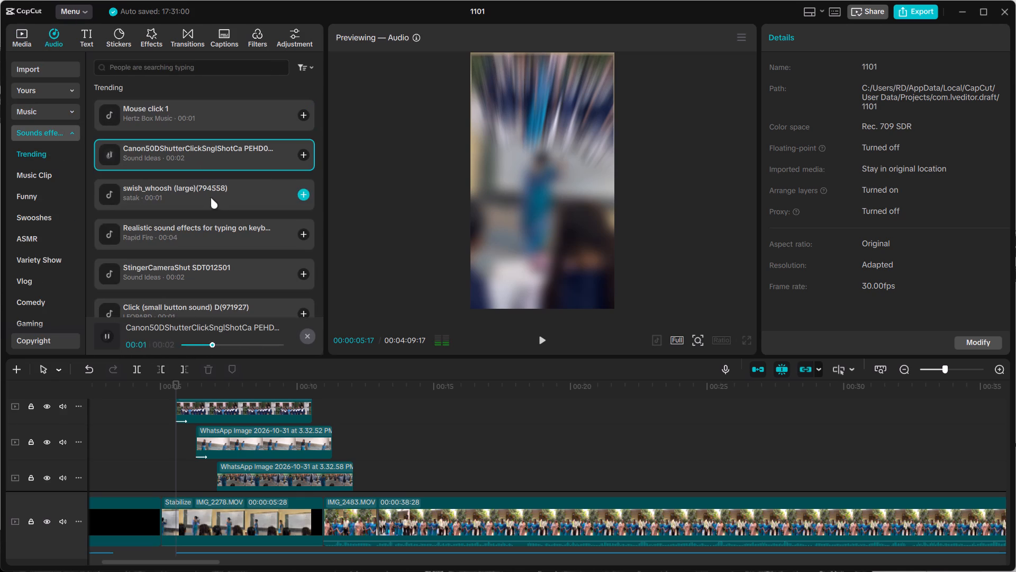
pyautogui.click(212, 195)
pyautogui.click(259, 157)
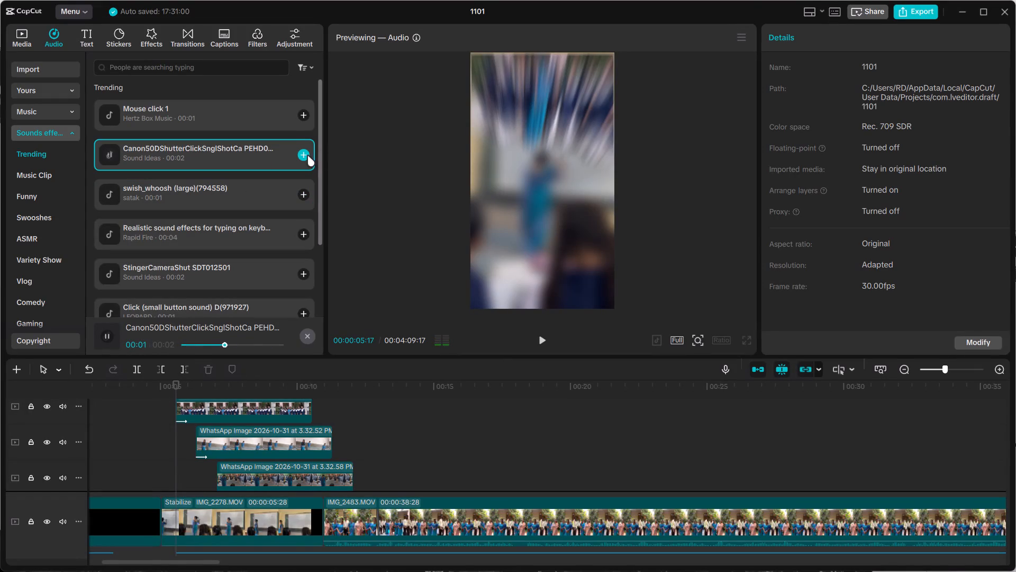
pyautogui.click(286, 114)
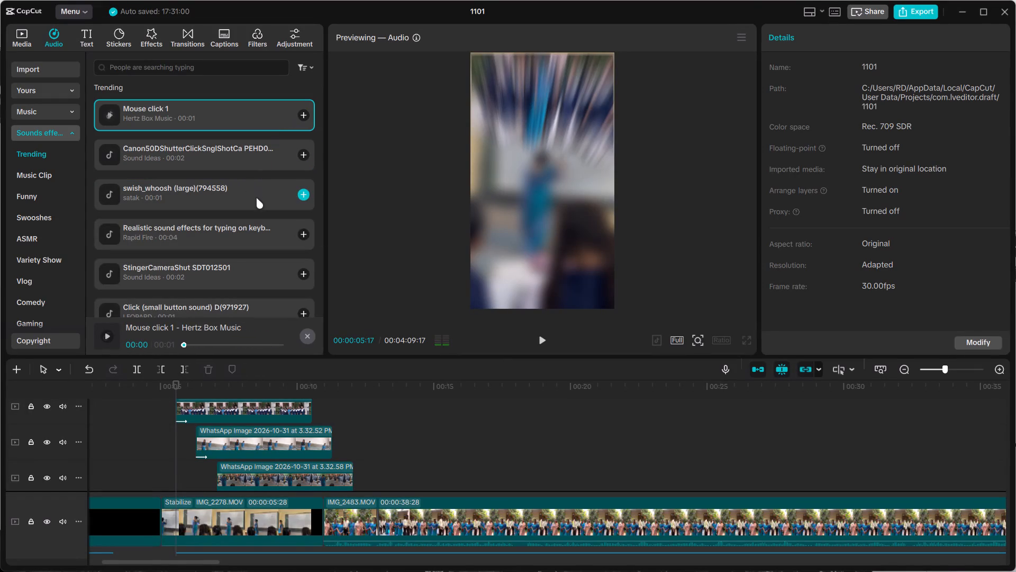
pyautogui.click(256, 198)
pyautogui.click(231, 243)
pyautogui.scroll(-1, 231, 243)
pyautogui.click(228, 215)
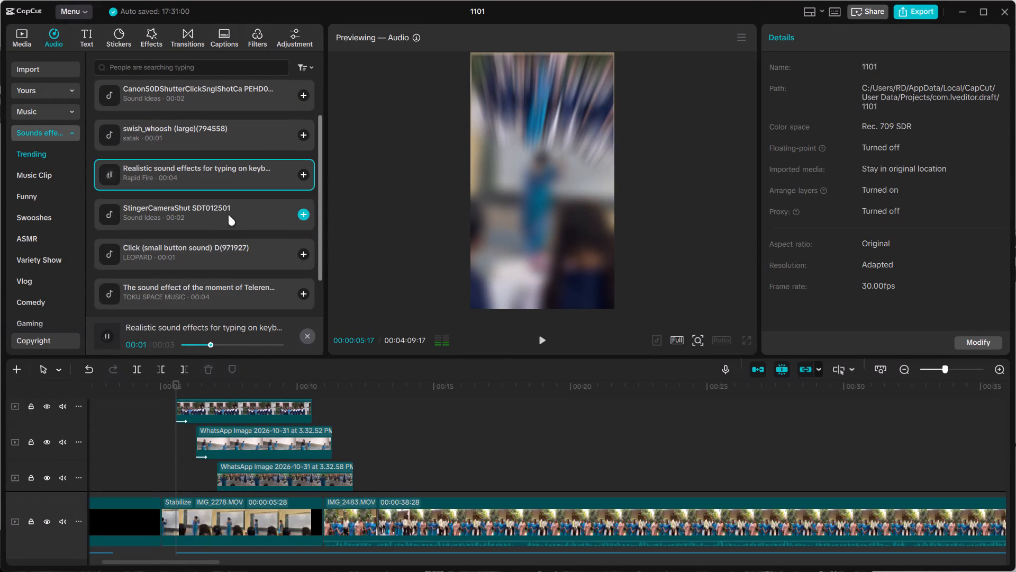
pyautogui.scroll(-2, 228, 215)
pyautogui.click(221, 137)
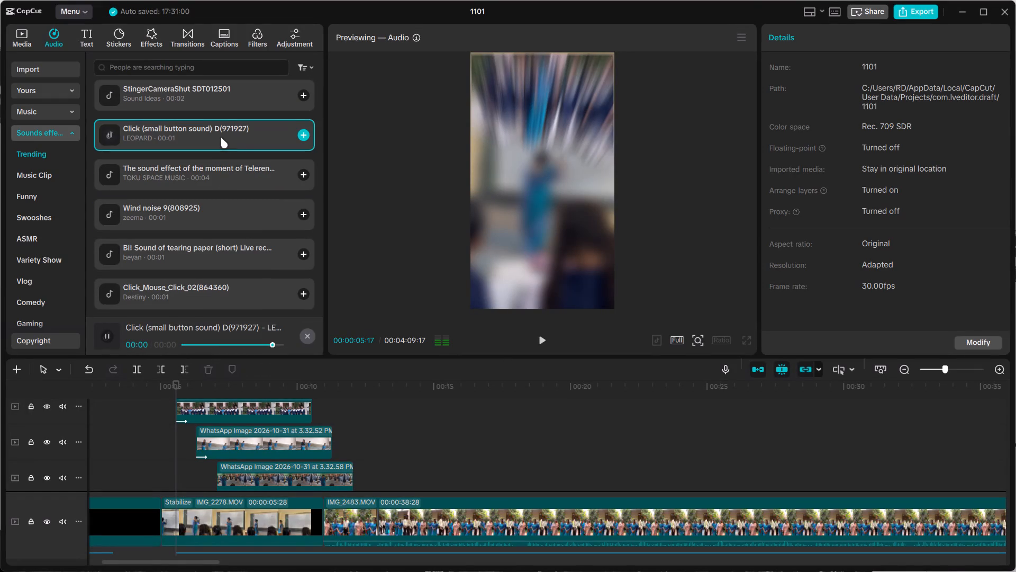
pyautogui.click(304, 137)
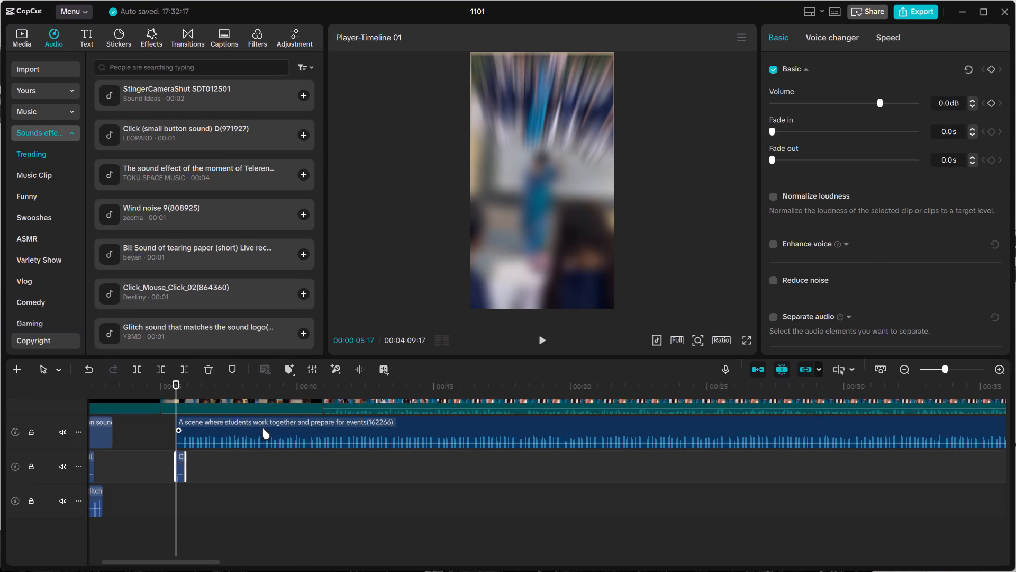
# Paste three copies of the small button click sound at 00:00:05:17, on separate audio tracks.
pyautogui.hotkey('ctrl', 'c')
pyautogui.hotkey('ctrl', 'v')
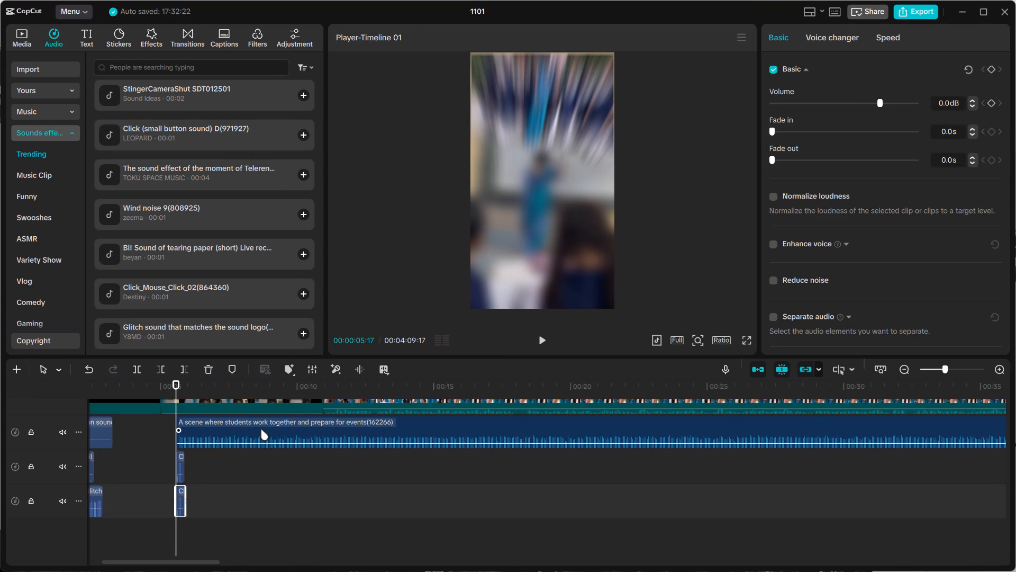
pyautogui.hotkey('ctrl', 'v')
pyautogui.hotkey('ctrl', 'v')
pyautogui.scroll(-2, 218, 499)
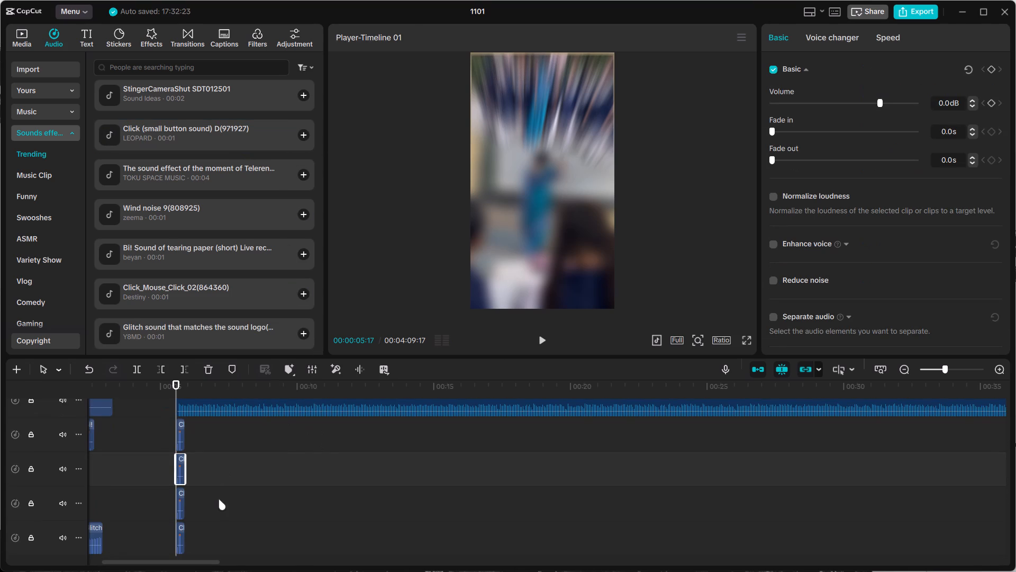
# Play from the first click sound to the second photo's entrance and move the second click sound copy to about 00:00:06:16.
pyautogui.click(180, 473)
pyautogui.click(542, 338)
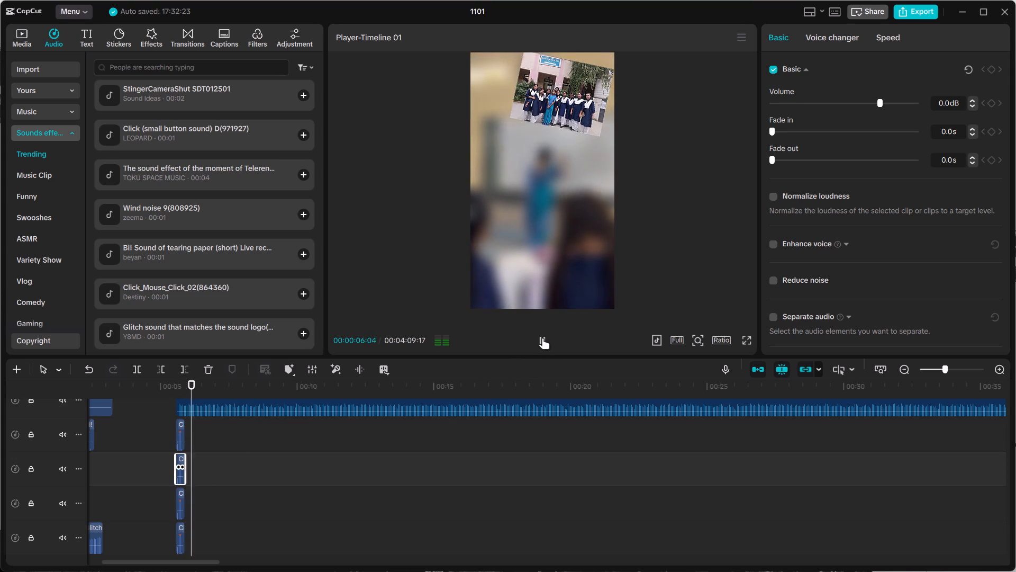
pyautogui.click(542, 338)
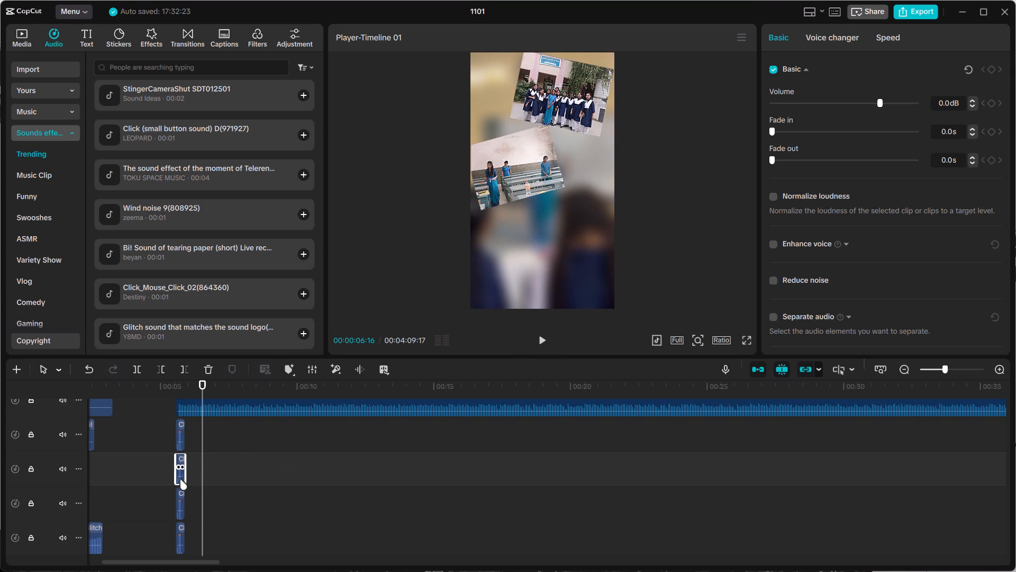
pyautogui.moveTo(179, 479); pyautogui.dragTo(178, 481)
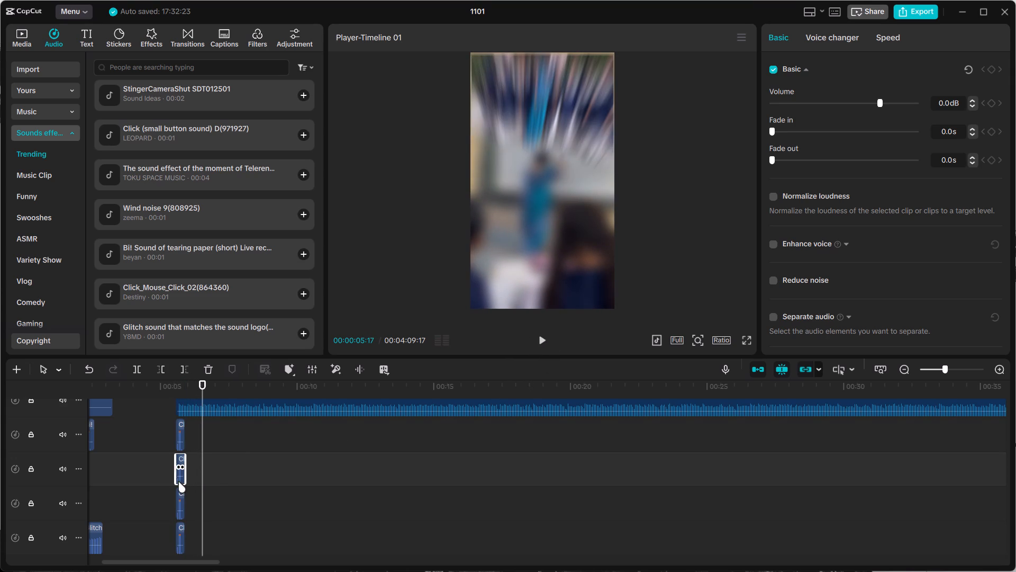
pyautogui.moveTo(178, 481); pyautogui.dragTo(174, 482)
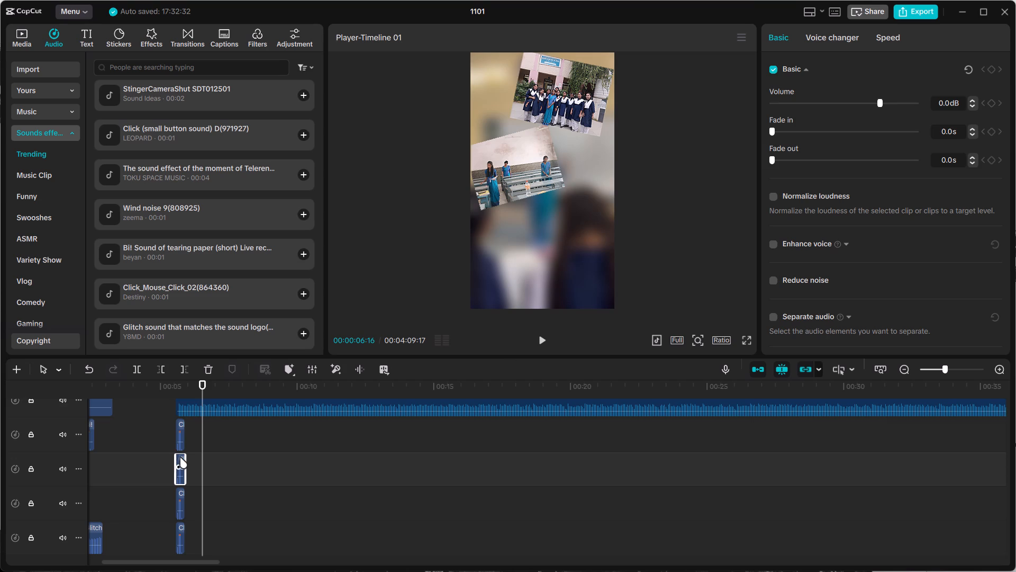
pyautogui.moveTo(180, 456); pyautogui.dragTo(205, 459)
# Play on to the third photo's entrance and move the third click sound copy to about 00:00:07:05.
pyautogui.click(542, 340)
pyautogui.click(542, 340)
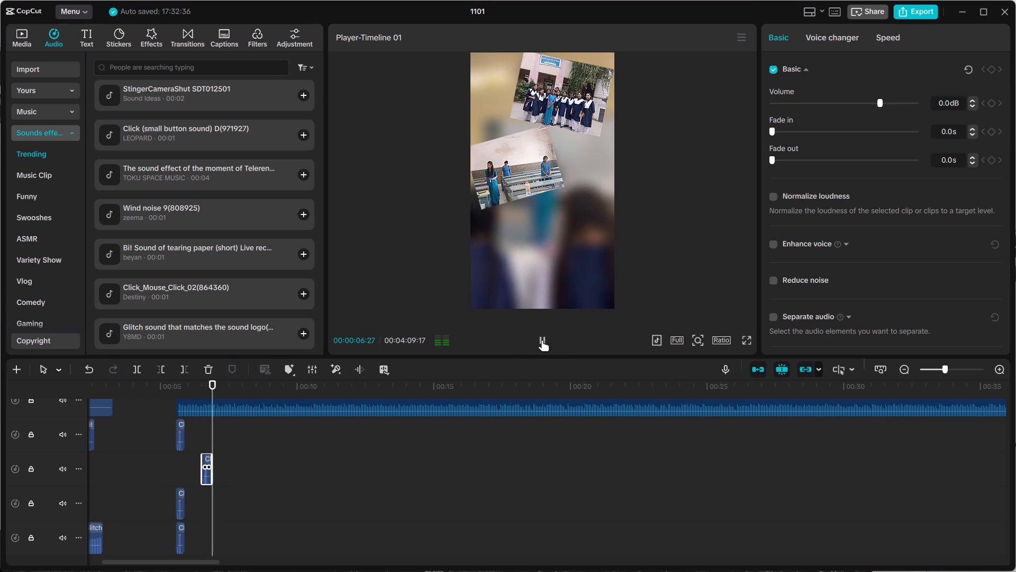
pyautogui.doubleClick(542, 340)
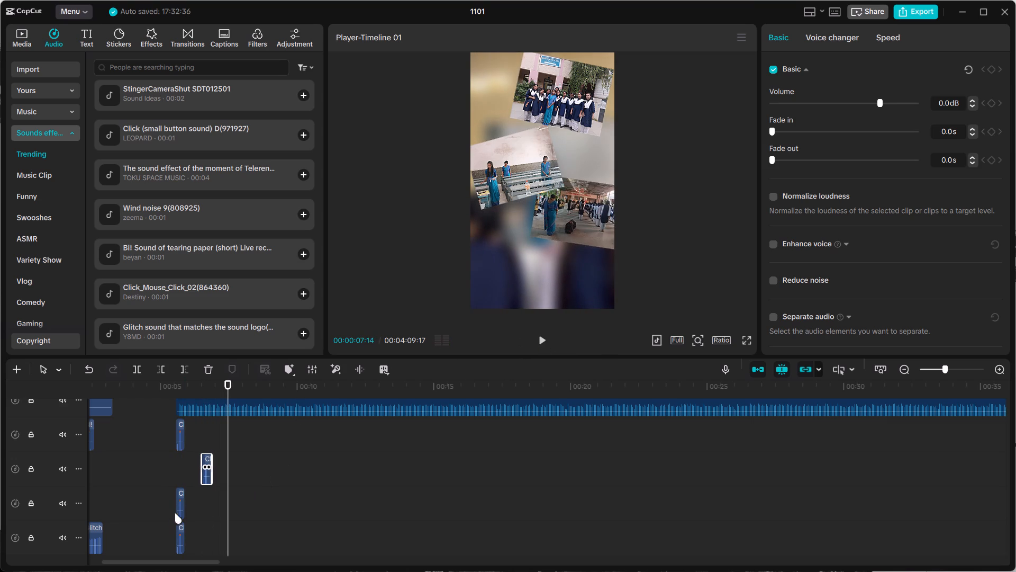
pyautogui.click(180, 499)
pyautogui.moveTo(180, 493); pyautogui.dragTo(226, 500)
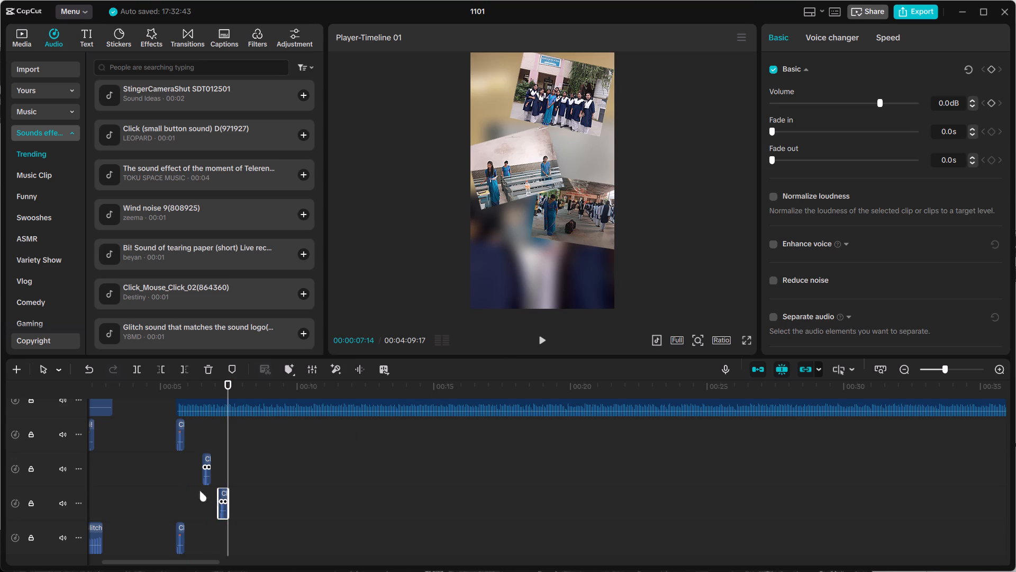
# Play the collage from about 00:00:05:08 and shift the second click sound slightly earlier to match the second photo's entrance.
pyautogui.click(166, 489)
pyautogui.click(538, 342)
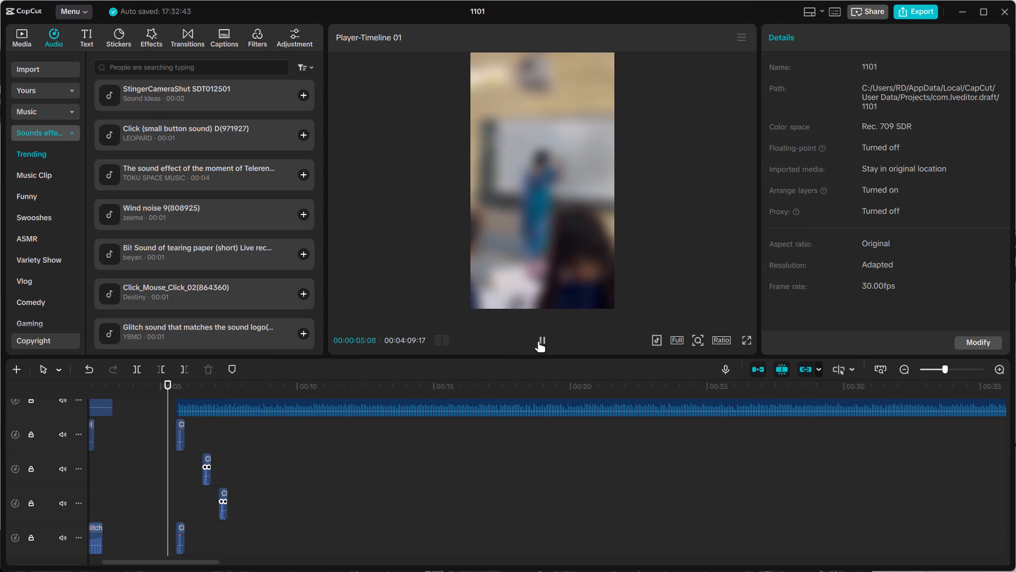
pyautogui.click(542, 339)
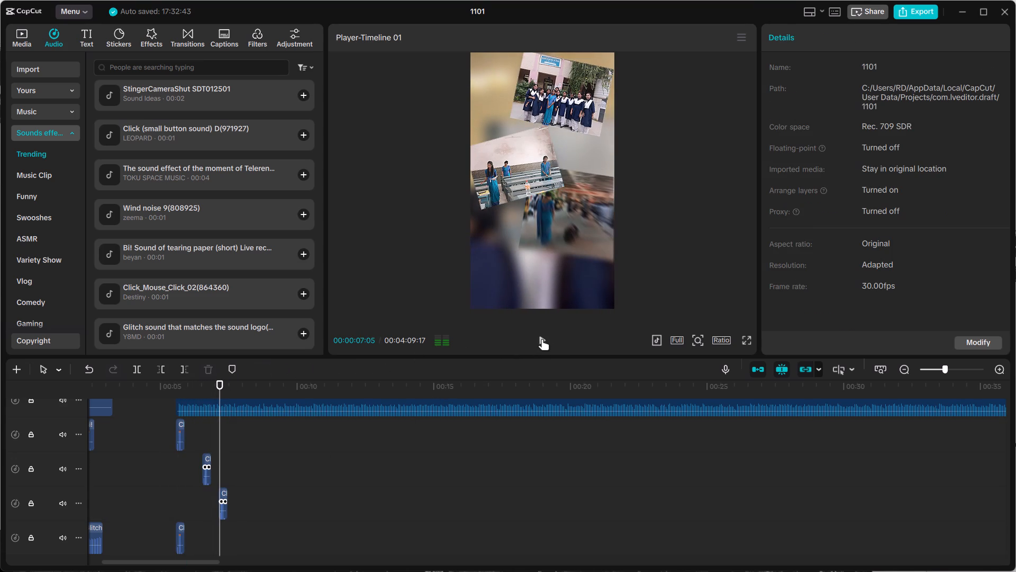
pyautogui.click(208, 456)
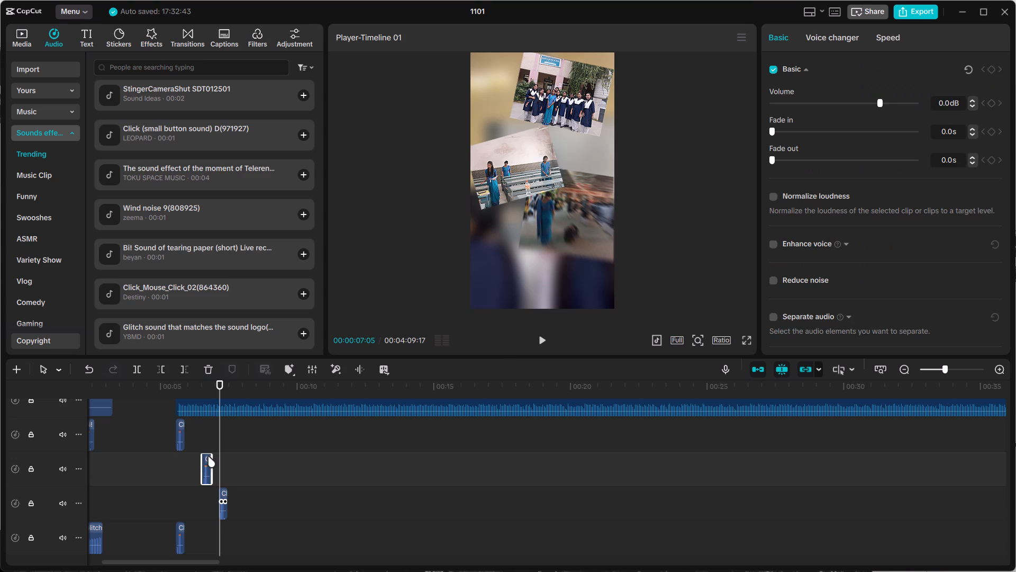
pyautogui.moveTo(206, 458); pyautogui.dragTo(201, 459)
pyautogui.click(168, 461)
# Play on through the fourth photo's entrance and move the fourth click sound copy to about 00:00:07:15.
pyautogui.click(538, 336)
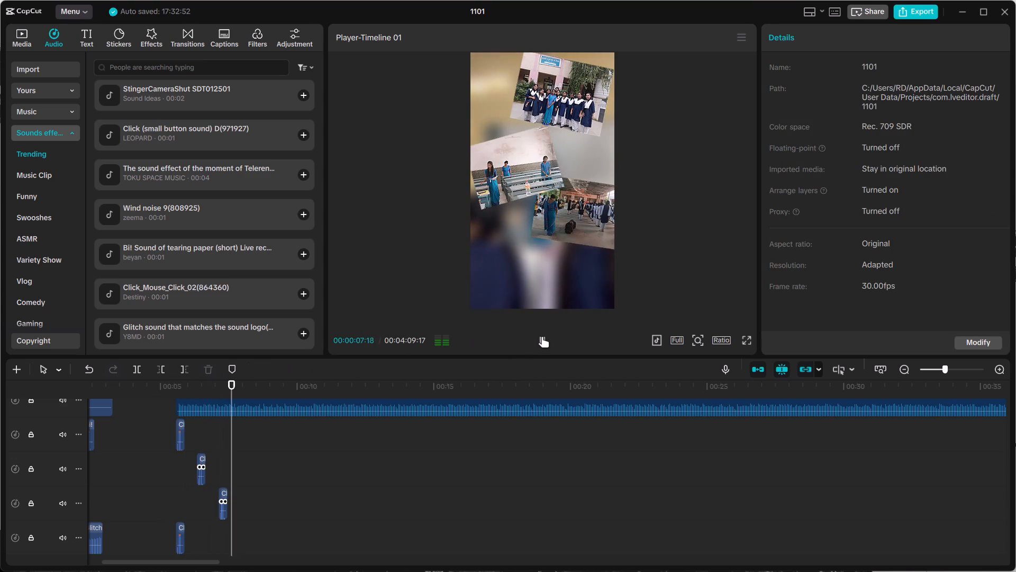
pyautogui.click(542, 336)
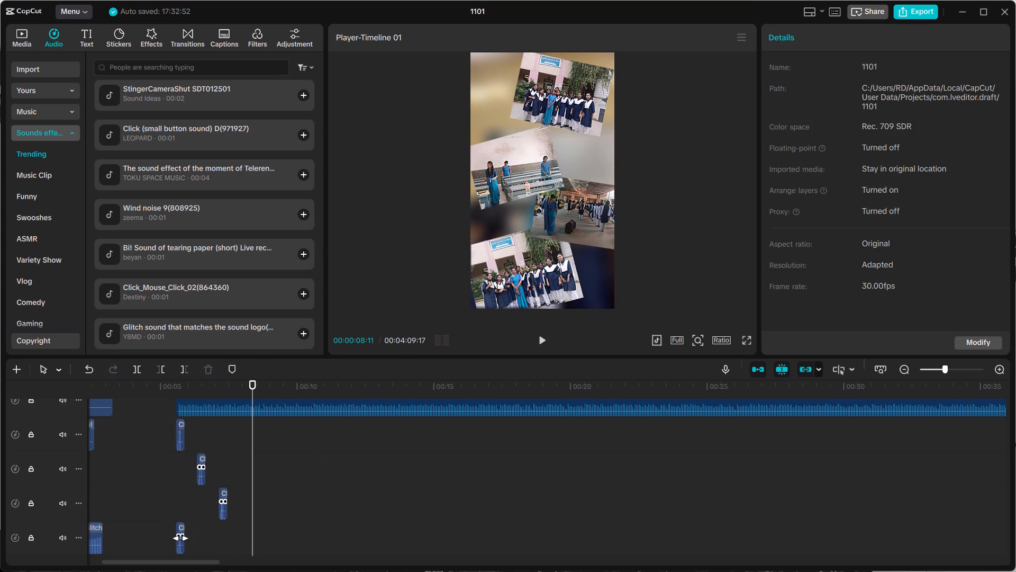
pyautogui.click(180, 530)
pyautogui.moveTo(180, 530); pyautogui.dragTo(233, 536)
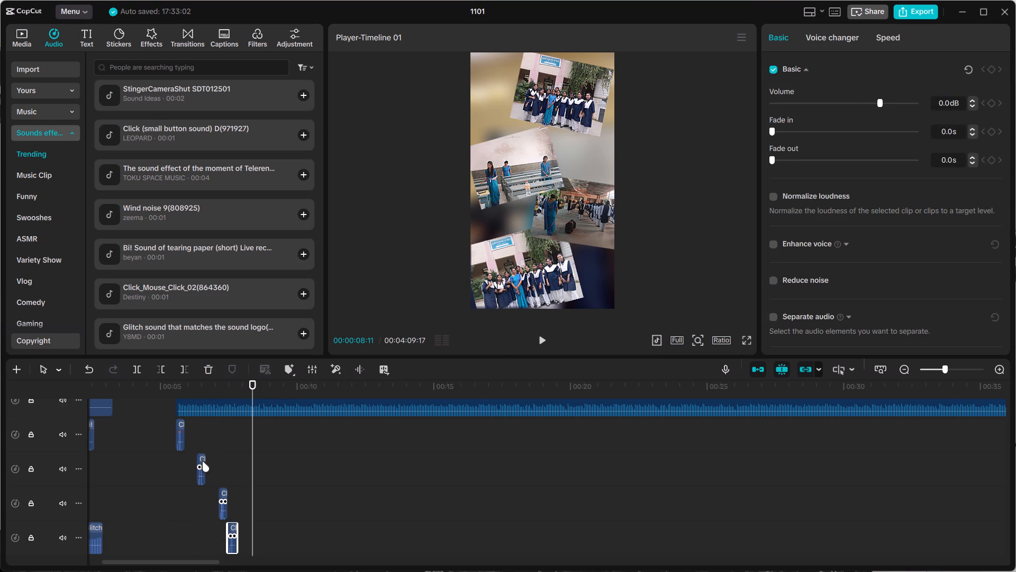
# Move the second, third and fourth click sounds onto the same audio track as the first, keeping their timing.
pyautogui.moveTo(202, 461); pyautogui.dragTo(205, 424)
pyautogui.moveTo(201, 458); pyautogui.dragTo(202, 427)
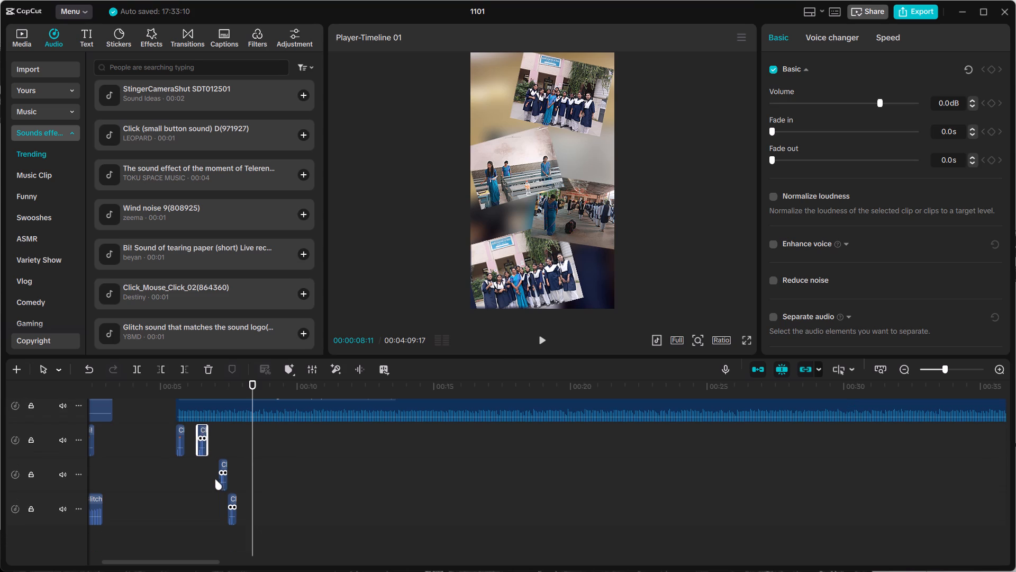
pyautogui.click(224, 466)
pyautogui.moveTo(224, 466); pyautogui.dragTo(225, 438)
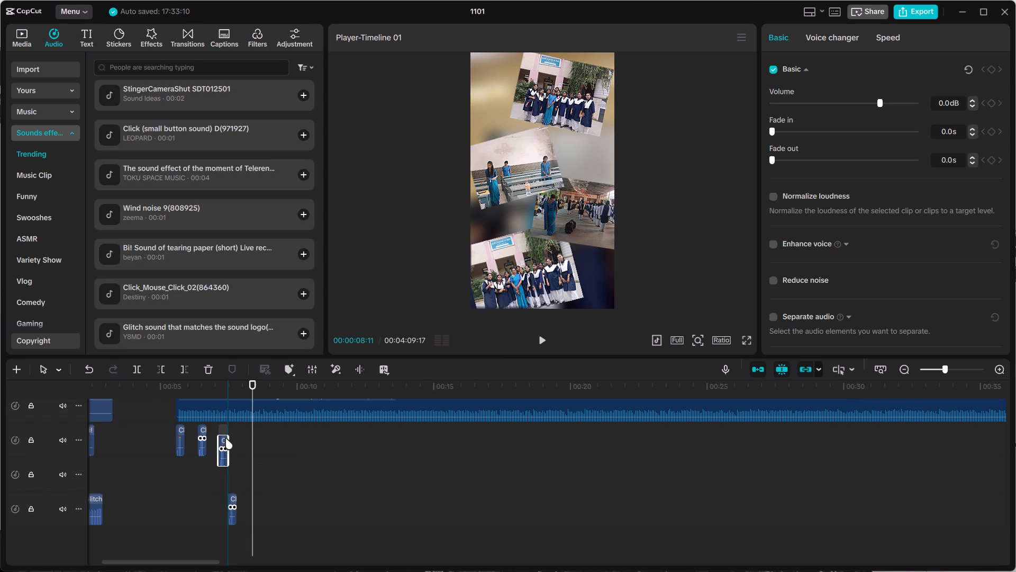
pyautogui.moveTo(225, 438); pyautogui.dragTo(226, 435)
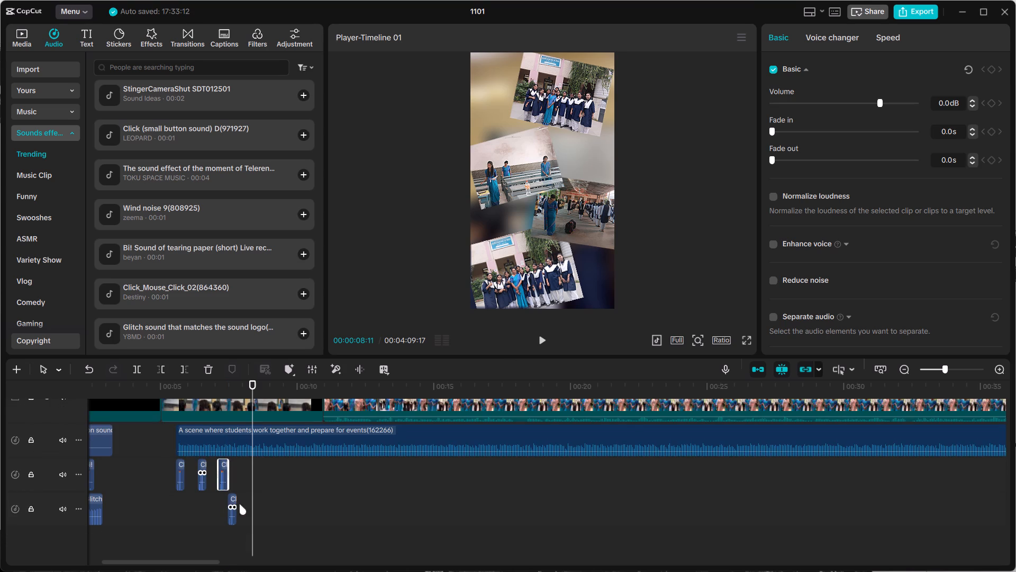
pyautogui.click(232, 499)
pyautogui.moveTo(232, 499); pyautogui.dragTo(234, 470)
# Play back the collage and shift the fourth click sound to end at 00:00:08:10, matching the last photo's entrance.
pyautogui.click(164, 512)
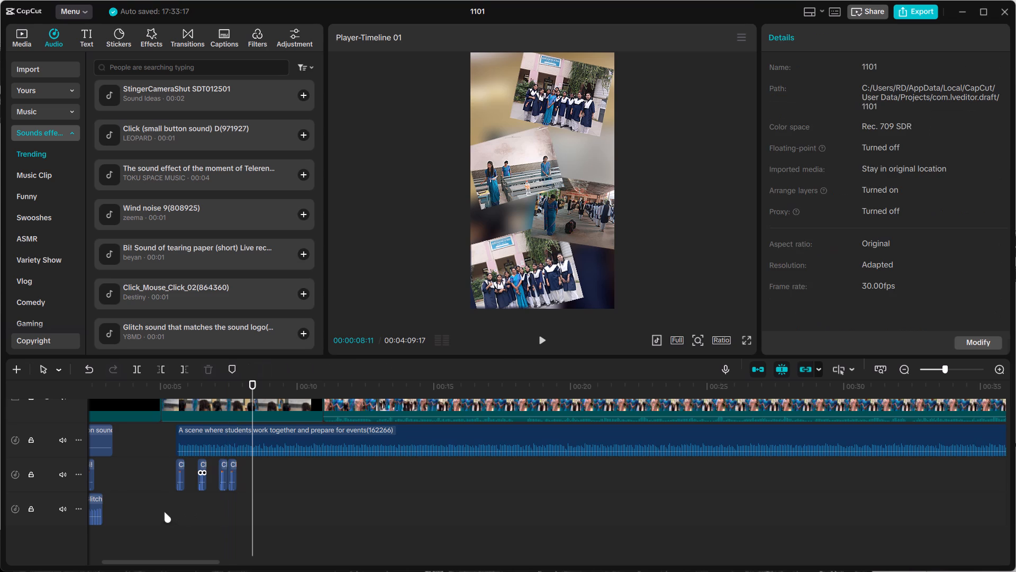
pyautogui.click(542, 337)
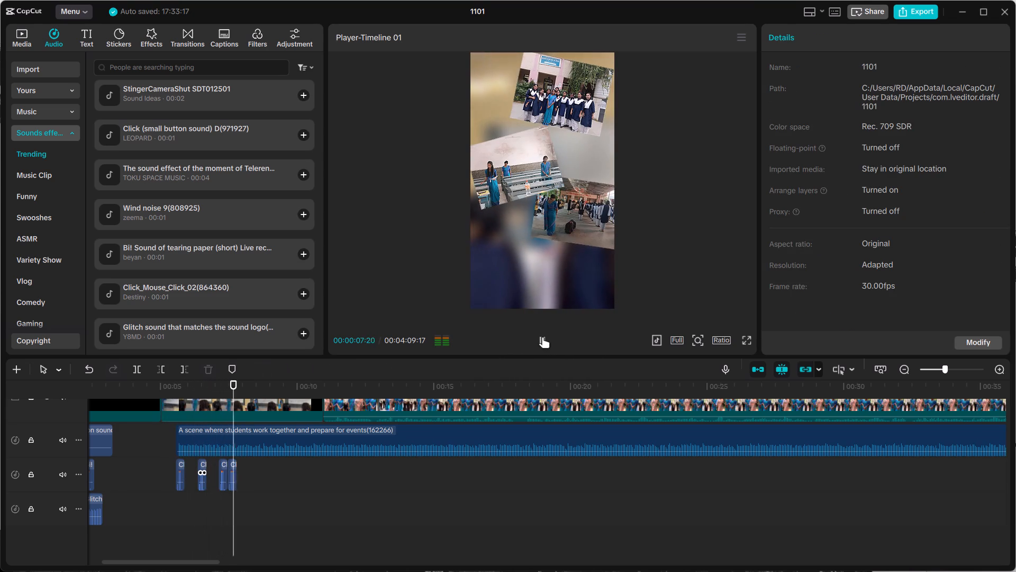
pyautogui.click(542, 337)
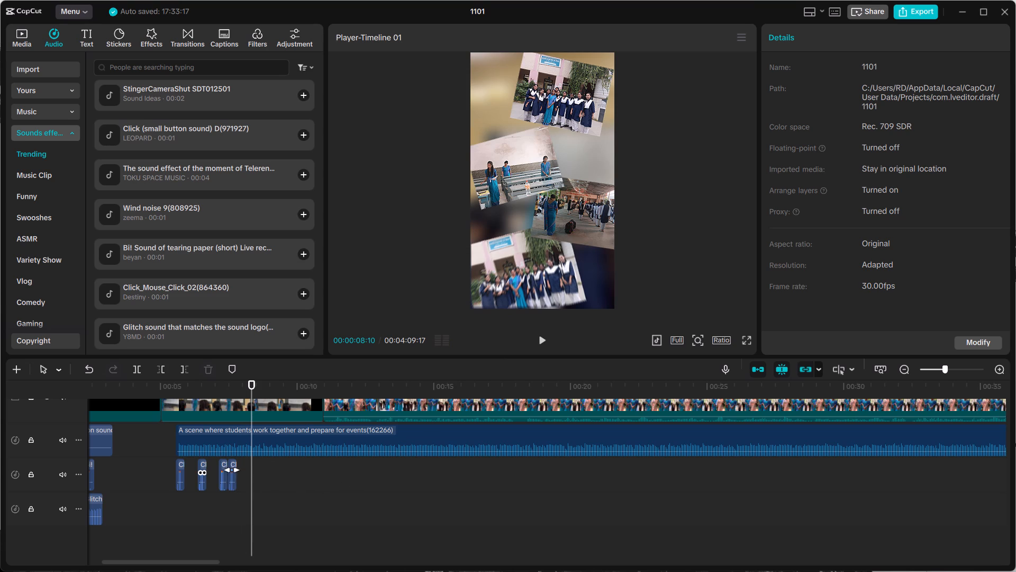
pyautogui.click(231, 463)
pyautogui.click(231, 463)
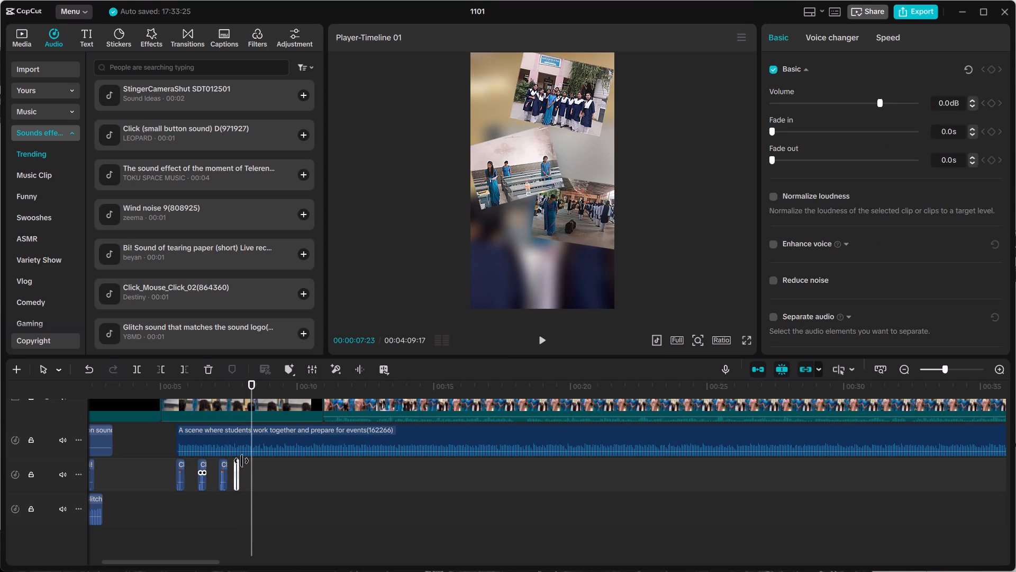
pyautogui.moveTo(234, 467); pyautogui.dragTo(245, 467)
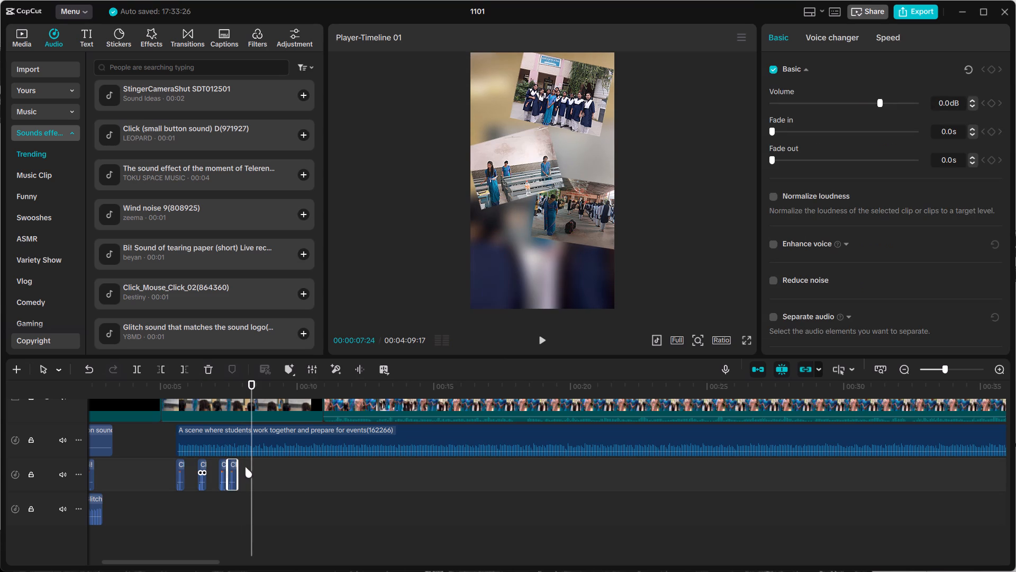
pyautogui.moveTo(245, 467); pyautogui.dragTo(256, 467)
pyautogui.moveTo(234, 459); pyautogui.dragTo(259, 462)
pyautogui.moveTo(232, 463); pyautogui.dragTo(240, 478)
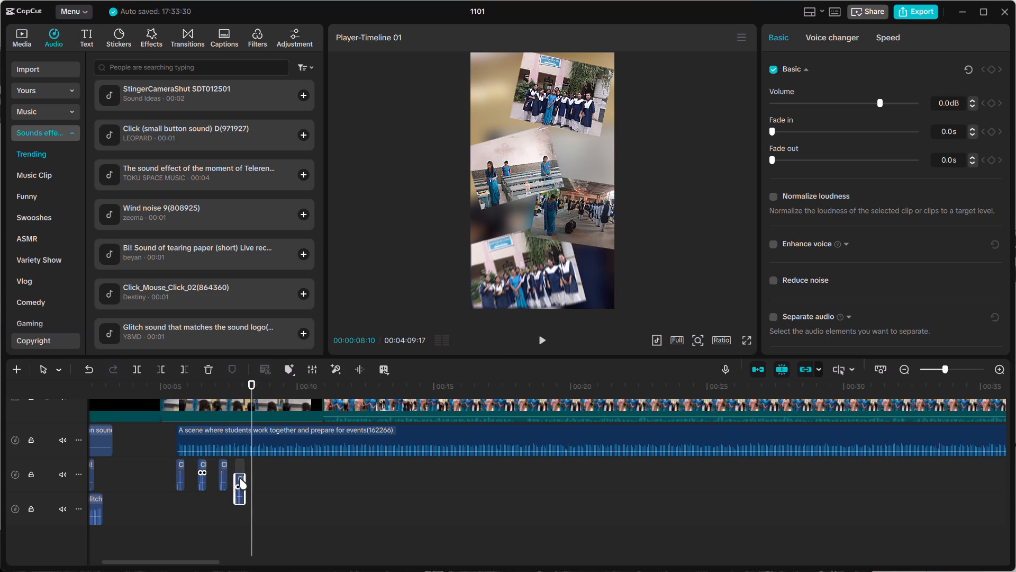
pyautogui.moveTo(240, 478); pyautogui.dragTo(248, 471)
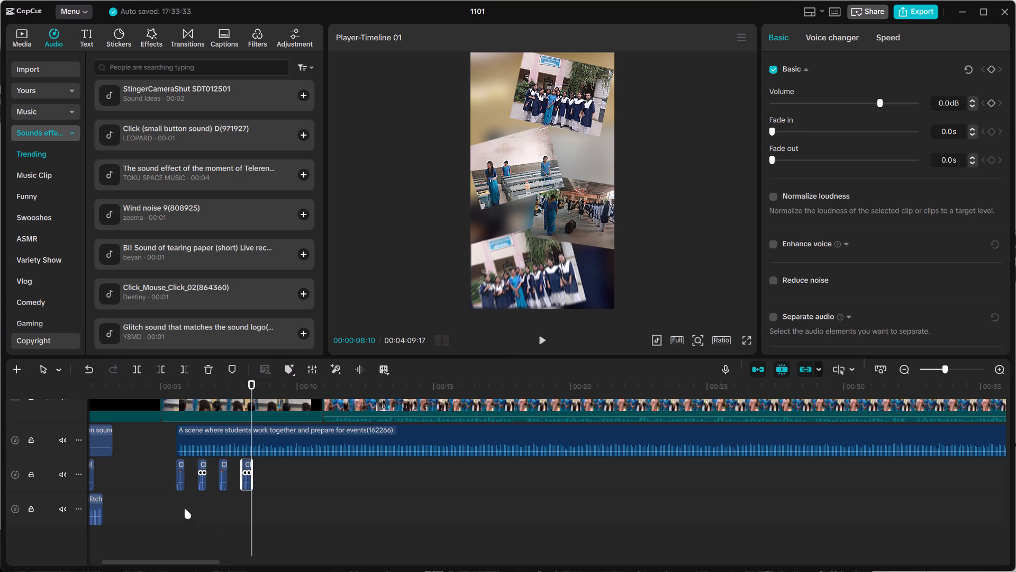
# Play back the collage section twice to check the click sounds against the photo entrances, and return the playhead to its start.
pyautogui.click(170, 503)
pyautogui.click(534, 340)
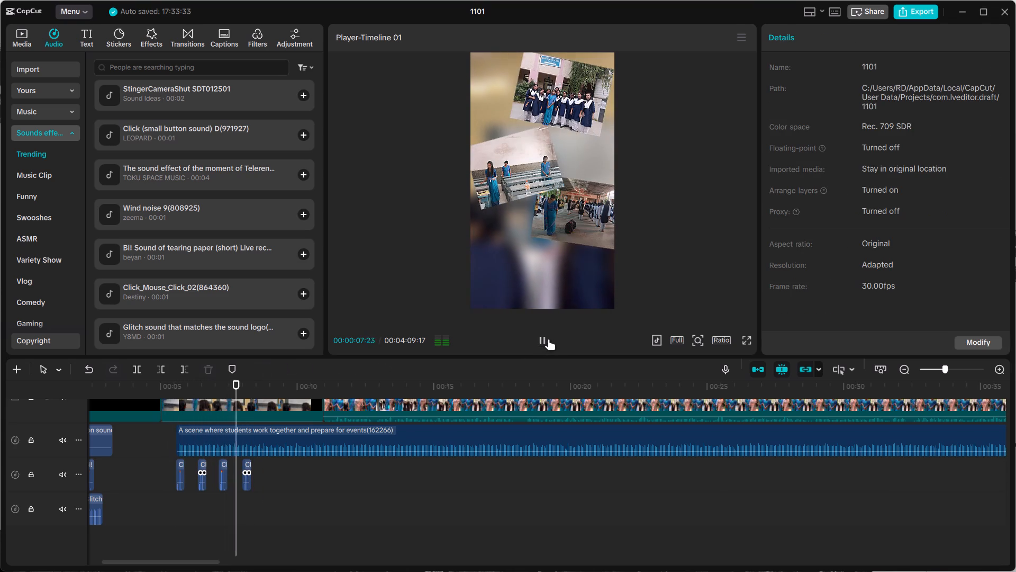
pyautogui.click(548, 339)
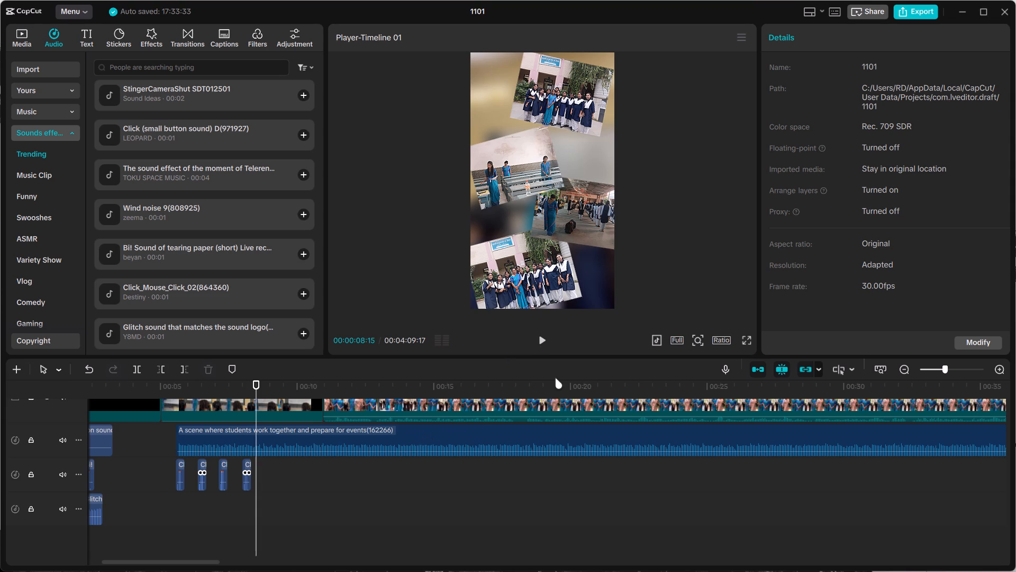
pyautogui.click(157, 507)
pyautogui.click(540, 341)
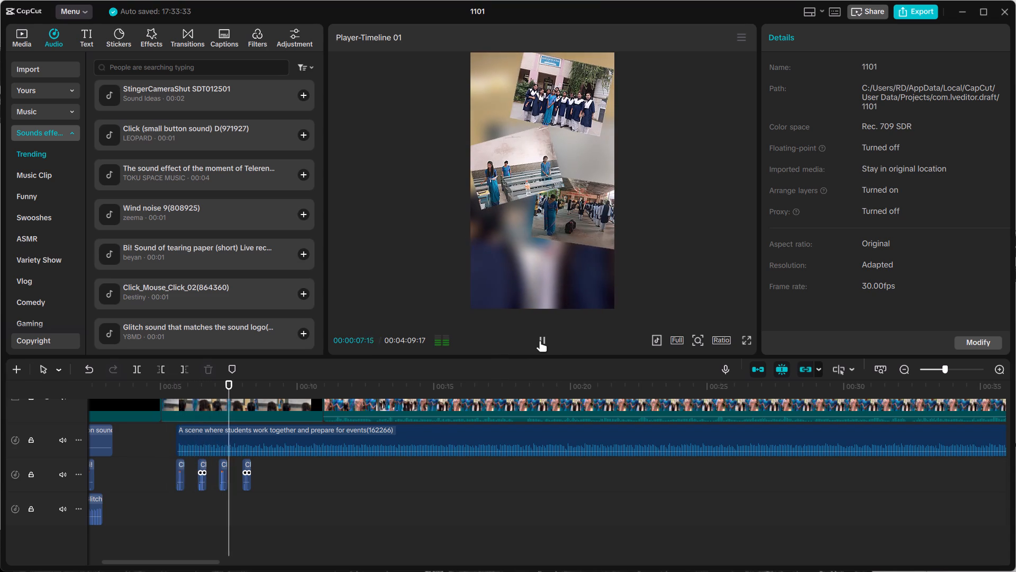
pyautogui.click(540, 341)
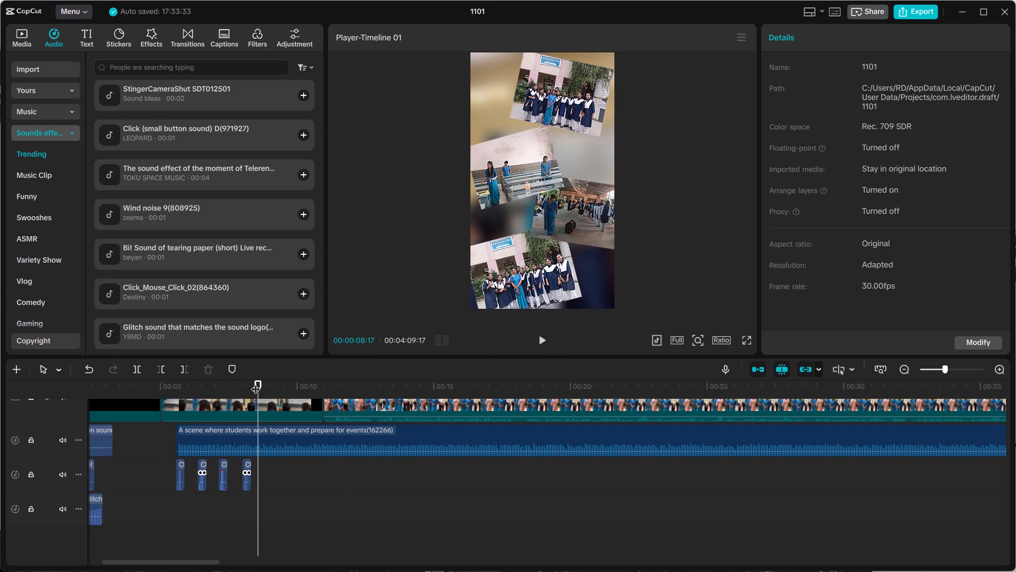
pyautogui.moveTo(257, 382); pyautogui.dragTo(164, 375)
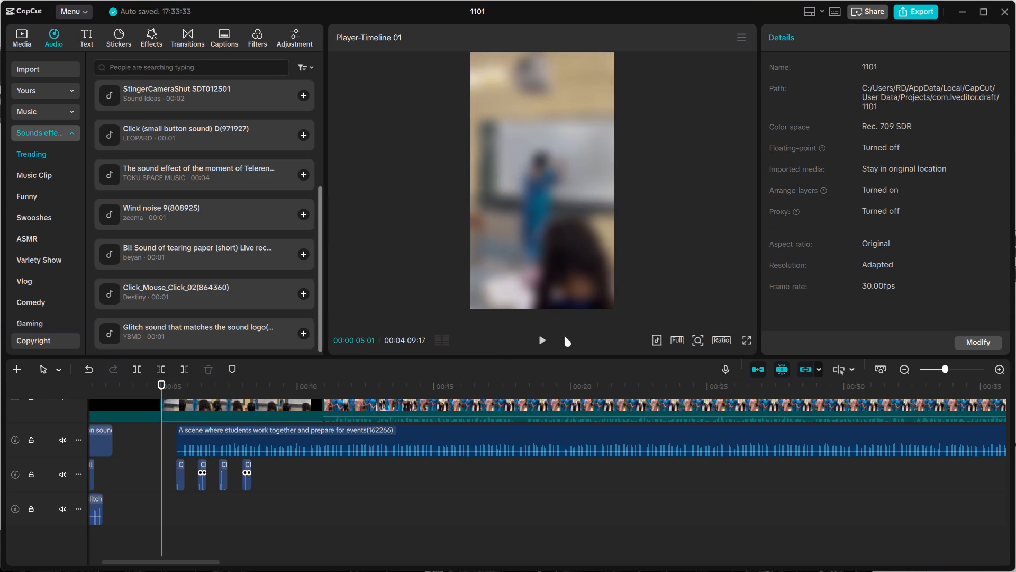
# Play the collage through to about 00:00:10:03 and shorten the end of the IMG_2278.MOV background clip to a duration of 00:00:04:27.
pyautogui.click(542, 344)
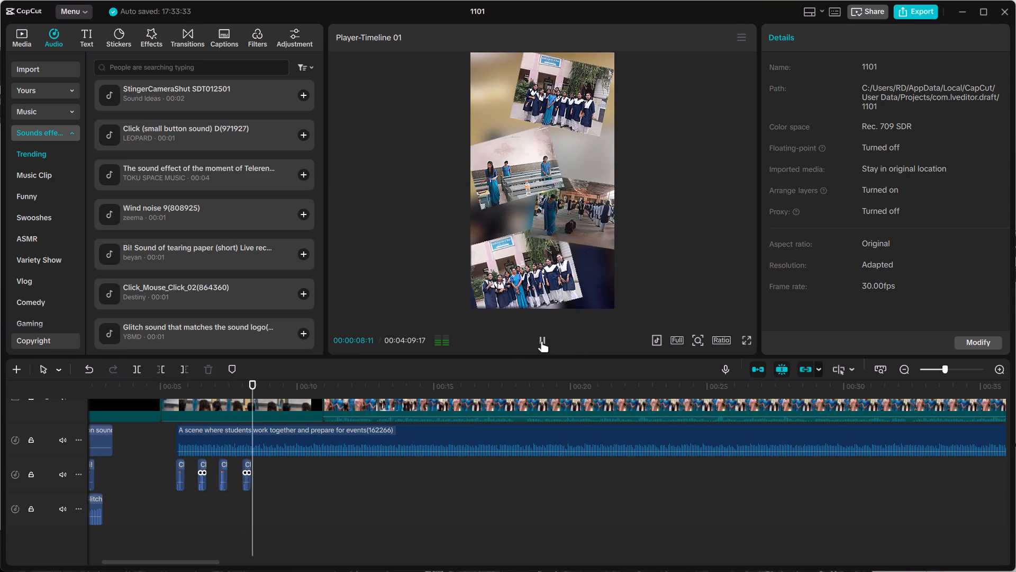
pyautogui.click(541, 341)
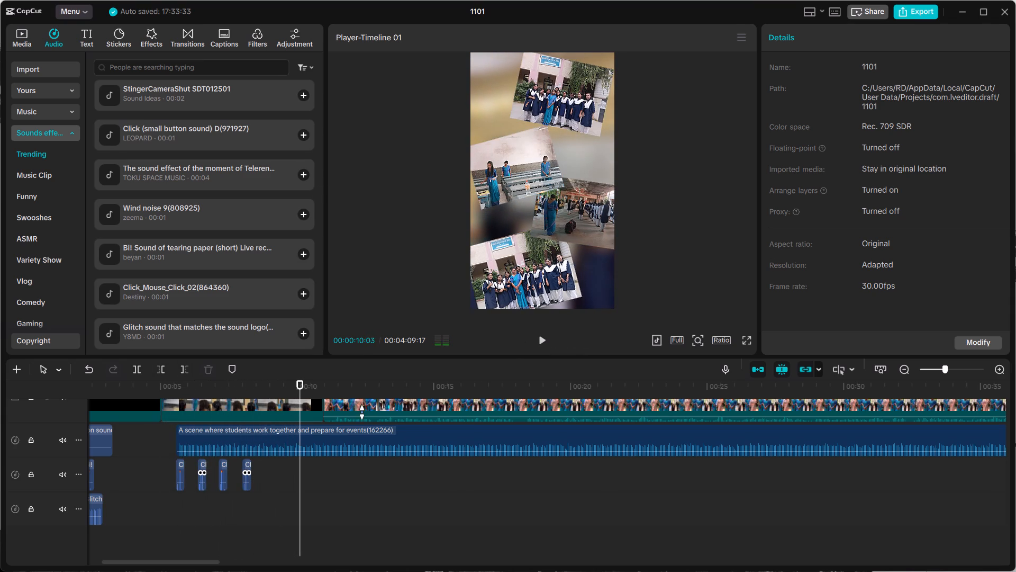
pyautogui.scroll(2, 311, 480)
pyautogui.click(283, 416)
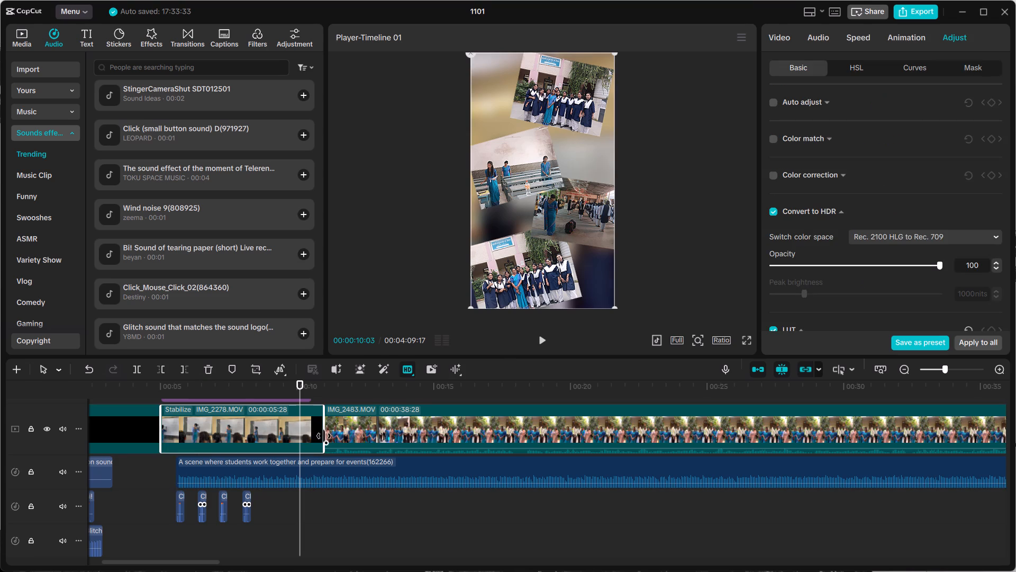
pyautogui.moveTo(324, 435); pyautogui.dragTo(293, 435)
# Trim the ends of all four collage photos to 00:00:10:03 so they finish together near the end of the blurred background clip.
pyautogui.scroll(3, 309, 464)
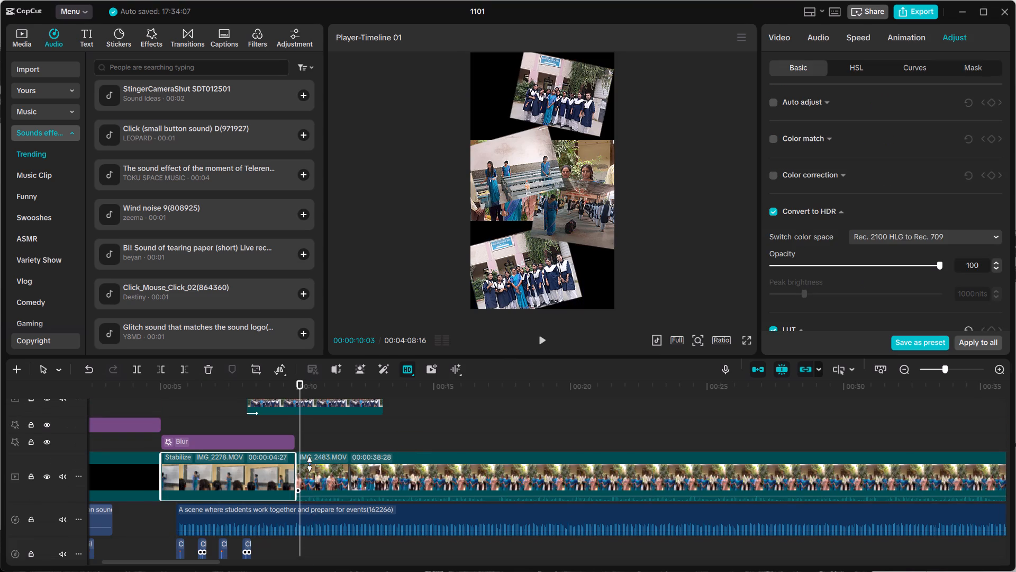
pyautogui.scroll(4, 314, 430)
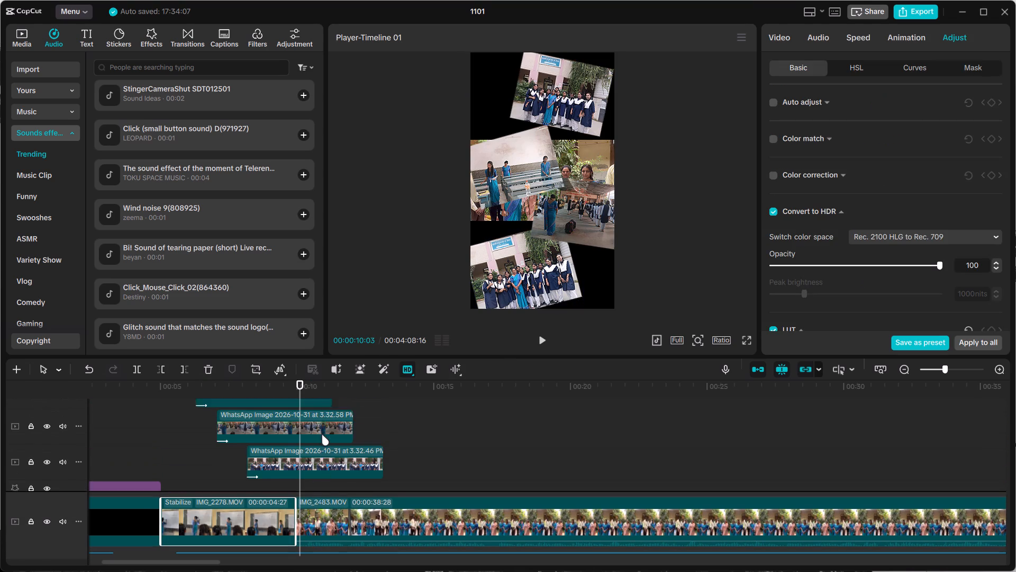
pyautogui.scroll(5, 322, 434)
pyautogui.moveTo(254, 405); pyautogui.dragTo(334, 499)
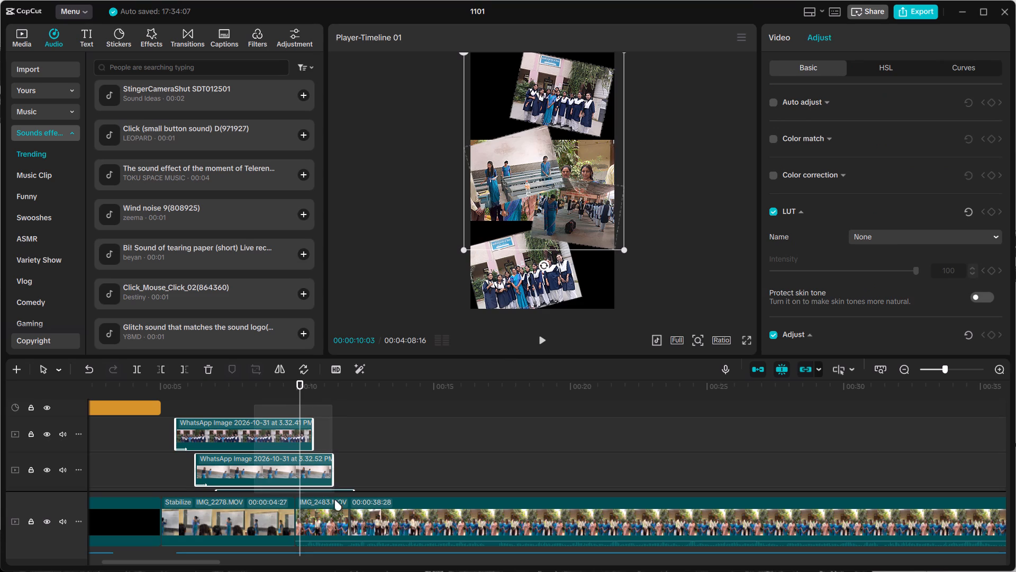
pyautogui.moveTo(334, 499); pyautogui.dragTo(338, 519)
pyautogui.scroll(-1, 328, 460)
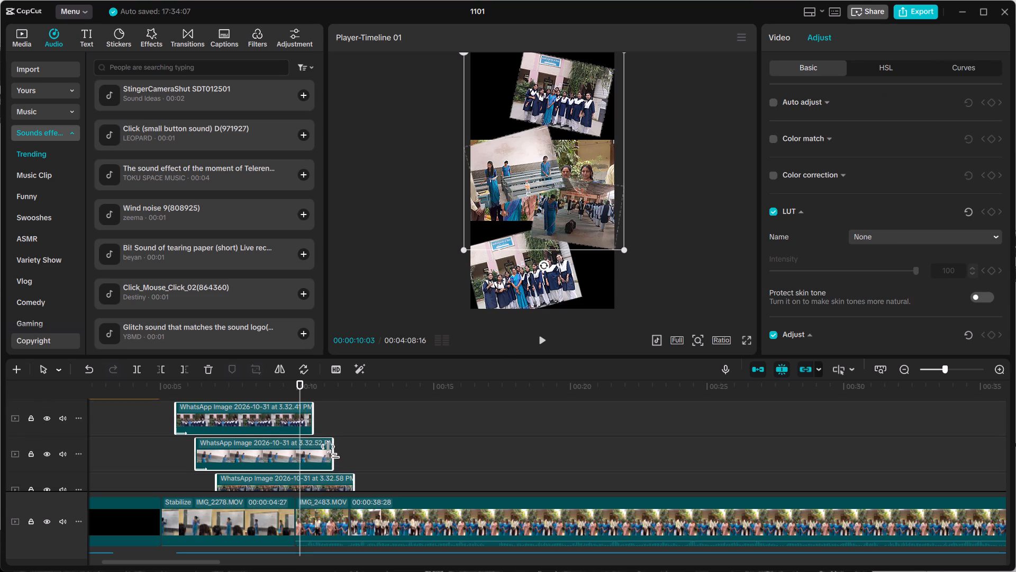
pyautogui.scroll(-3, 332, 451)
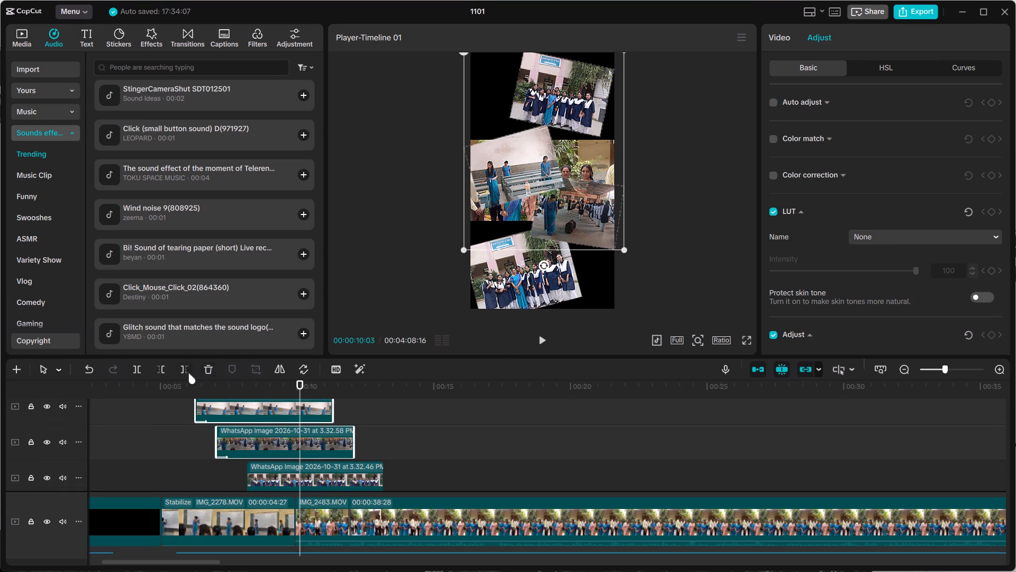
pyautogui.click(186, 372)
pyautogui.click(324, 466)
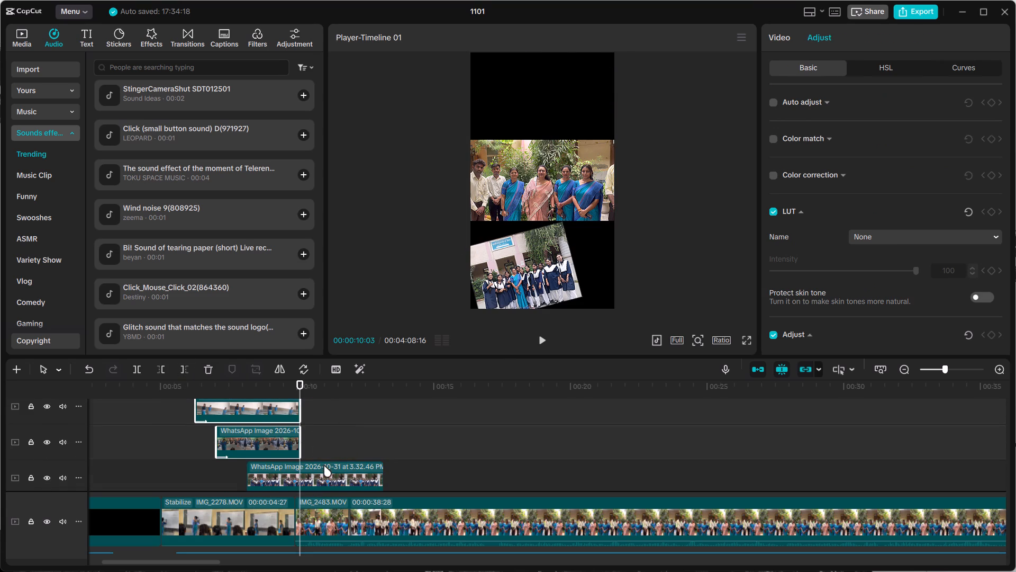
pyautogui.click(185, 370)
# Play back the collage from 00:00:06:09 into the IMG_2483.MOV clip to check the trimmed photo endings.
pyautogui.click(197, 467)
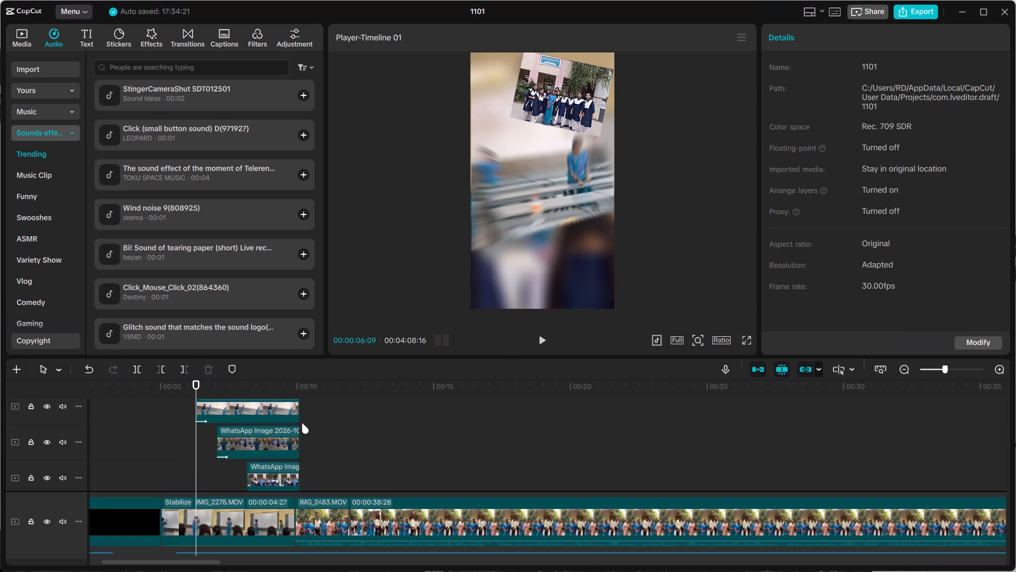
pyautogui.click(544, 335)
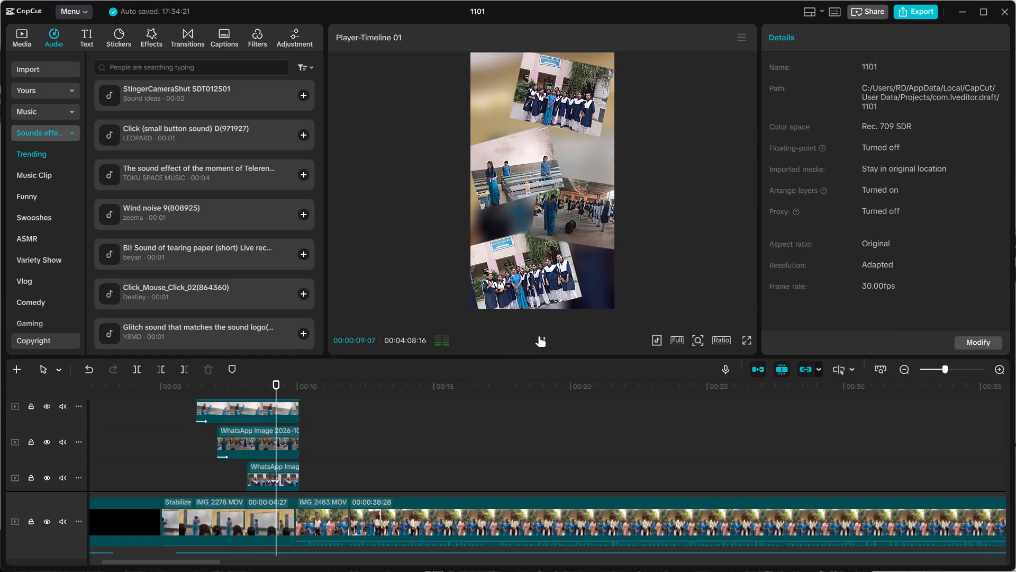
pyautogui.click(541, 336)
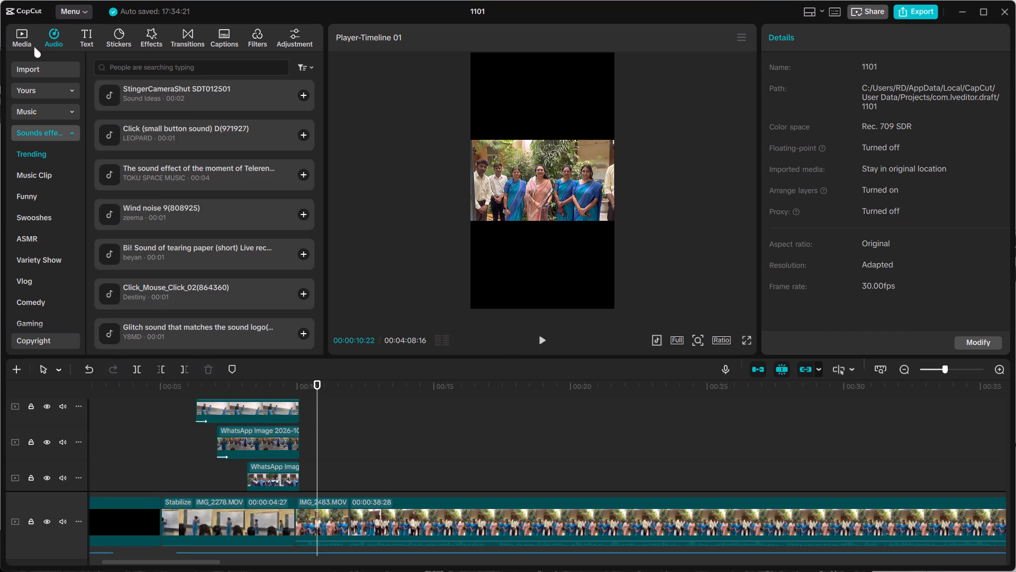
# Open the imported media and move the playhead back to about 00:00:04:16, just before the IMG_2278.MOV clip.
pyautogui.click(21, 39)
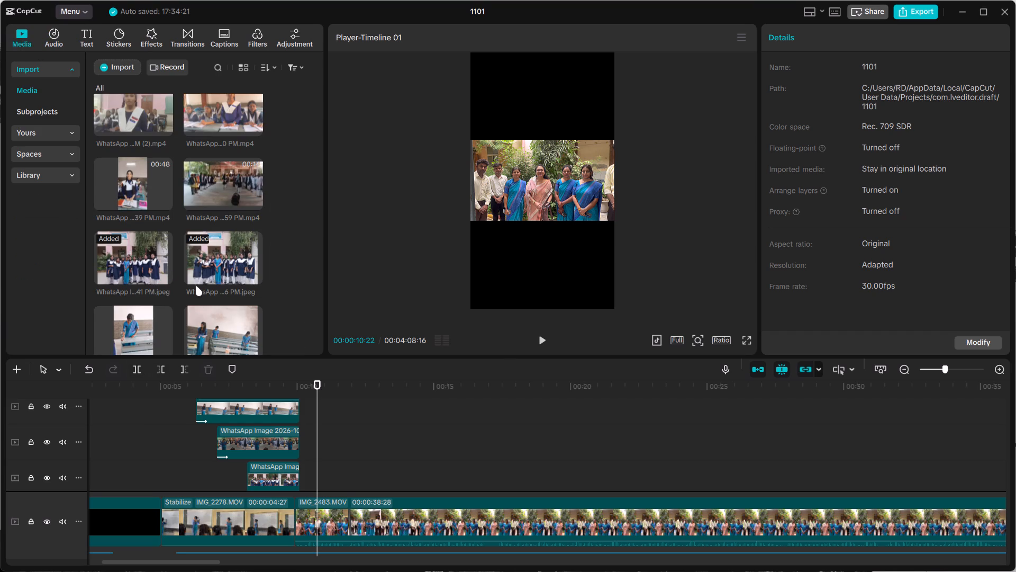
pyautogui.scroll(-6, 171, 456)
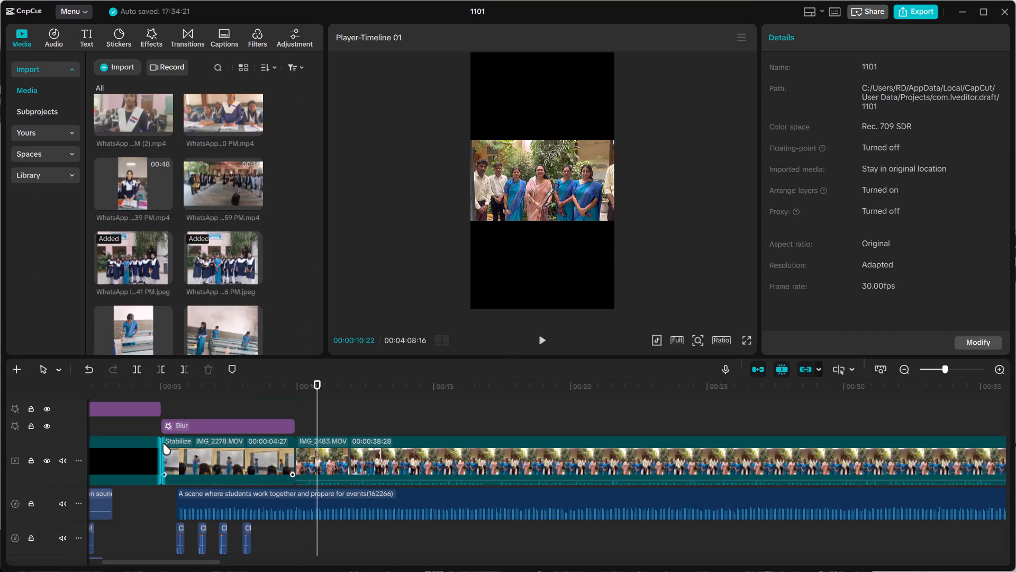
pyautogui.doubleClick(162, 498)
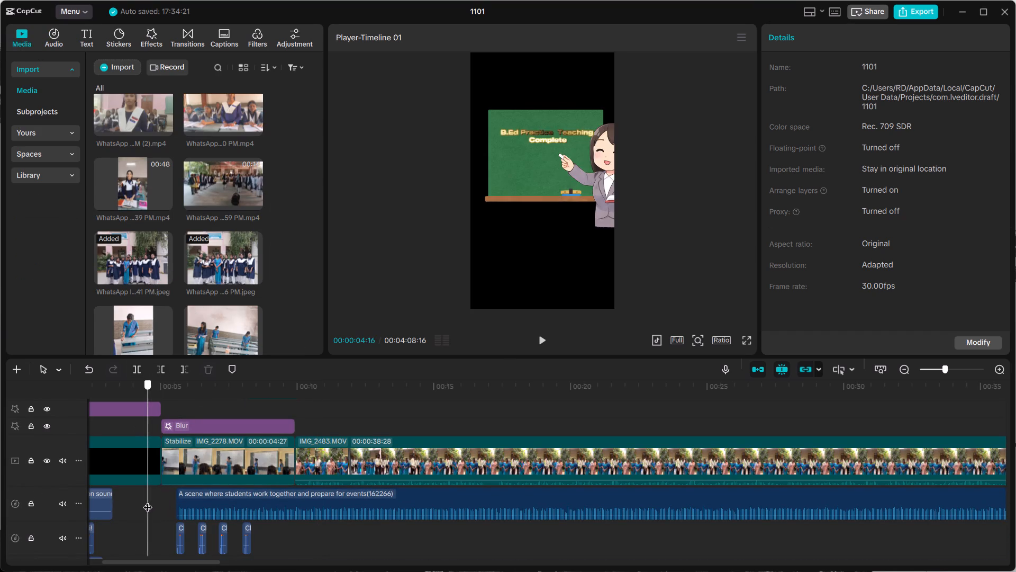
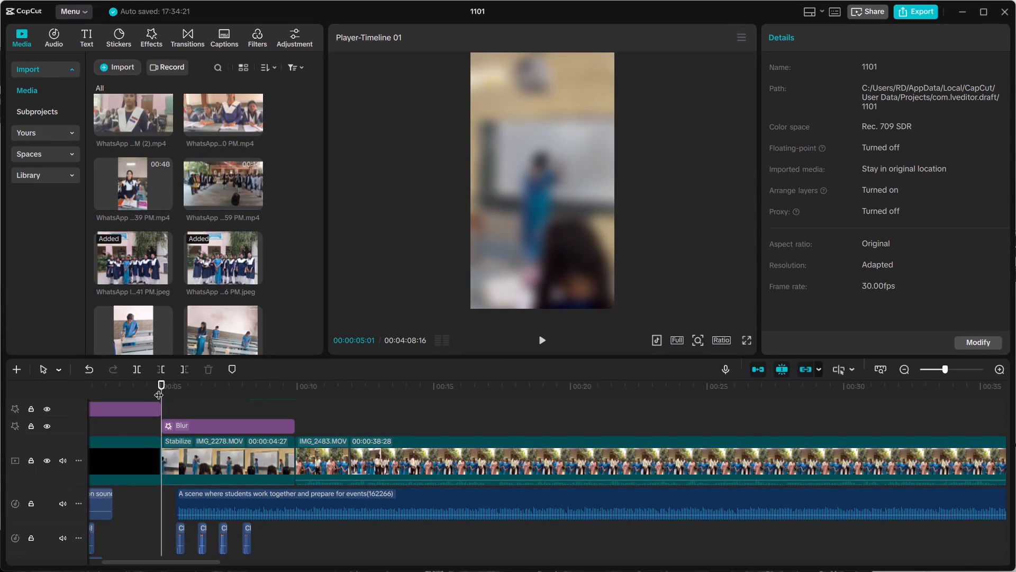
# Play back the intro and trim the blackboard teacher sticker to end at about 00:00:03:23, before the title ends.
pyautogui.moveTo(163, 383); pyautogui.dragTo(112, 391)
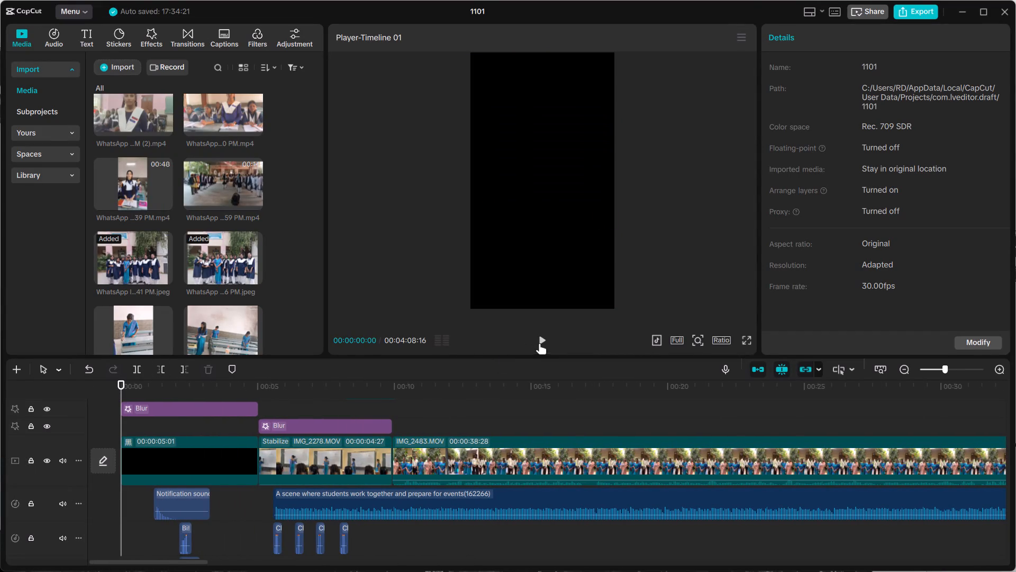
pyautogui.click(543, 336)
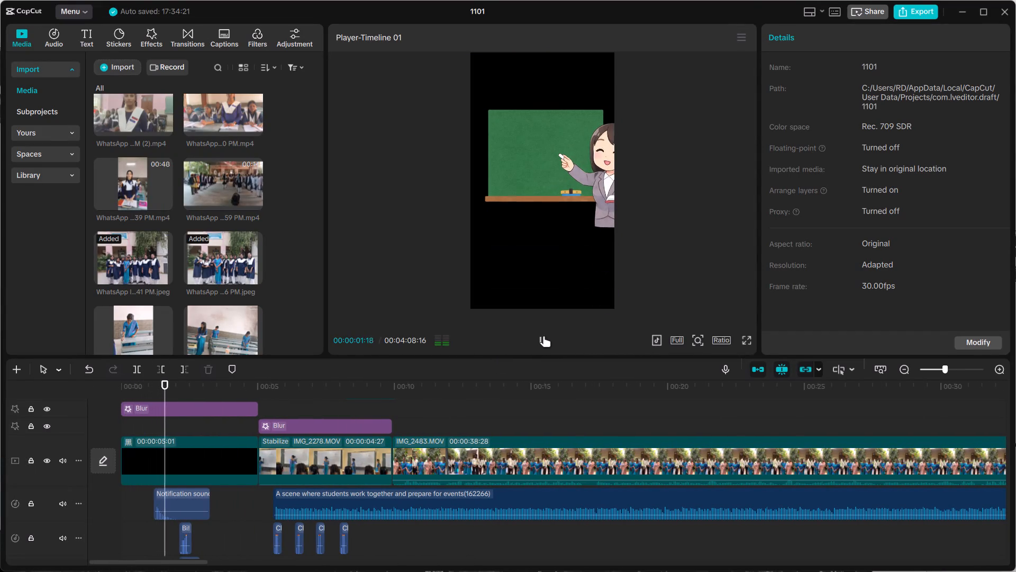
pyautogui.click(543, 336)
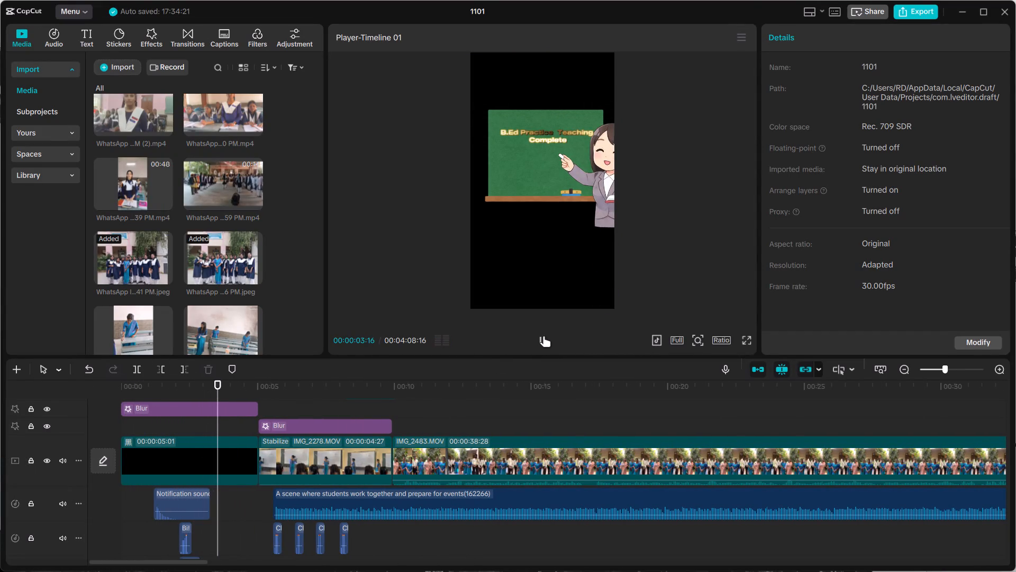
pyautogui.scroll(6, 357, 412)
pyautogui.scroll(4, 316, 423)
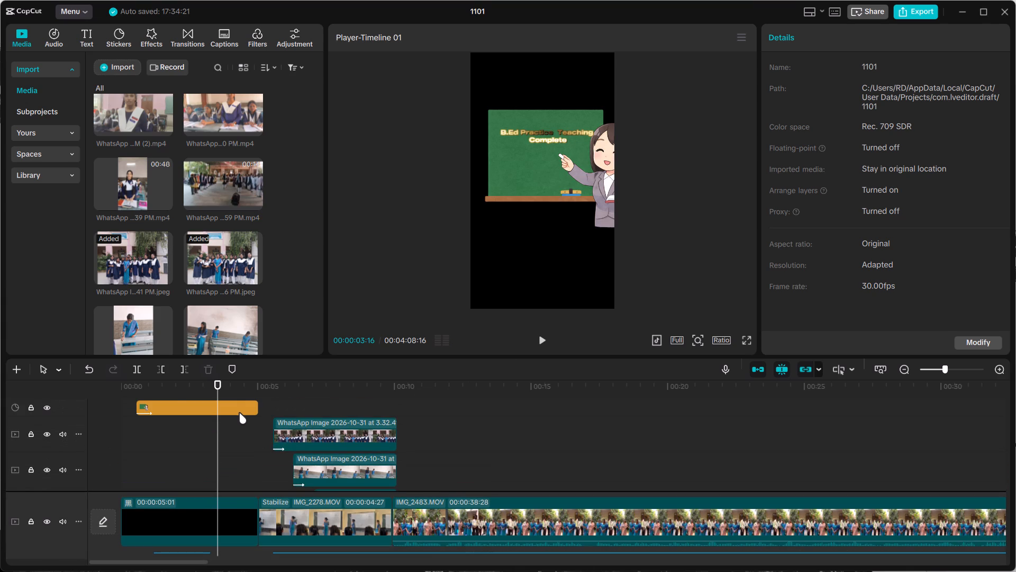
pyautogui.click(239, 412)
pyautogui.moveTo(257, 409); pyautogui.dragTo(225, 402)
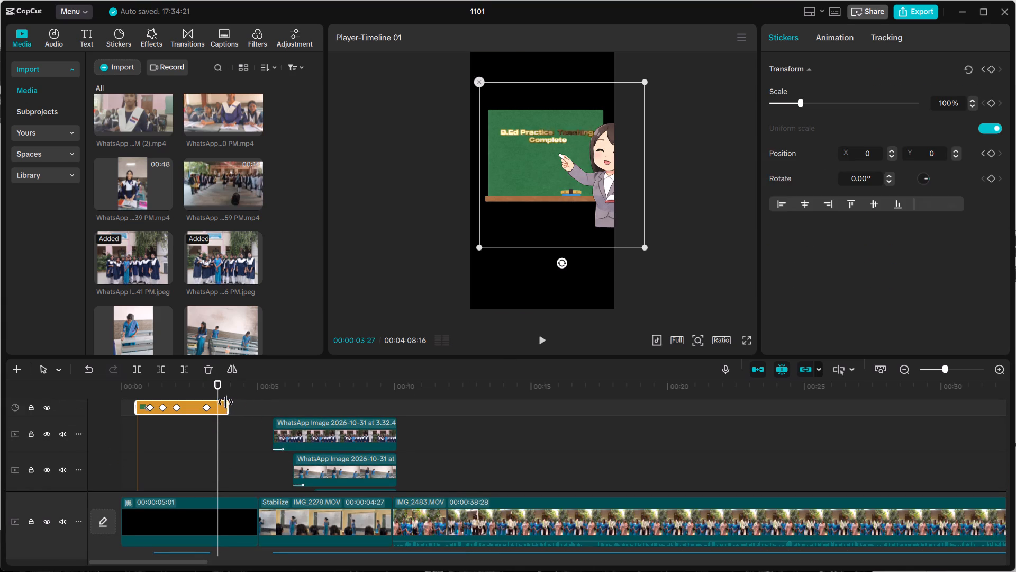
pyautogui.moveTo(225, 402); pyautogui.dragTo(223, 401)
pyautogui.click(187, 454)
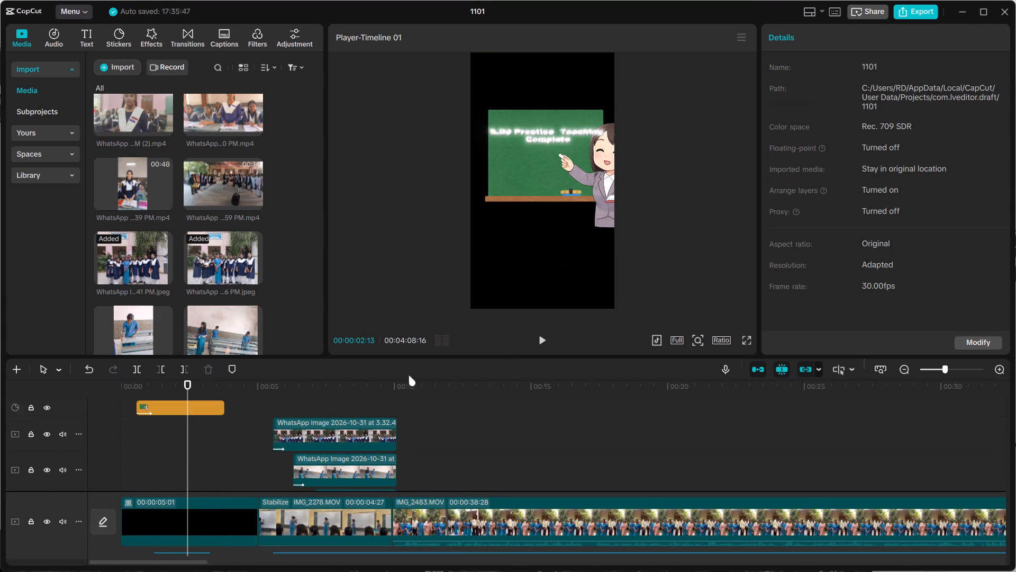
pyautogui.click(539, 342)
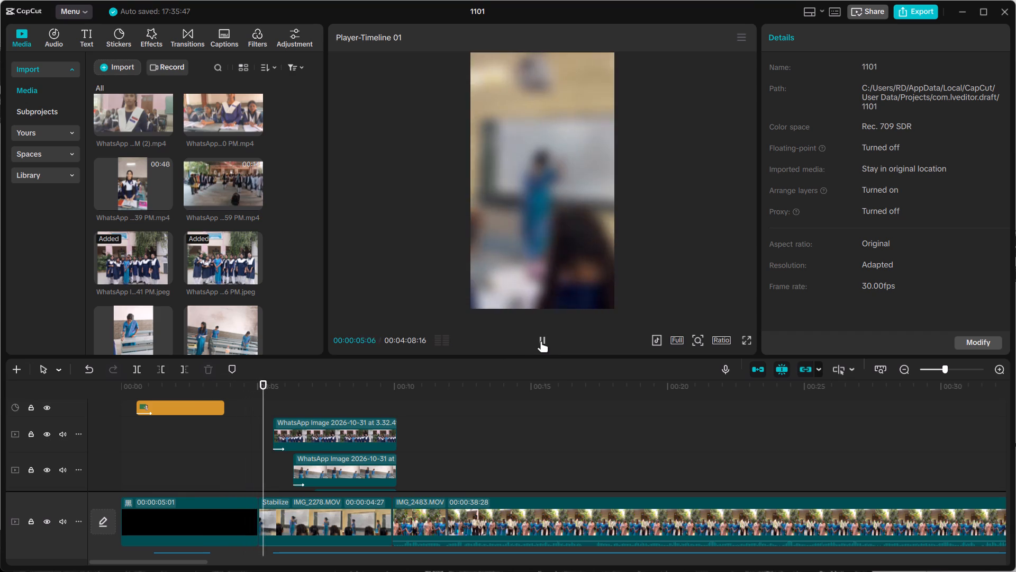
pyautogui.click(541, 341)
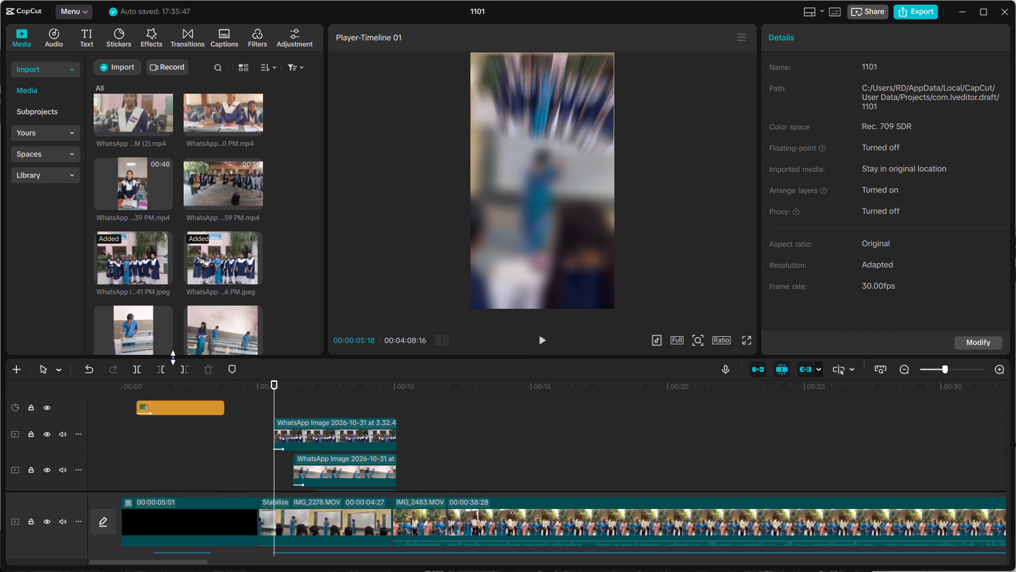
# Insert the pink school building clip IMG_2382.MOV from the imported media between the black opening clip and IMG_2278.MOV.
pyautogui.scroll(-4, 211, 199)
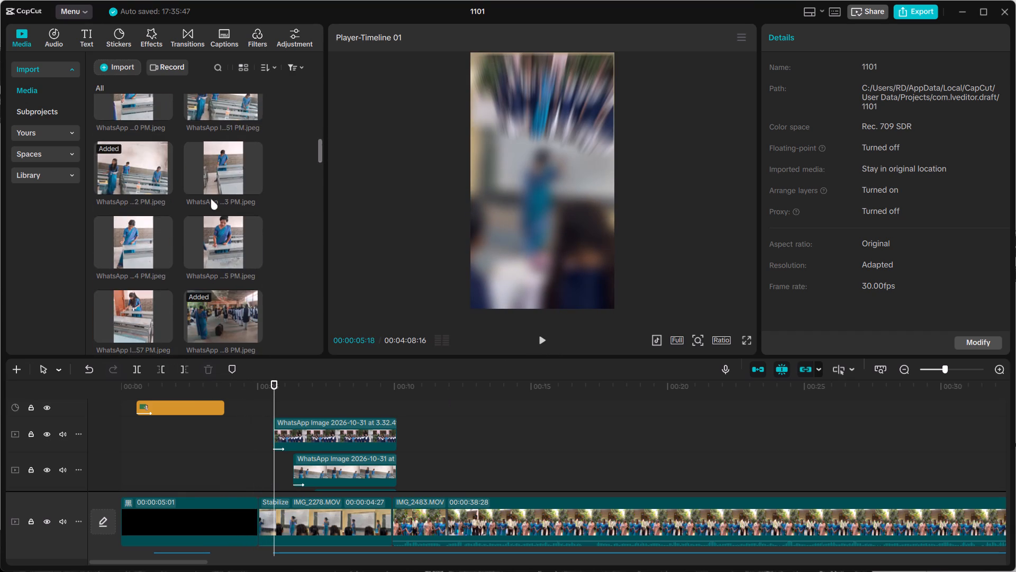
pyautogui.scroll(-8, 211, 199)
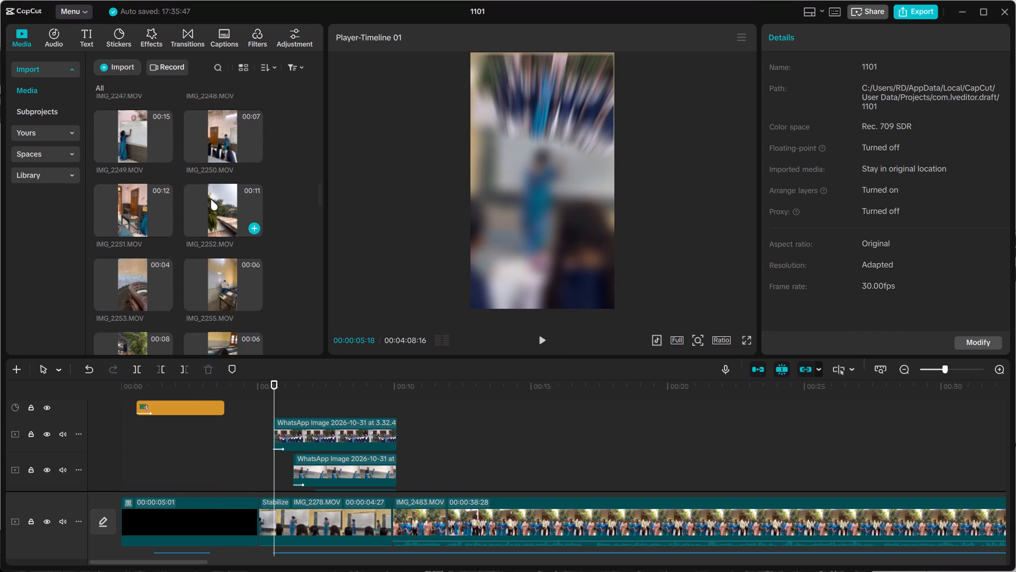
pyautogui.scroll(-13, 211, 199)
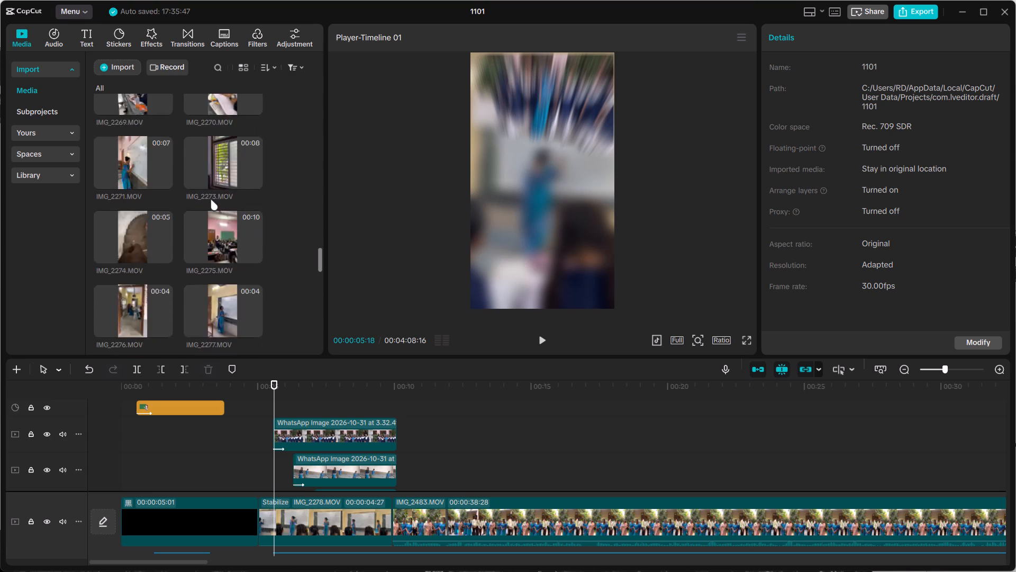
pyautogui.scroll(-9, 211, 199)
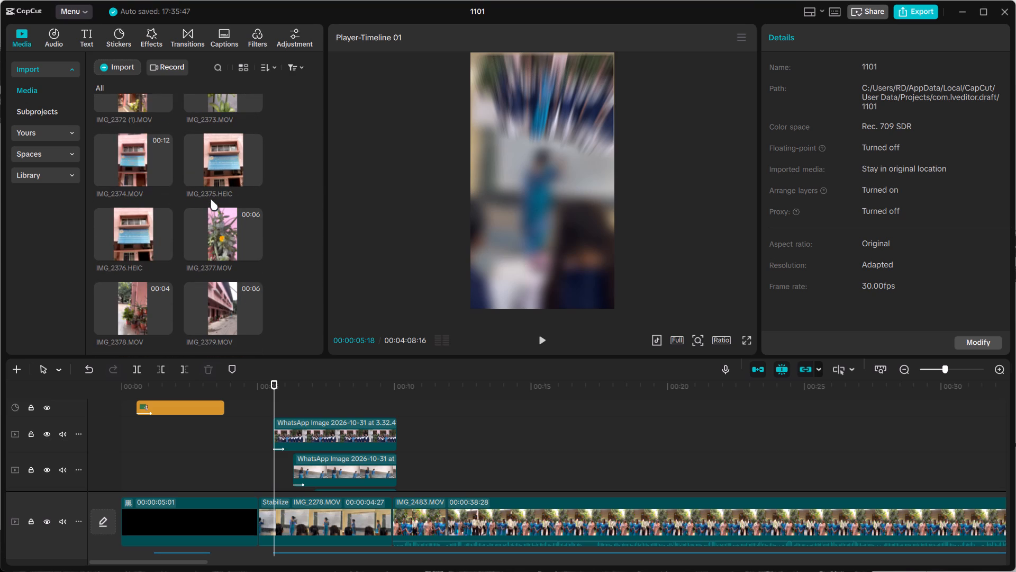
pyautogui.scroll(-4, 228, 175)
pyautogui.click(210, 226)
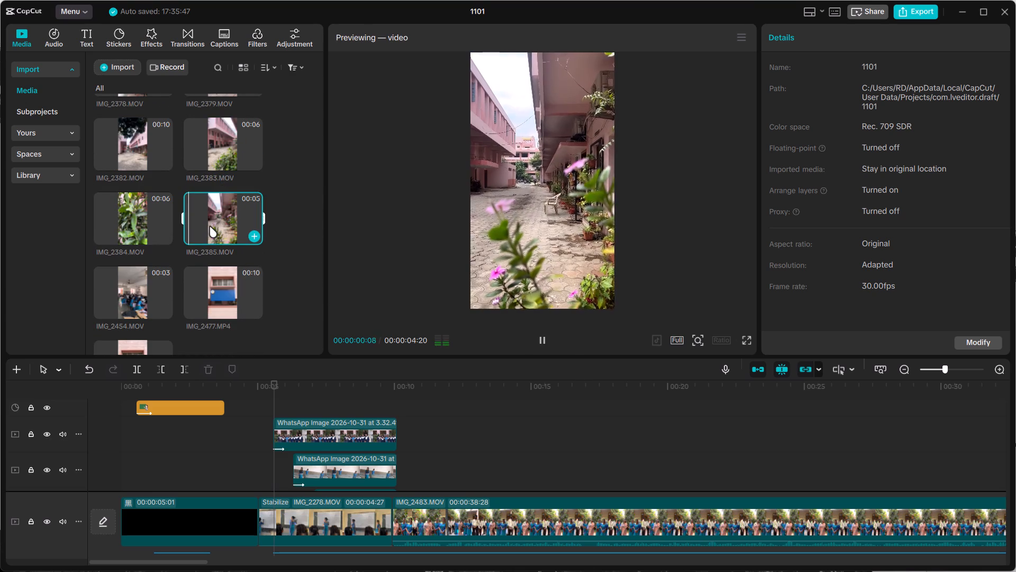
pyautogui.click(221, 149)
pyautogui.click(140, 153)
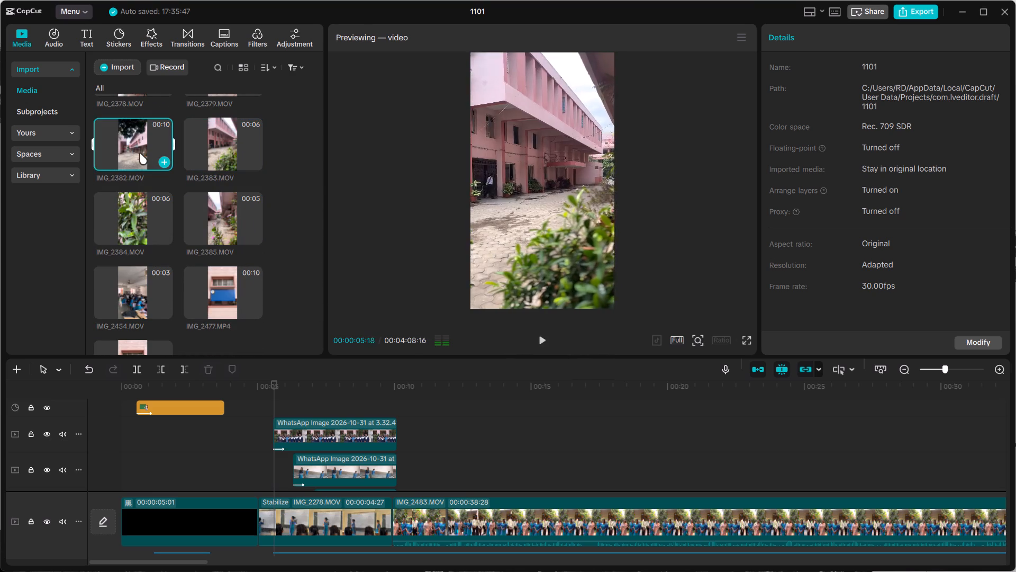
pyautogui.moveTo(140, 153); pyautogui.dragTo(248, 529)
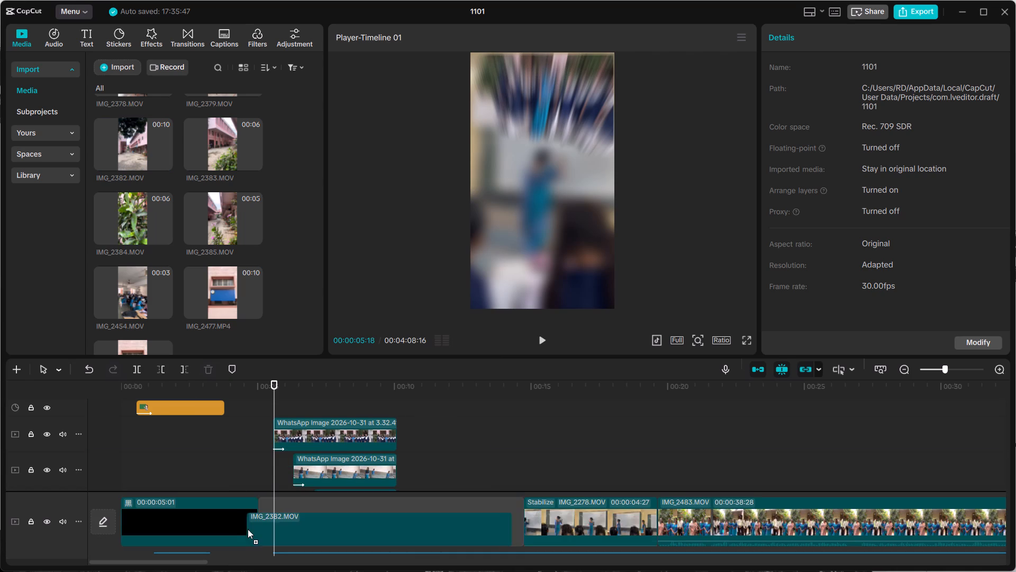
pyautogui.moveTo(248, 529); pyautogui.dragTo(262, 525)
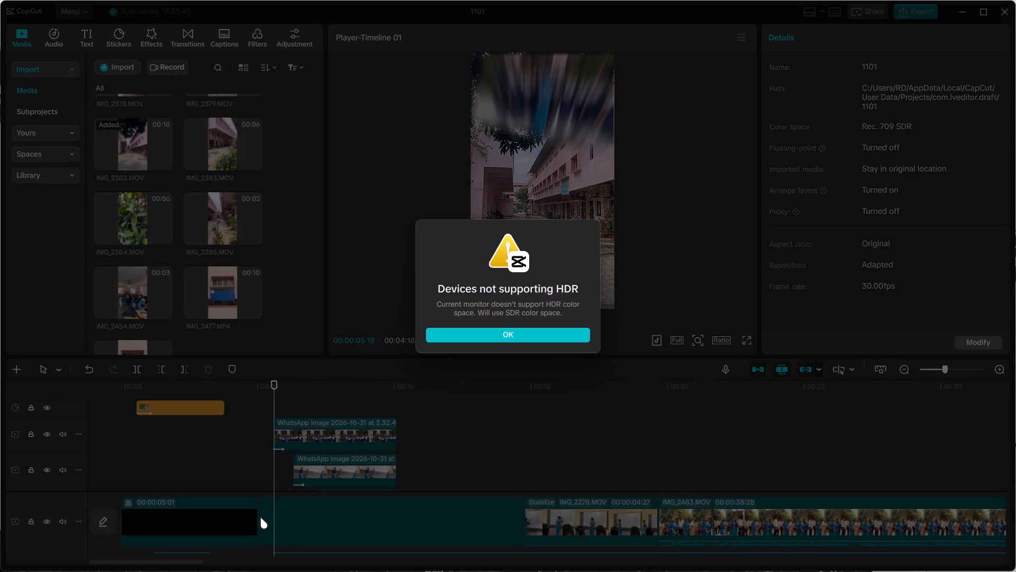
pyautogui.click(555, 333)
# Move the four collage photos together along the timeline so they sit over IMG_2278.MOV and end with that clip.
pyautogui.scroll(-2, 494, 390)
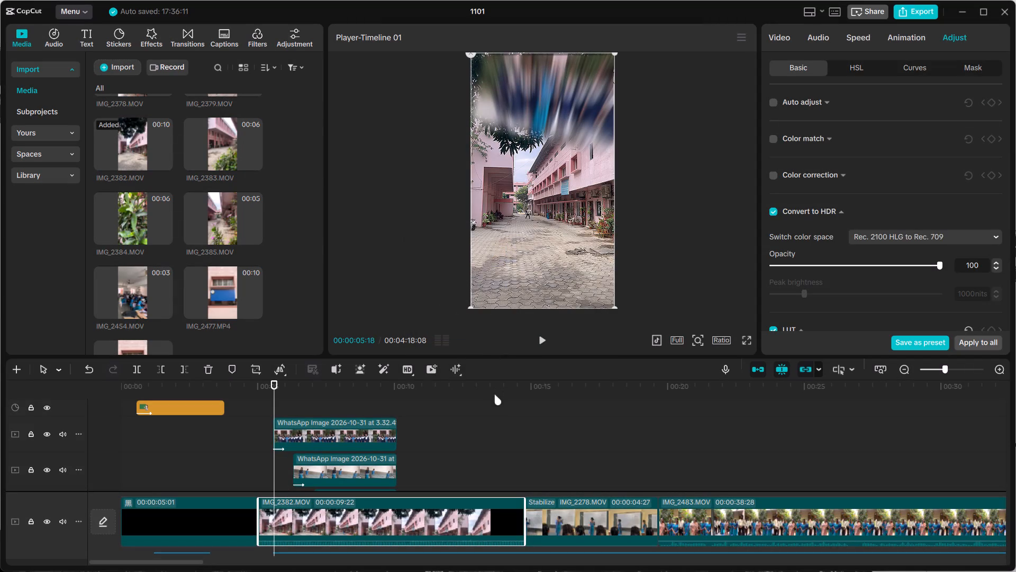
pyautogui.scroll(-1, 494, 394)
pyautogui.scroll(-7, 449, 444)
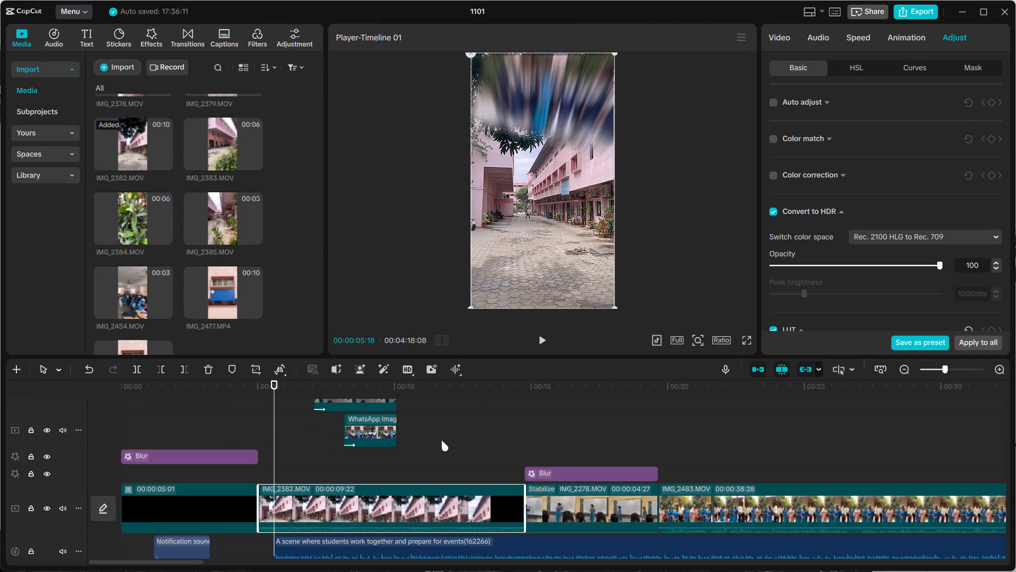
pyautogui.scroll(-10, 441, 440)
pyautogui.scroll(8, 442, 442)
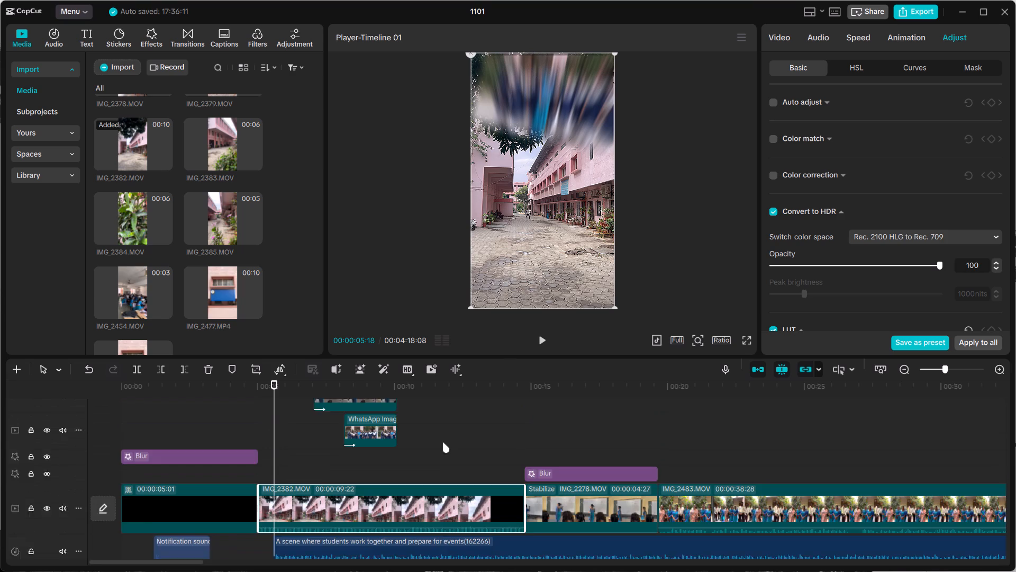
pyautogui.scroll(8, 442, 442)
pyautogui.moveTo(265, 434); pyautogui.dragTo(299, 463)
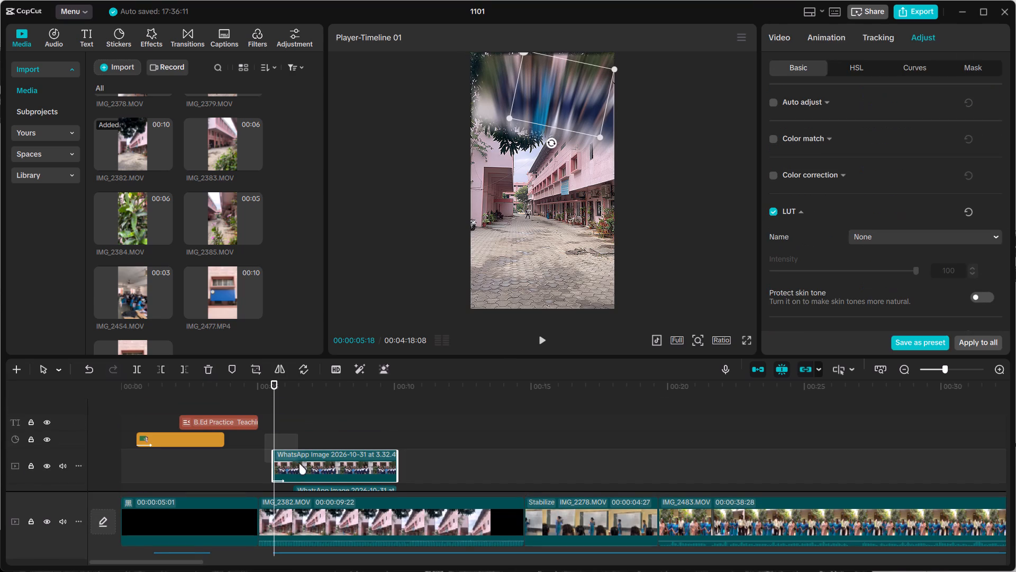
pyautogui.moveTo(299, 463); pyautogui.dragTo(421, 471)
pyautogui.scroll(-2, 419, 486)
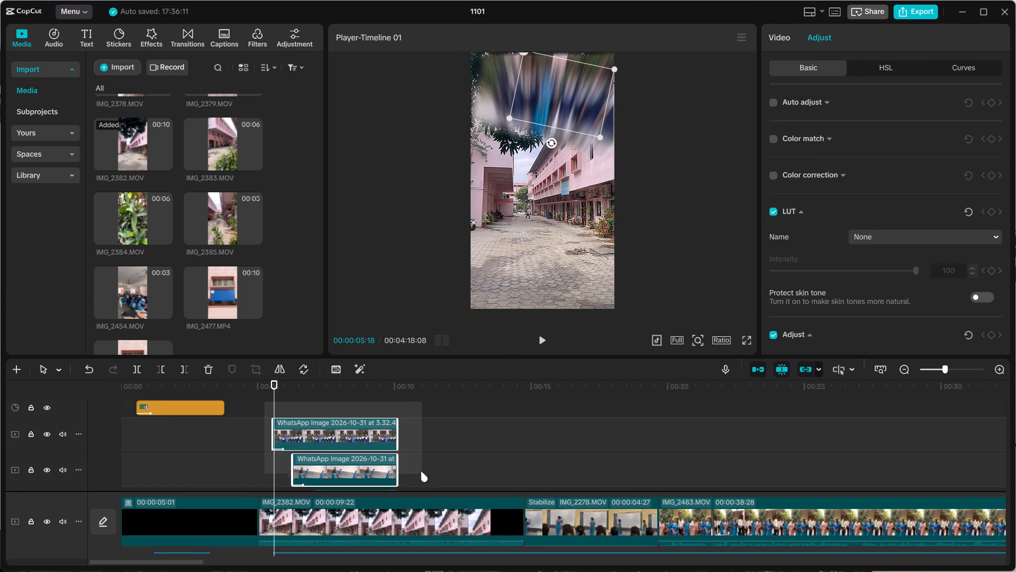
pyautogui.moveTo(421, 471); pyautogui.dragTo(408, 449)
pyautogui.scroll(-7, 421, 470)
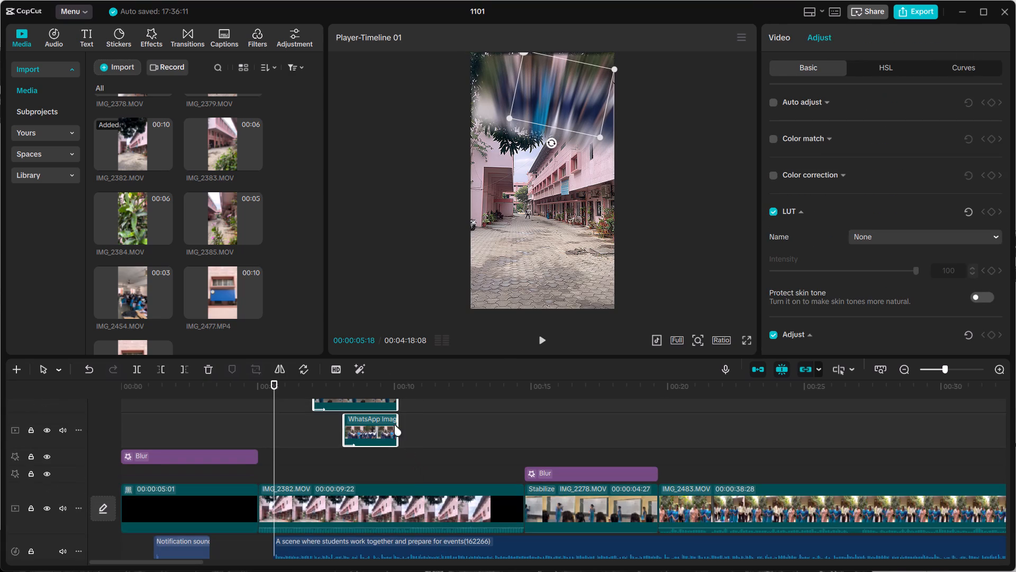
pyautogui.moveTo(383, 436); pyautogui.dragTo(631, 463)
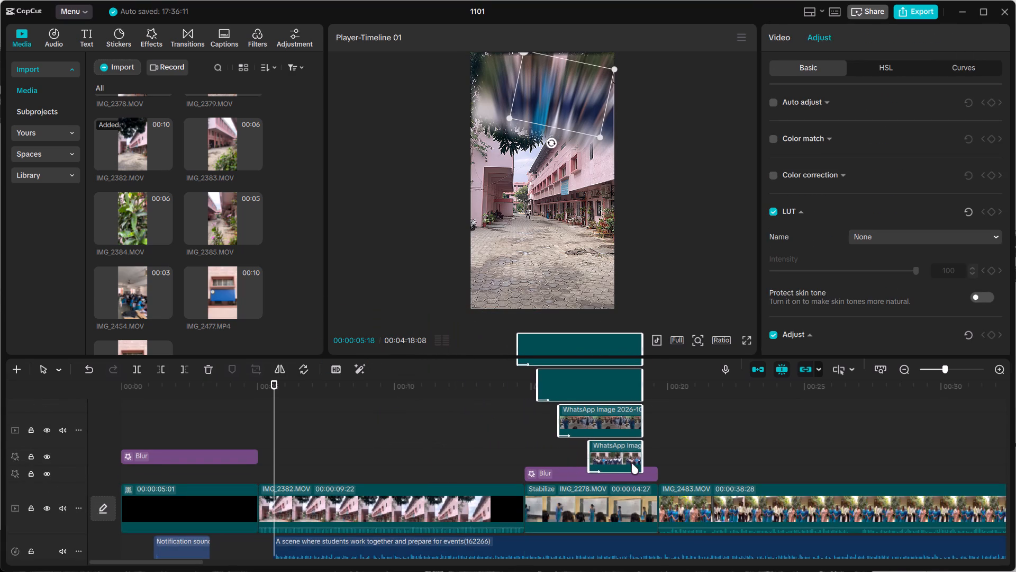
pyautogui.moveTo(631, 463); pyautogui.dragTo(646, 463)
pyautogui.scroll(-3, 537, 432)
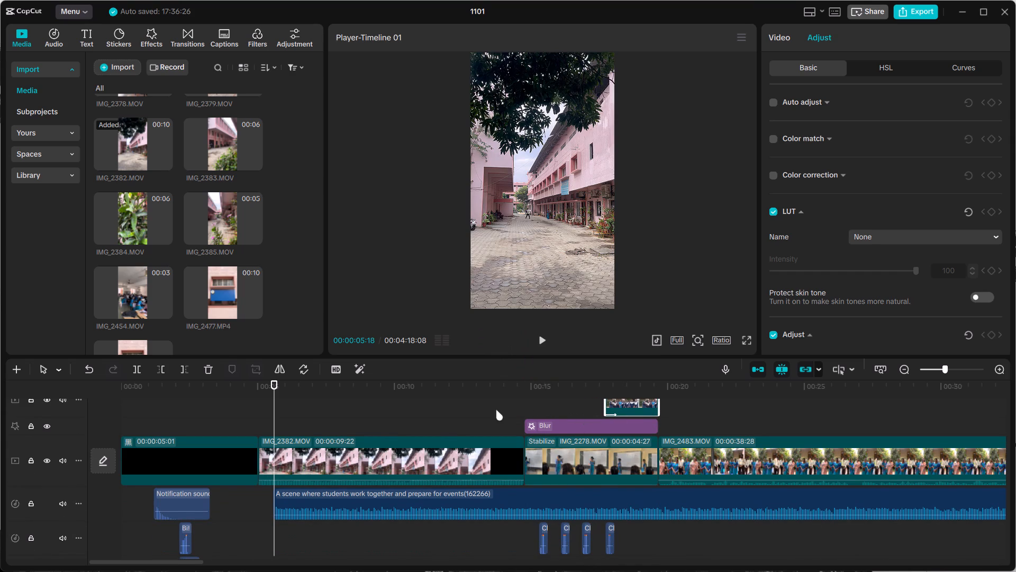
# Play back the relocated collage over IMG_2278.MOV to check the photo entrances against the click sounds.
pyautogui.click(512, 401)
pyautogui.click(541, 341)
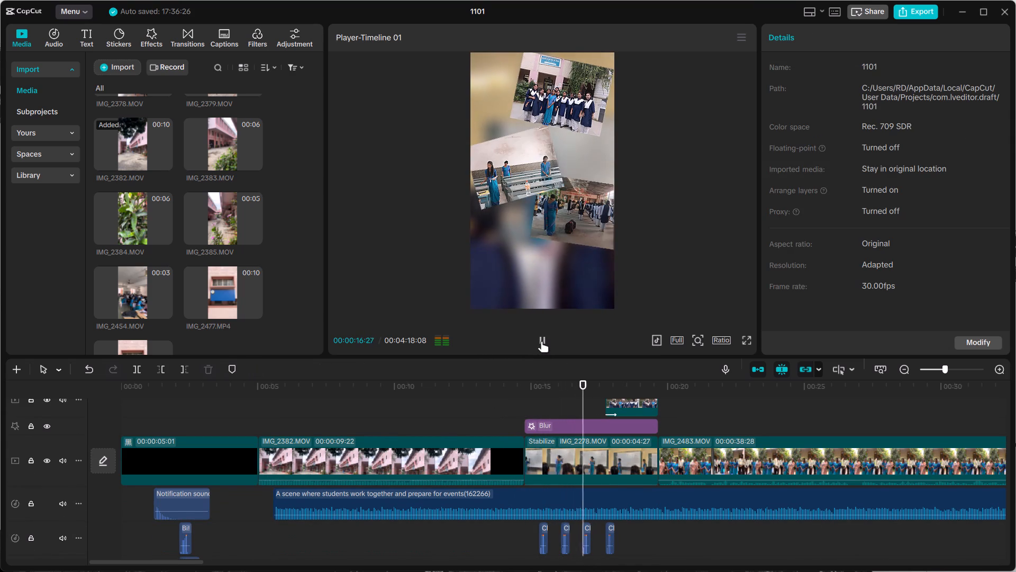
pyautogui.click(541, 341)
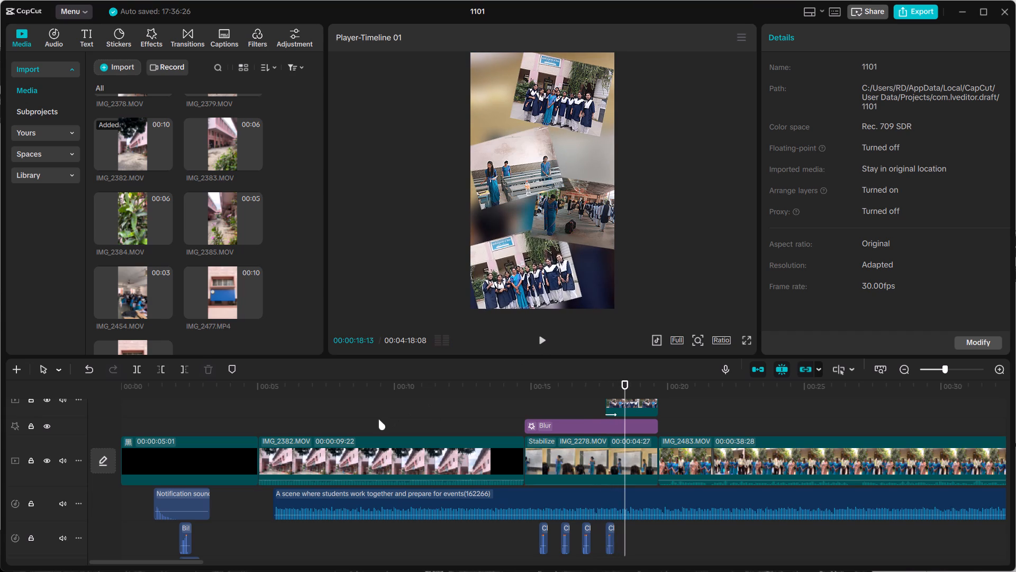
# Shift the background music earlier so it starts at 00:00:05:01, aligned with the beginning of IMG_2382.MOV.
pyautogui.click(376, 419)
pyautogui.moveTo(376, 419); pyautogui.dragTo(256, 423)
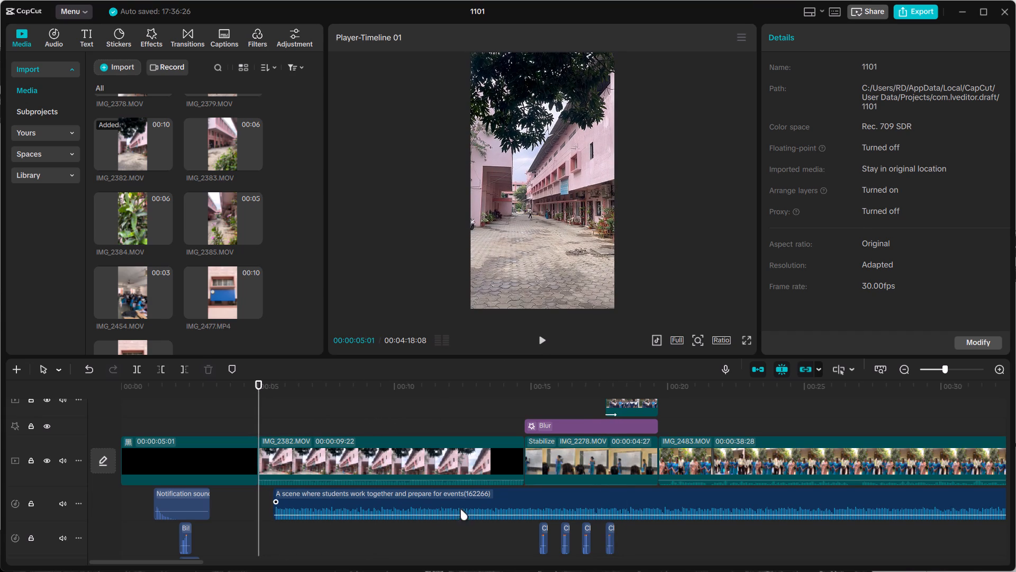
pyautogui.moveTo(461, 507); pyautogui.dragTo(444, 507)
# Play back from about 00:00:04:07 through IMG_2382.MOV and the collage into the start of IMG_2483.MOV.
pyautogui.click(237, 407)
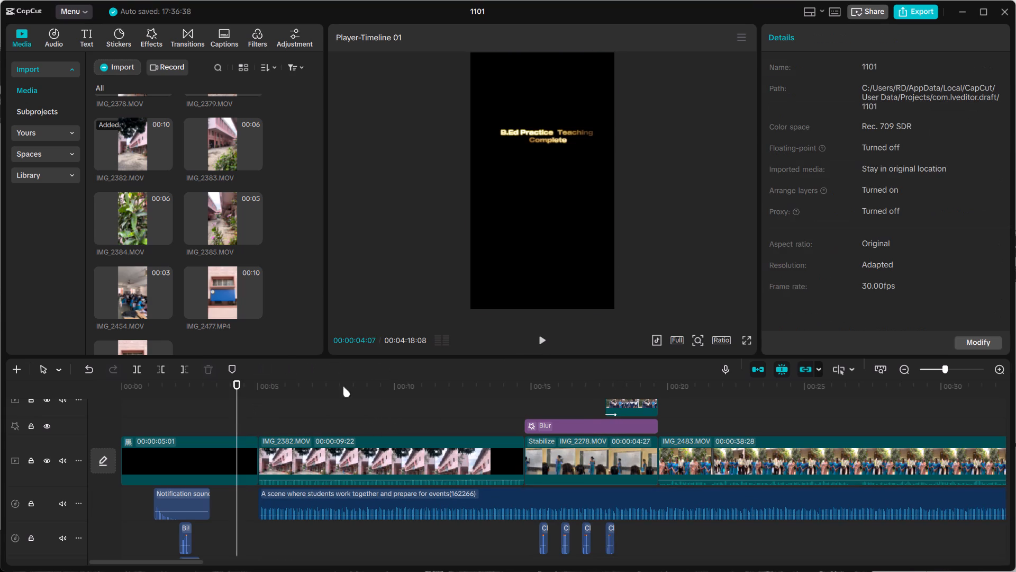
pyautogui.click(536, 338)
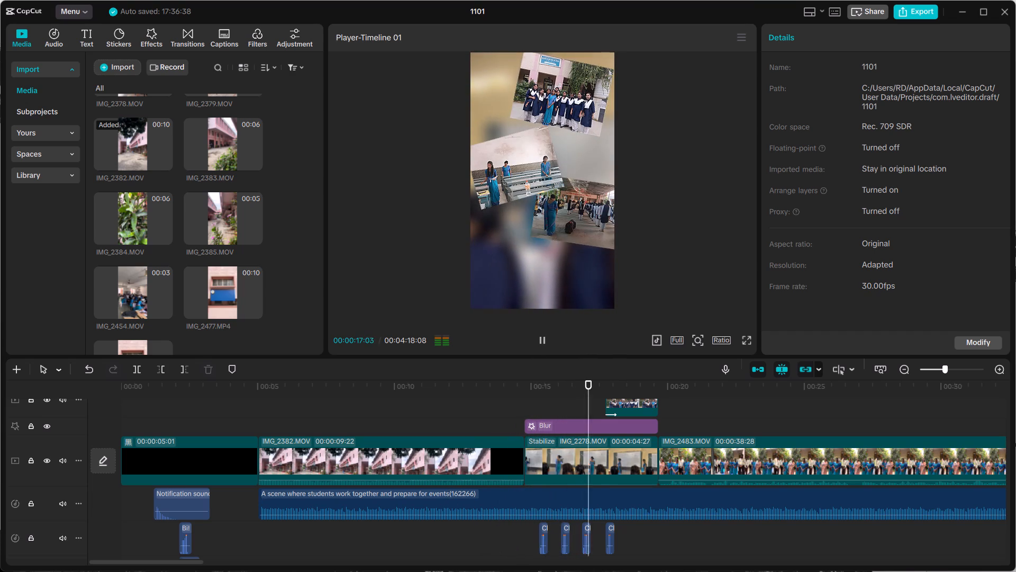
pyautogui.click(541, 339)
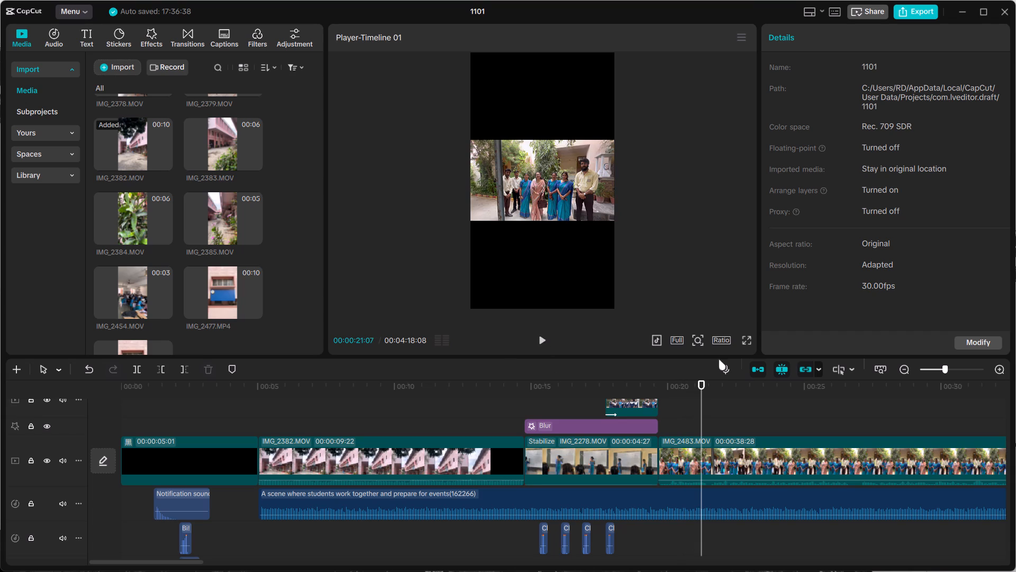
# Play back the opening of the collage over IMG_2278.MOV to check how the first photos enter.
pyautogui.scroll(7, 629, 426)
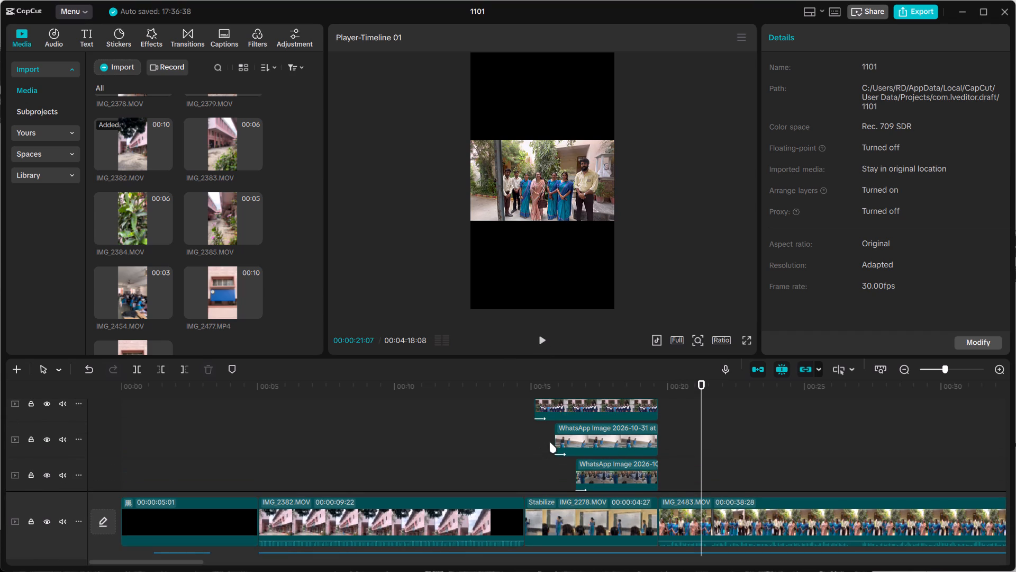
pyautogui.click(530, 436)
pyautogui.click(547, 335)
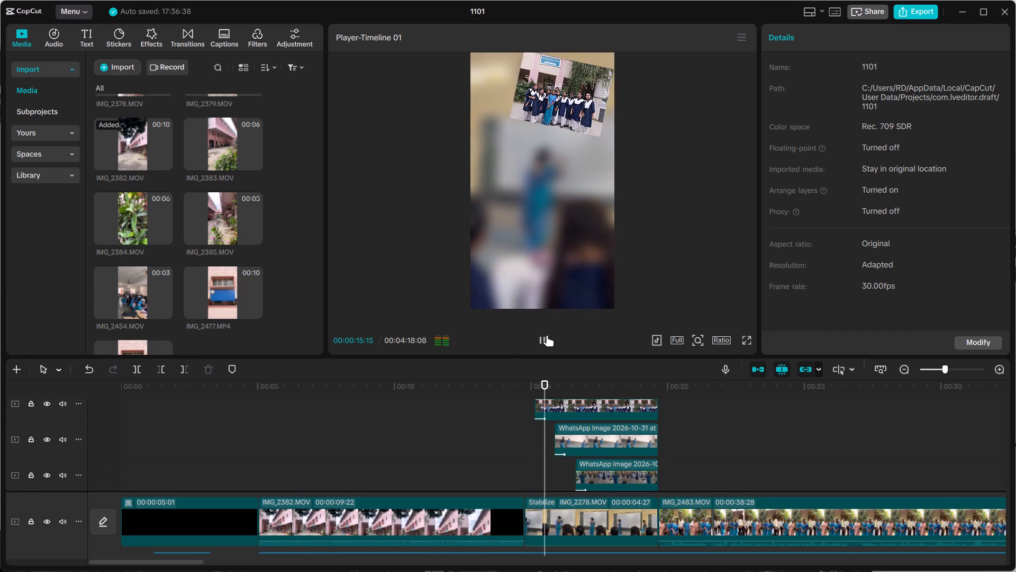
pyautogui.click(546, 336)
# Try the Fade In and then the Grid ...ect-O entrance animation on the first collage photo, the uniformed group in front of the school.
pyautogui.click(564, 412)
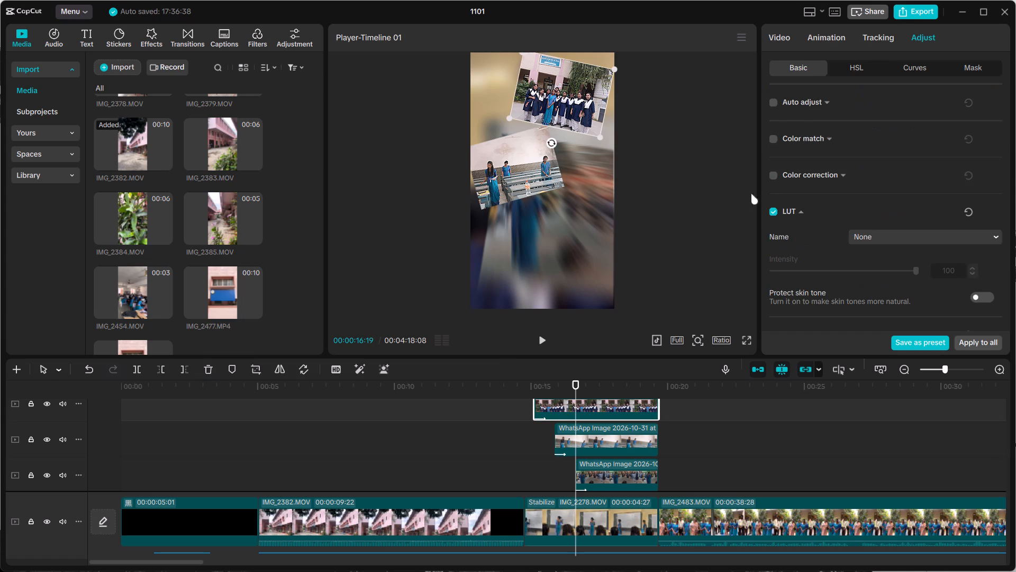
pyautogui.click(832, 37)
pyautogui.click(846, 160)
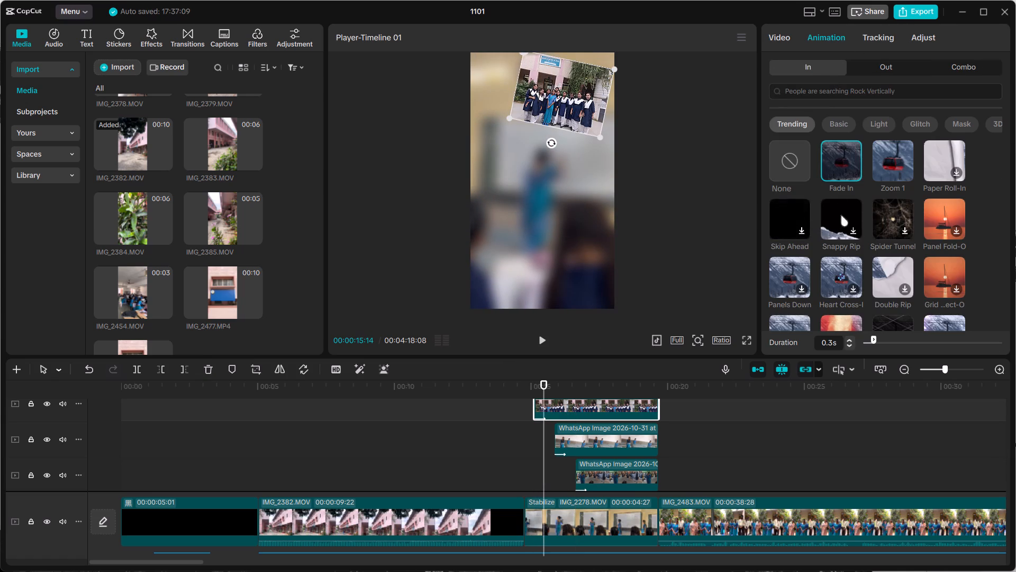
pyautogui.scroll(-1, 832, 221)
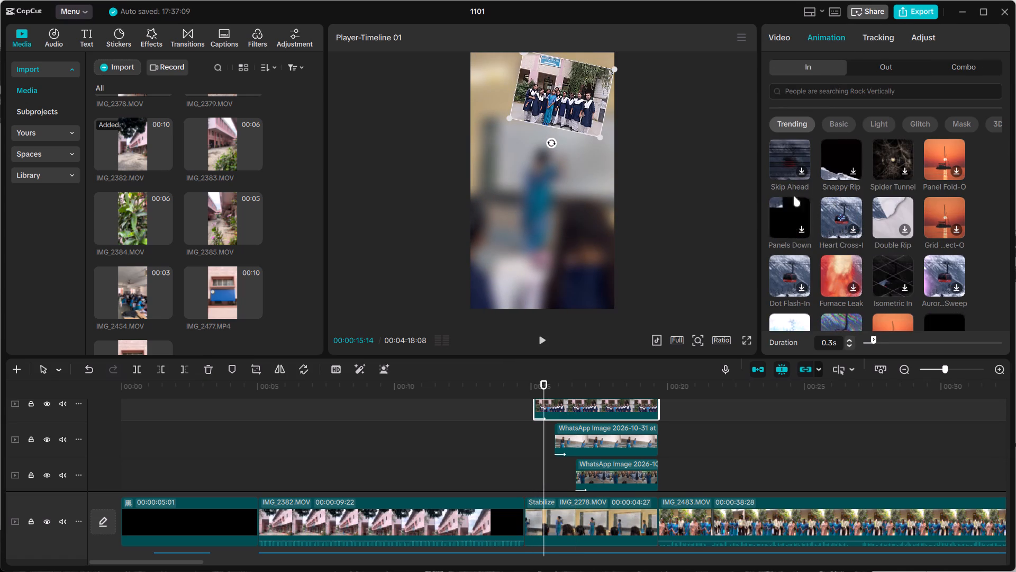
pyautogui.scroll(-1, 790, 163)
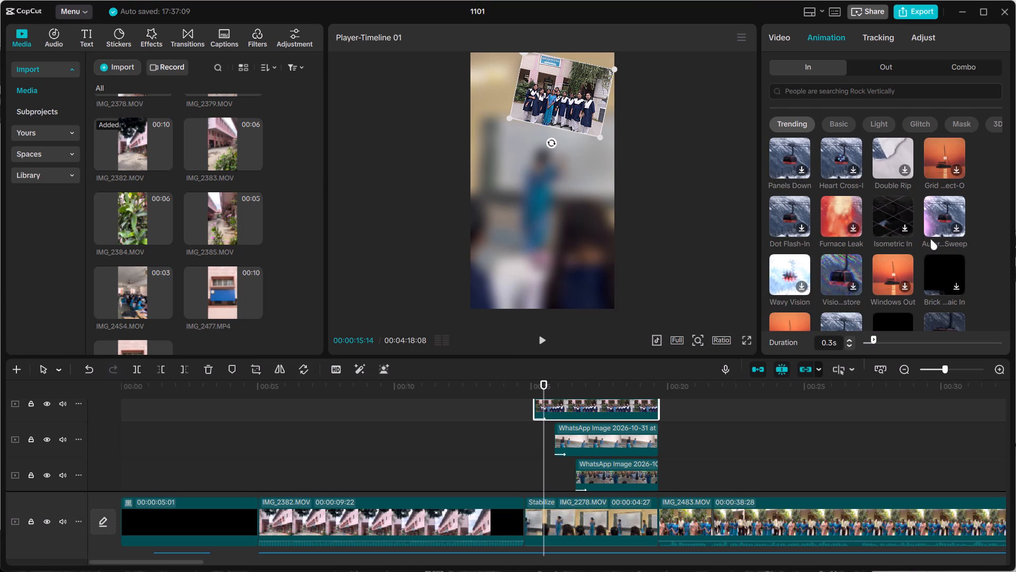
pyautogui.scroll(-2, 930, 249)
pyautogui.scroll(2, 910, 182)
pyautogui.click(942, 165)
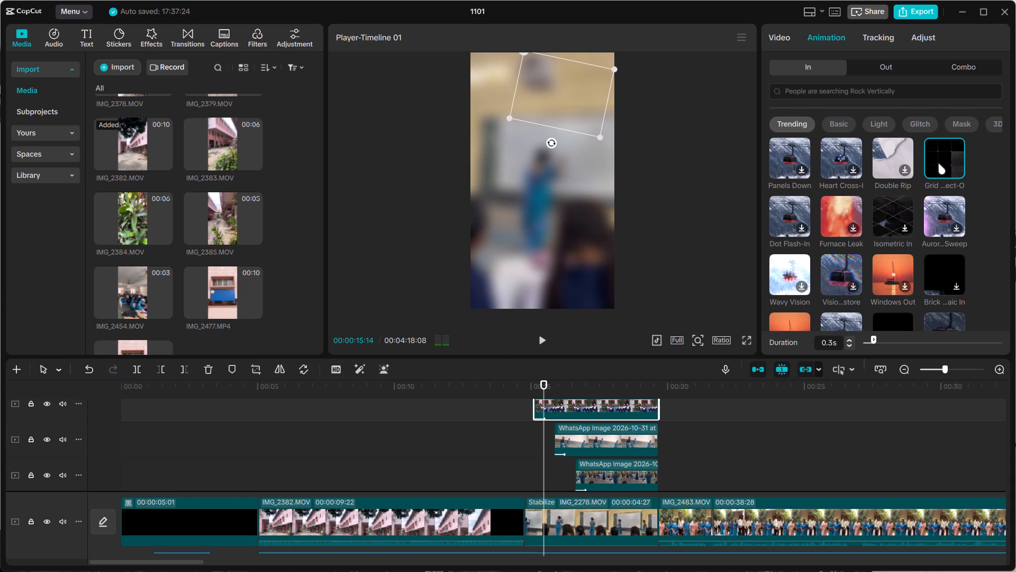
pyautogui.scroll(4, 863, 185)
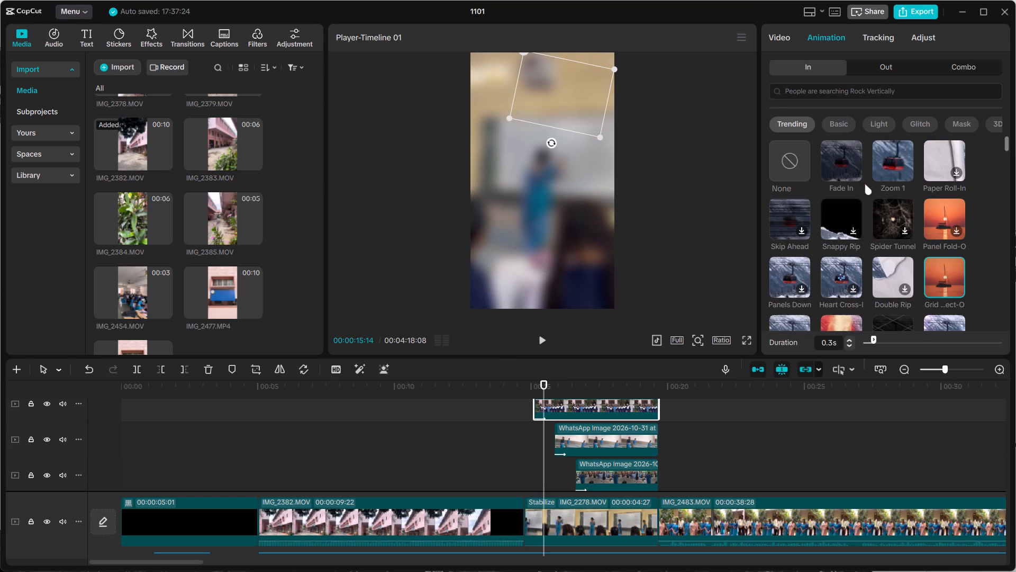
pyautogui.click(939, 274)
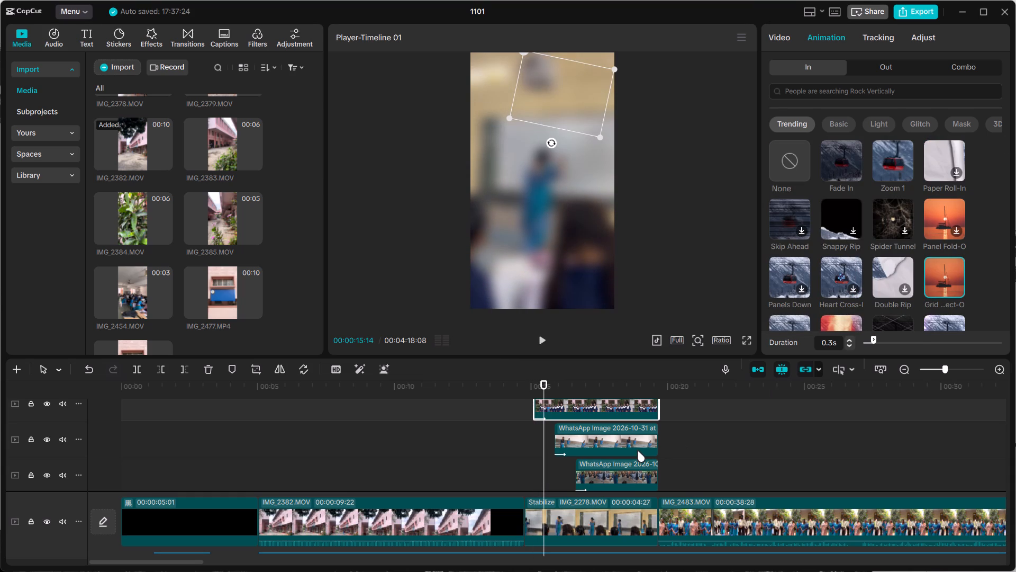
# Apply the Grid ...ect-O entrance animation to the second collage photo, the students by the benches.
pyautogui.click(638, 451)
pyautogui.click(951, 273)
# Play back from about 00:00:14:03 into the collage to check the Grid entrances of the first two photos.
pyautogui.click(506, 431)
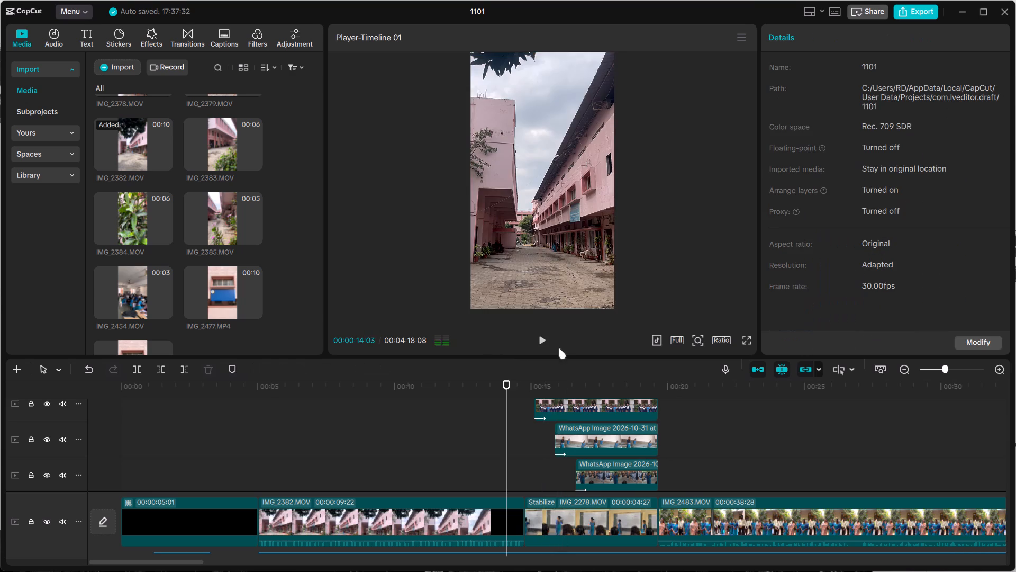
pyautogui.click(546, 336)
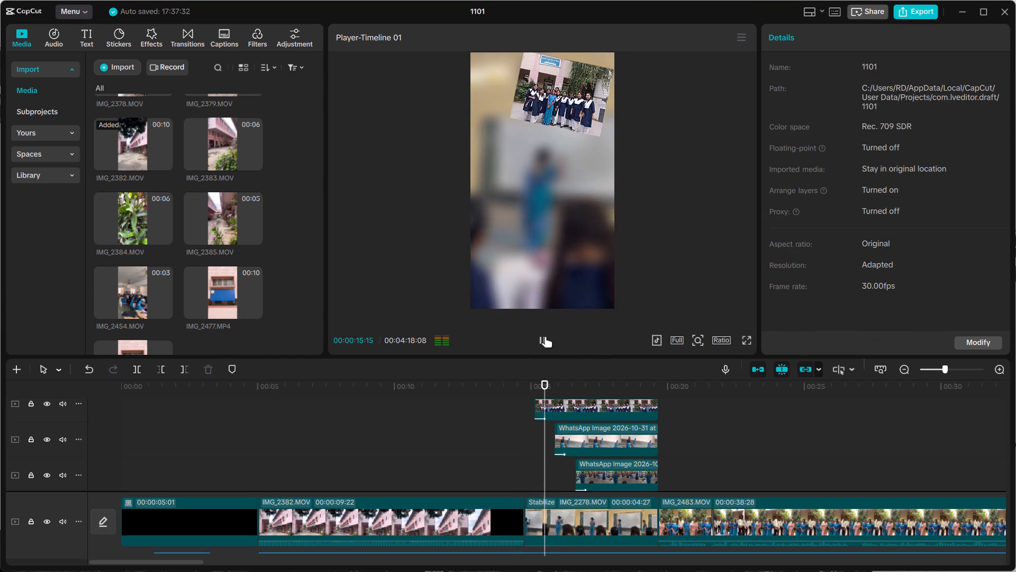
pyautogui.click(545, 331)
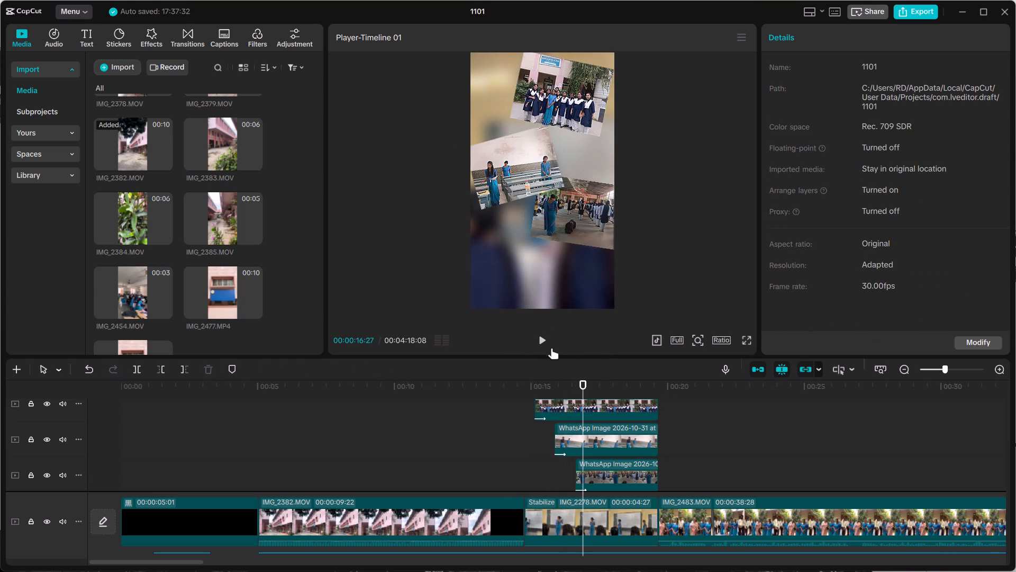
# Change the entrance animation of the second collage photo, the students by the benches, to Wavy Vision.
pyautogui.click(604, 434)
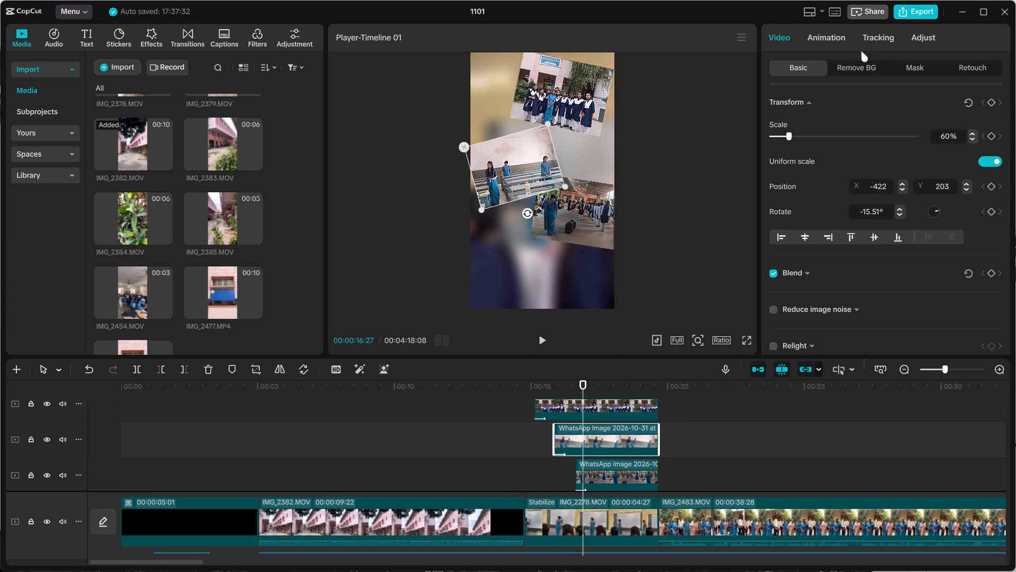
pyautogui.click(838, 36)
pyautogui.scroll(-2, 867, 145)
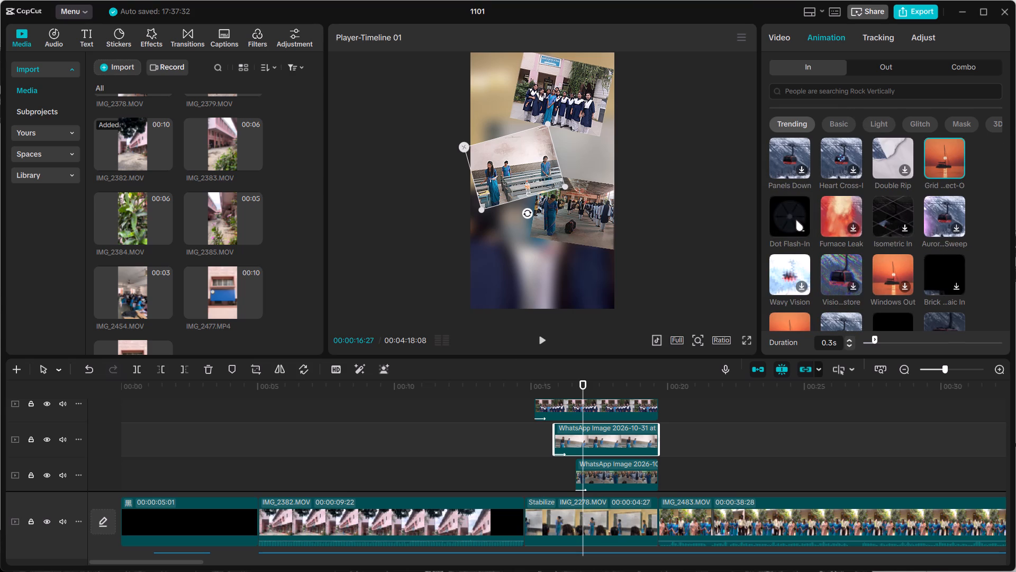
pyautogui.scroll(-2, 796, 220)
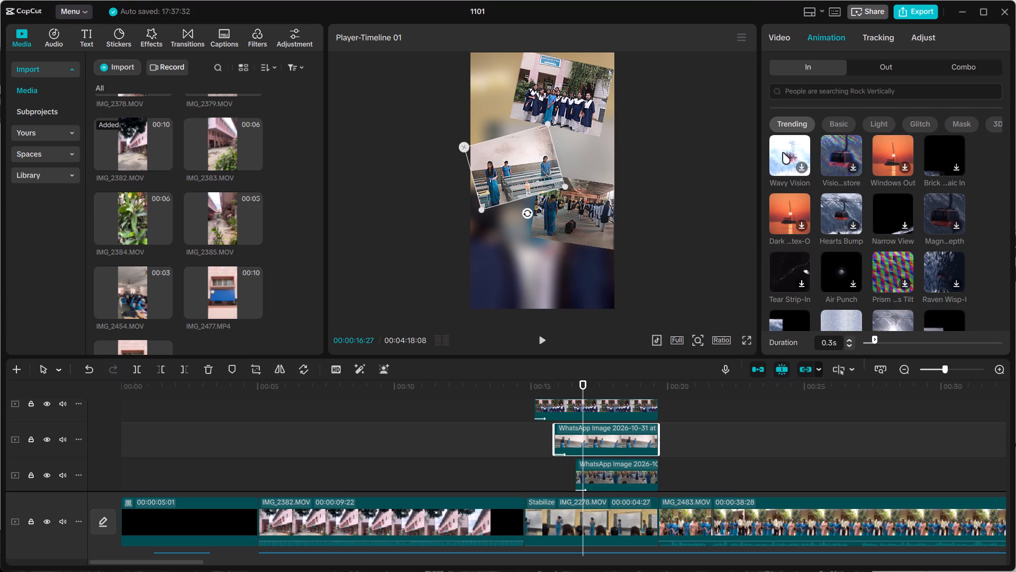
pyautogui.click(784, 152)
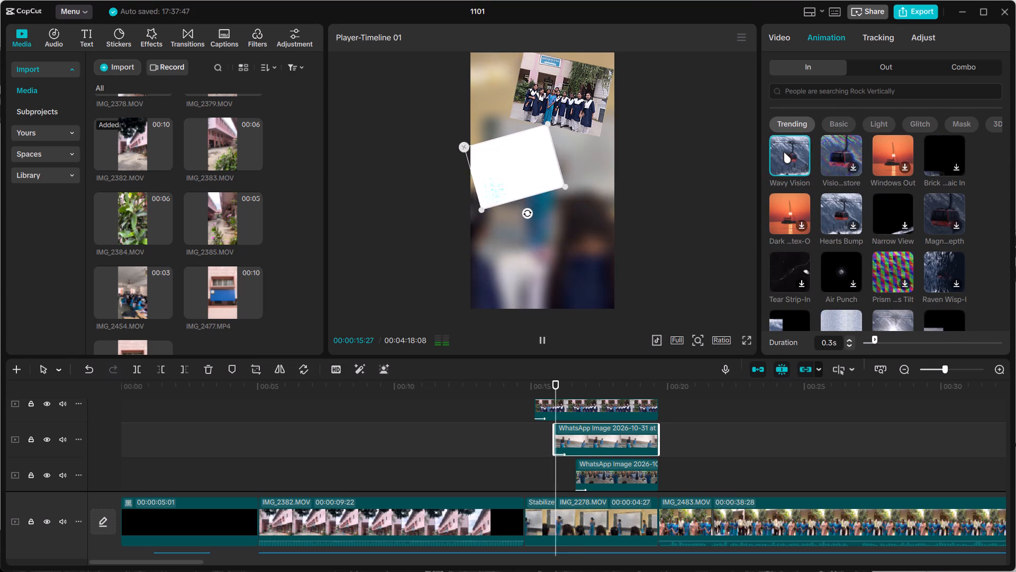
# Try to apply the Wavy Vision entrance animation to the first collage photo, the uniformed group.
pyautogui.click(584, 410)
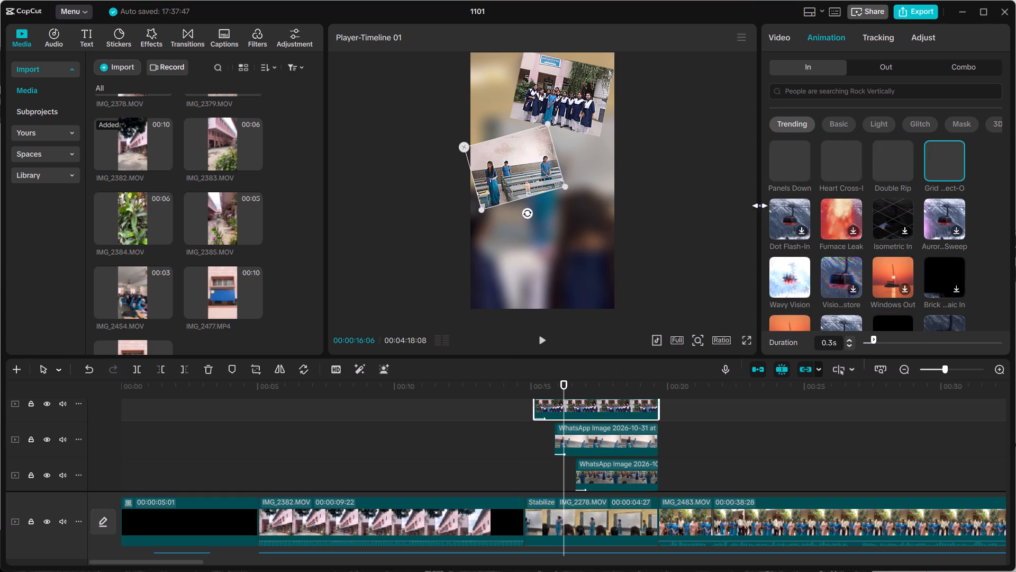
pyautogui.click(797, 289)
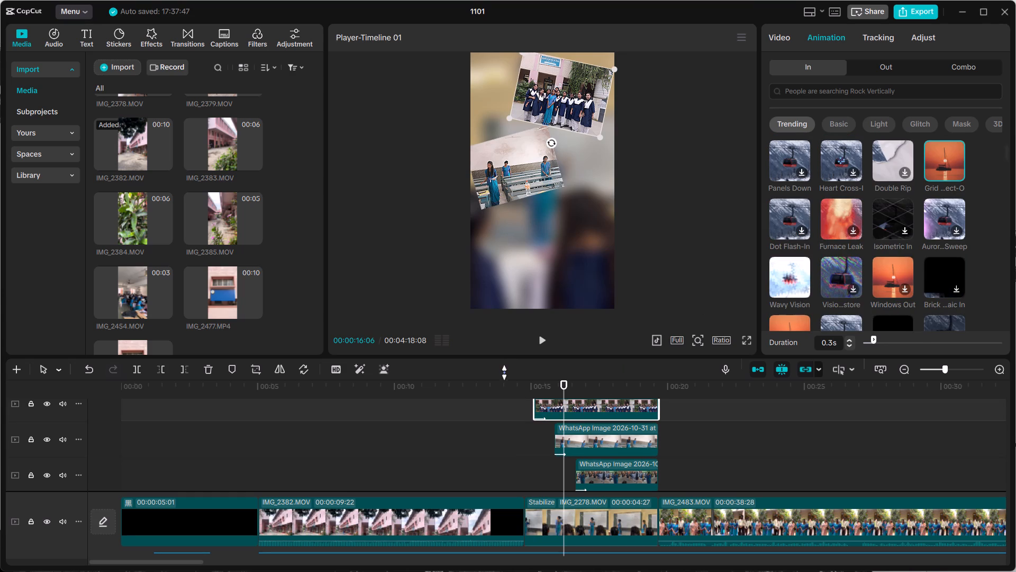
# Play back from about 00:00:14:07 into the collage to check the entrances of the first two photos.
pyautogui.click(510, 425)
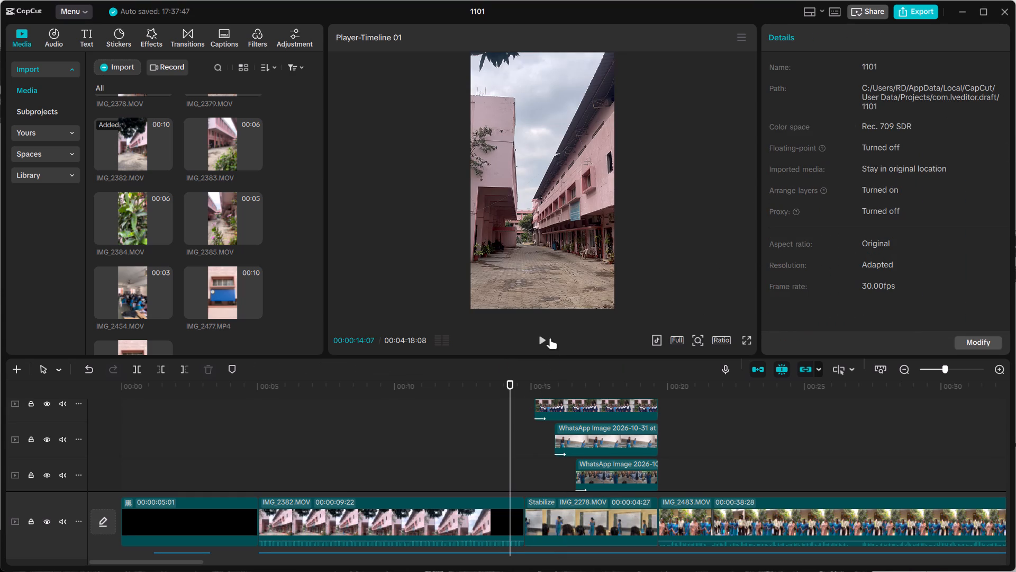
pyautogui.click(545, 340)
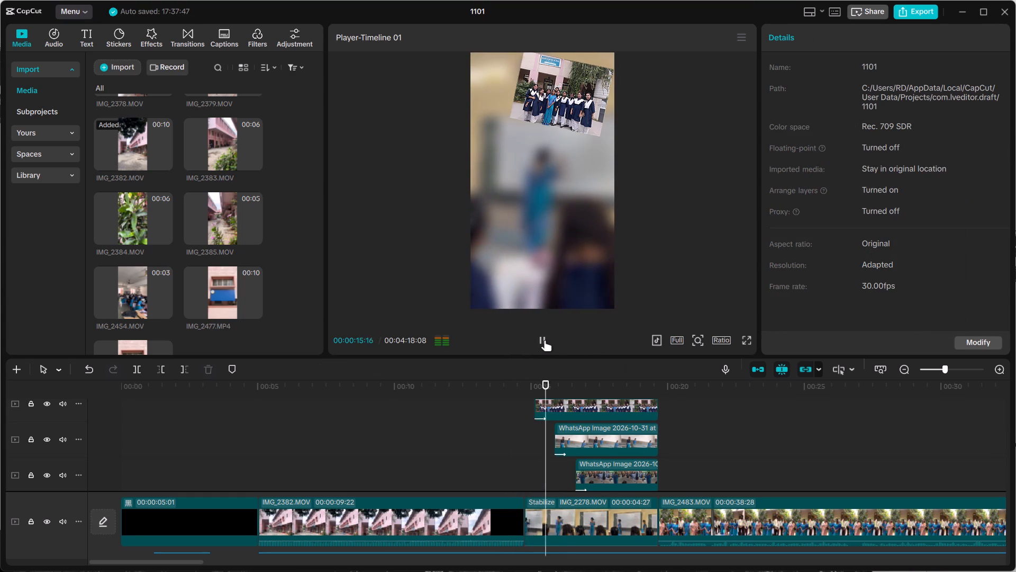
pyautogui.click(545, 340)
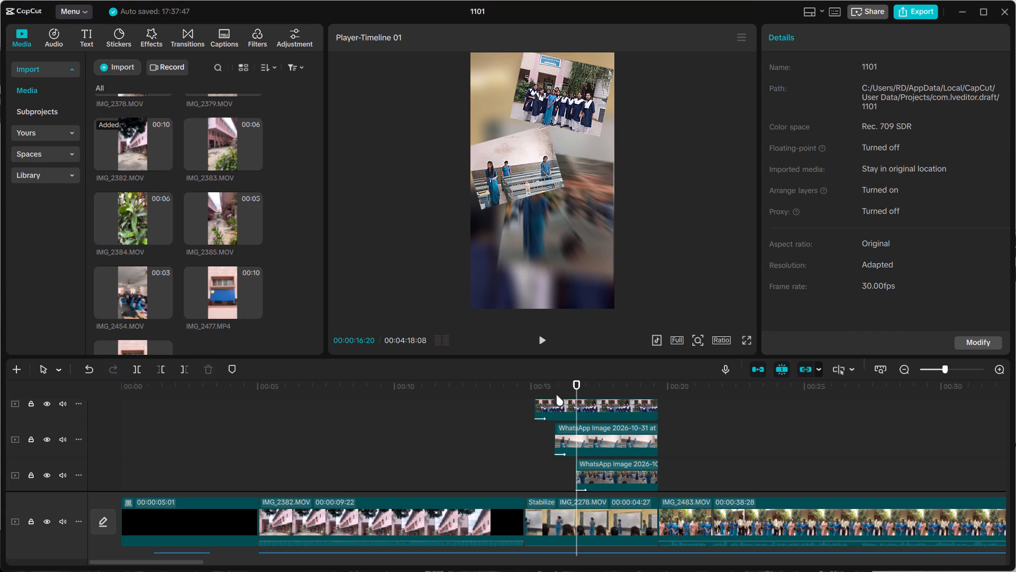
# Set the entrance animation of the first collage photo, the uniformed group, to Wavy Vision.
pyautogui.click(608, 408)
pyautogui.click(831, 35)
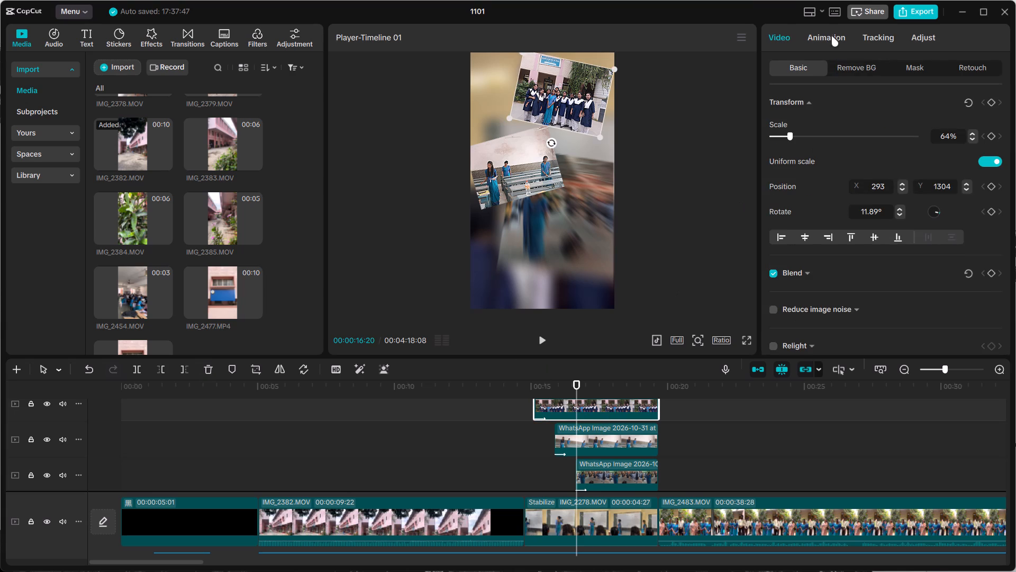
pyautogui.click(791, 282)
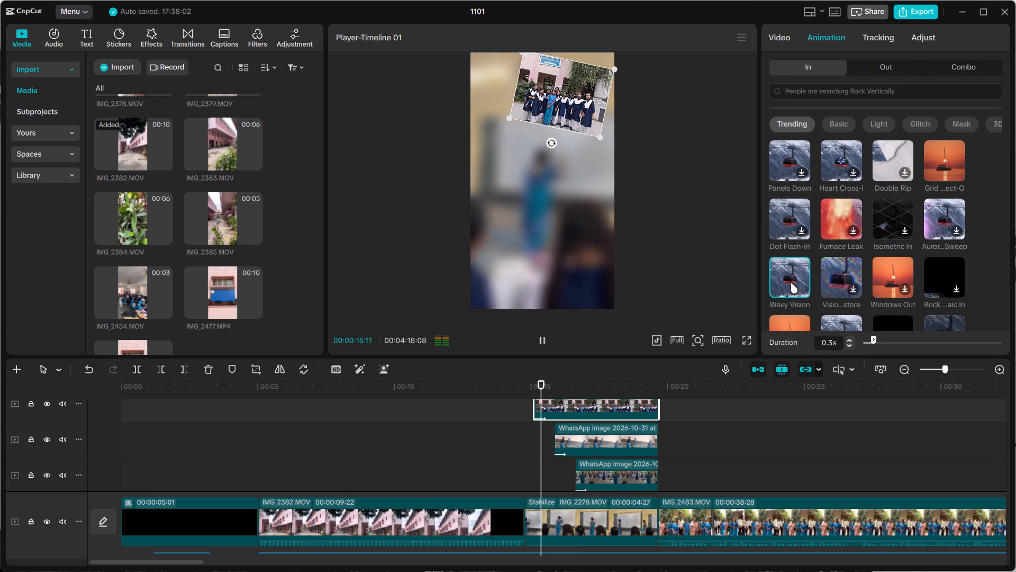
# Browse the trending entrance animations for the third collage photo, which starts at about 00:00:16:19.
pyautogui.click(619, 480)
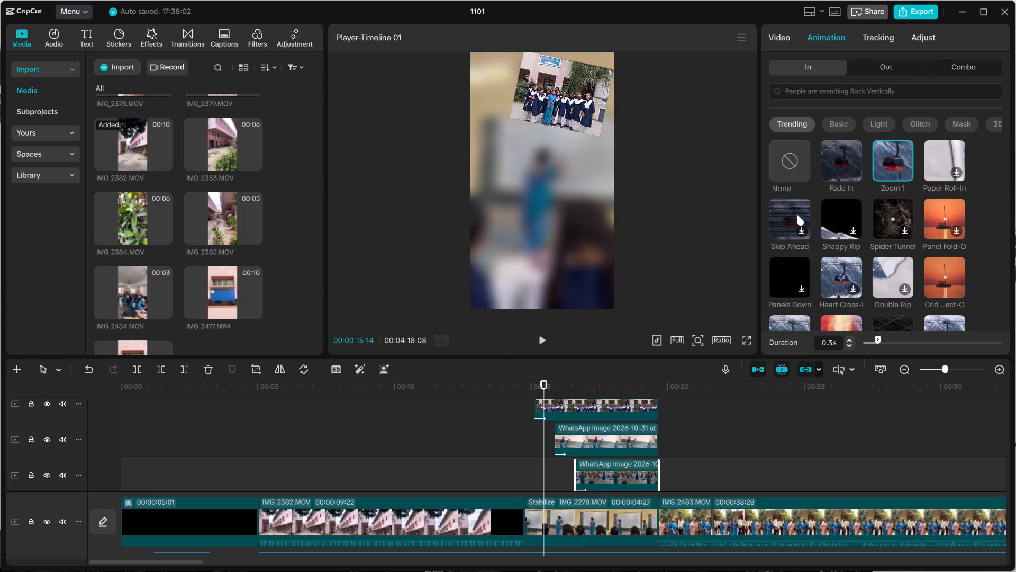
pyautogui.scroll(-1, 864, 247)
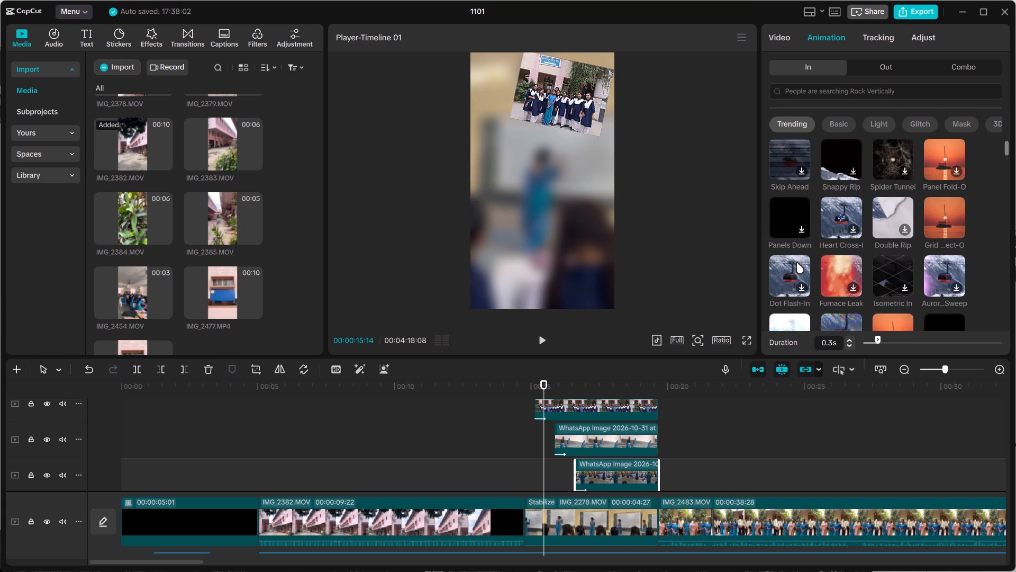
# Set the entrance animation of the third collage photo, which starts at about 00:00:16:19, to Wavy Vision.
pyautogui.scroll(-2, 796, 271)
pyautogui.click(793, 211)
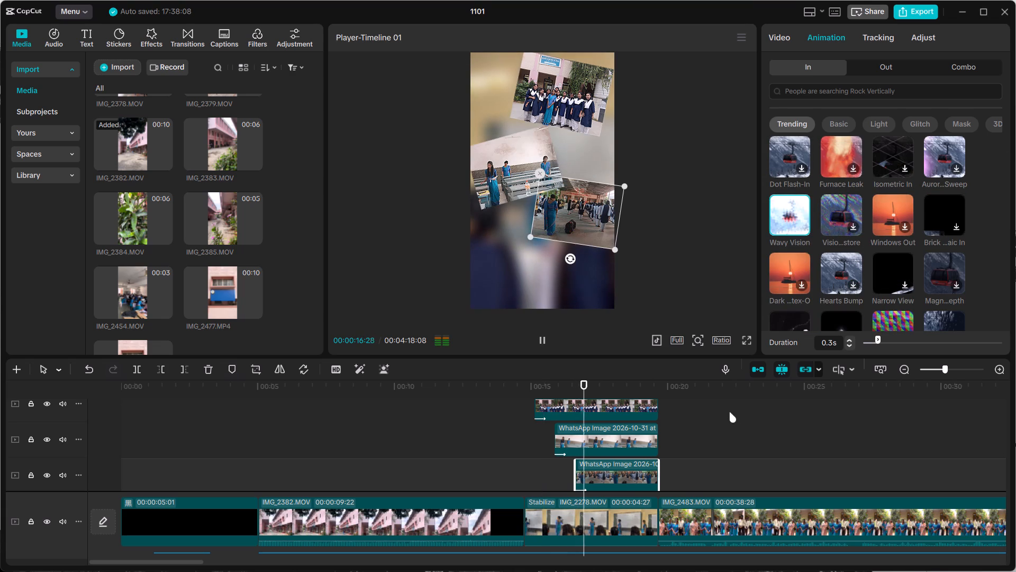
# Set the entrance animation of the fourth collage photo, the last one to appear, to Wavy Vision.
pyautogui.scroll(-2, 728, 419)
pyautogui.click(635, 470)
pyautogui.scroll(-2, 799, 270)
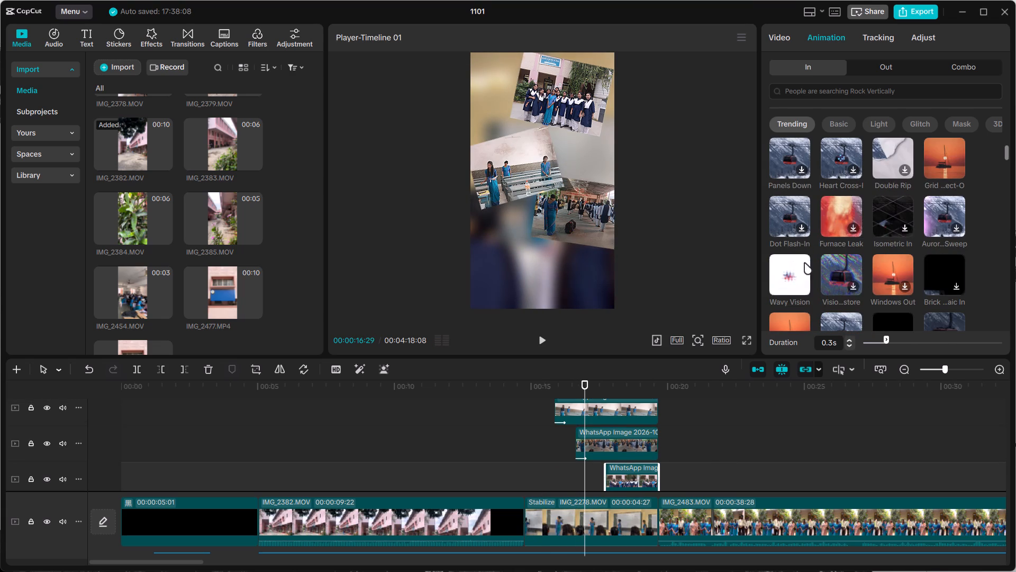
pyautogui.click(798, 266)
# Play back from about 00:00:14:17 through the collage to check the entrances of all four photos.
pyautogui.click(519, 437)
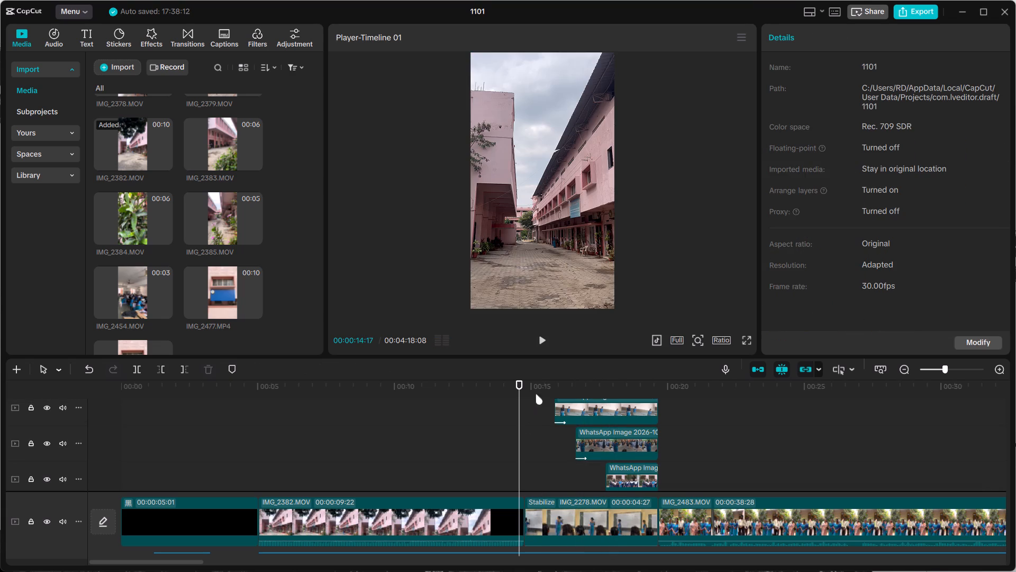
pyautogui.click(540, 339)
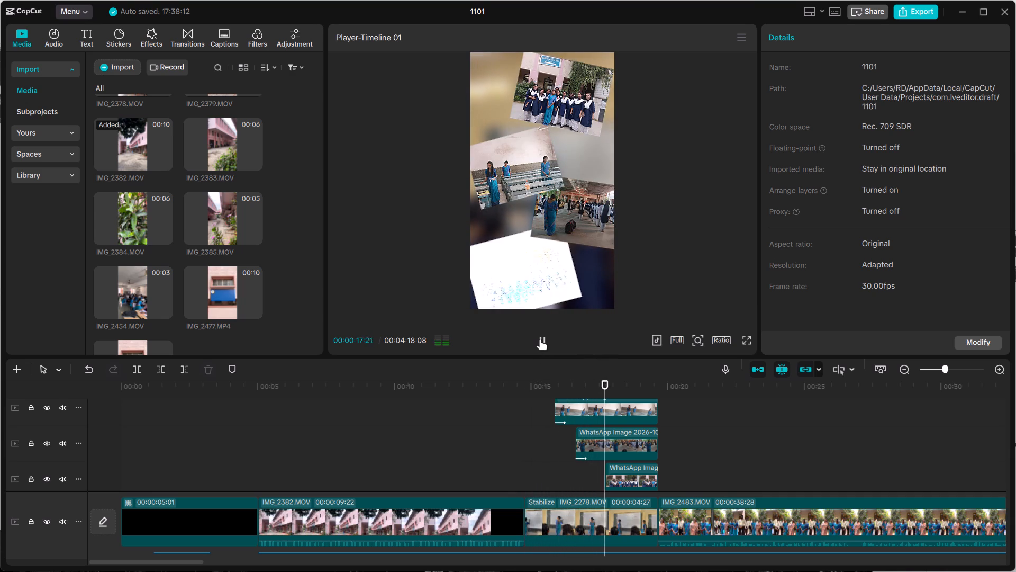
pyautogui.click(540, 339)
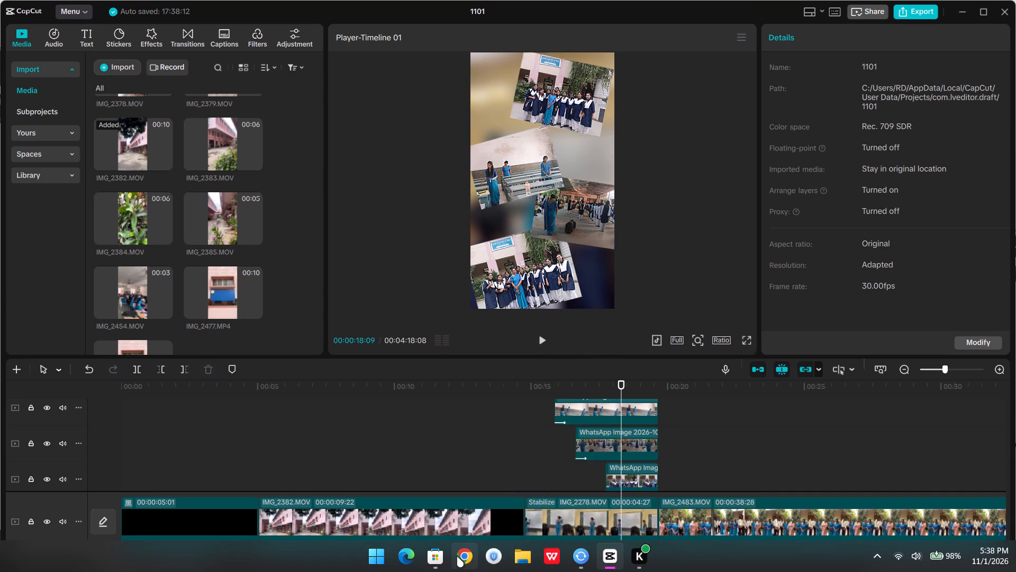
# Switch to Google Chrome and open it with the profile that has the bird picture.
pyautogui.doubleClick(462, 553)
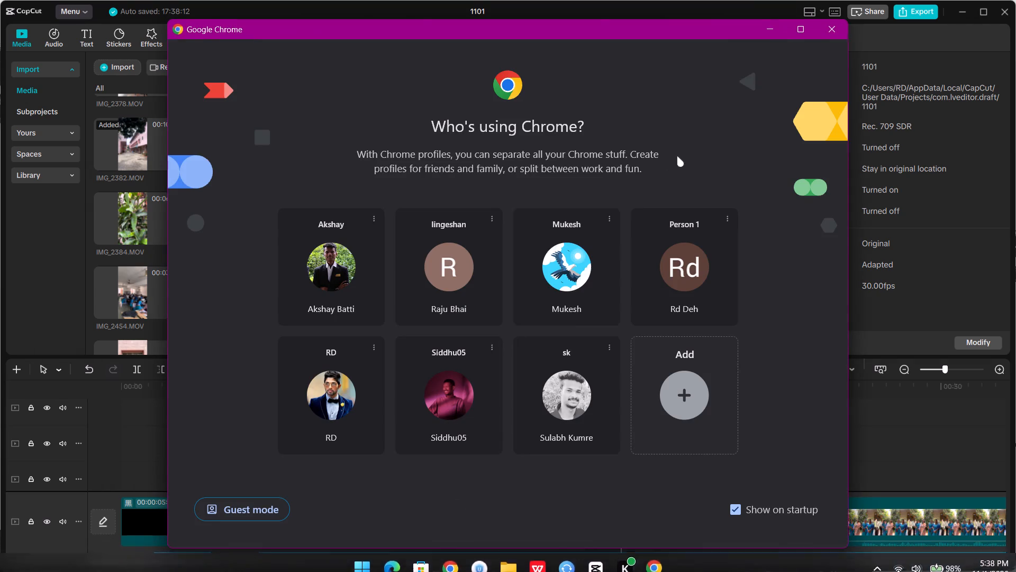
pyautogui.click(587, 240)
pyautogui.click(581, 272)
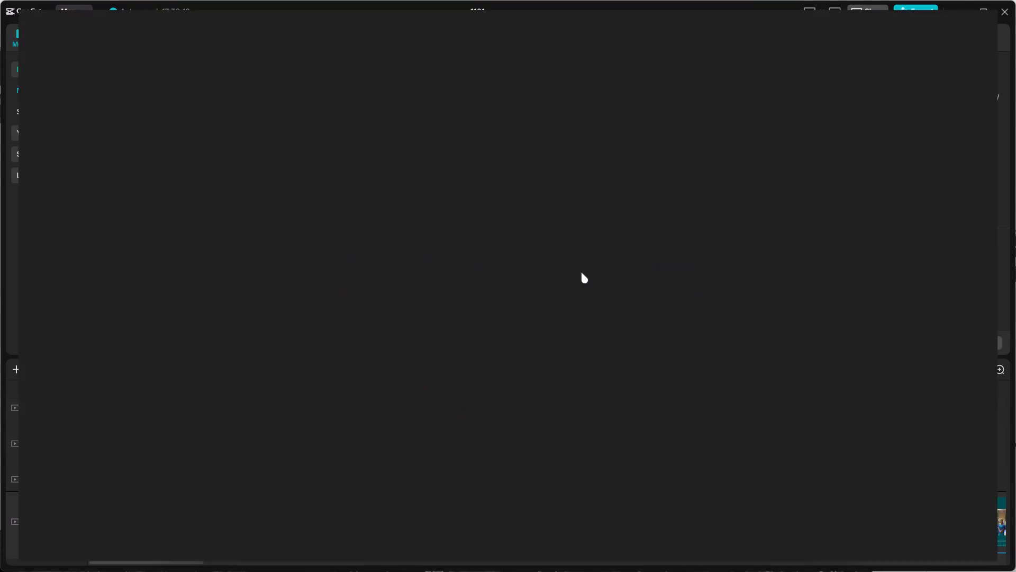
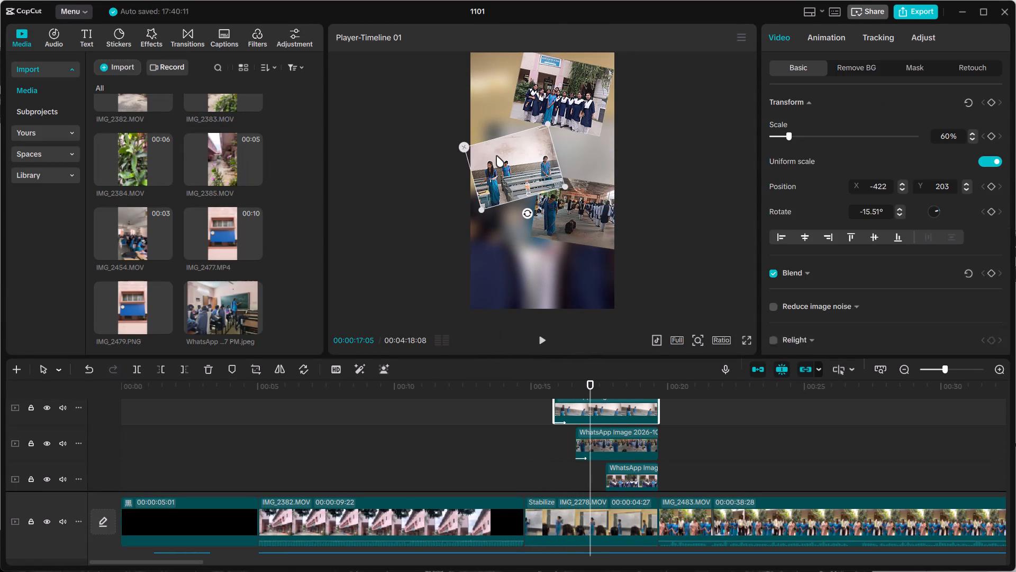
# Shrink the bench photo to 46% and the uniformed group photo to 41%, moving the group into the video frame's upper-right corner.
pyautogui.moveTo(546, 122); pyautogui.dragTo(537, 138)
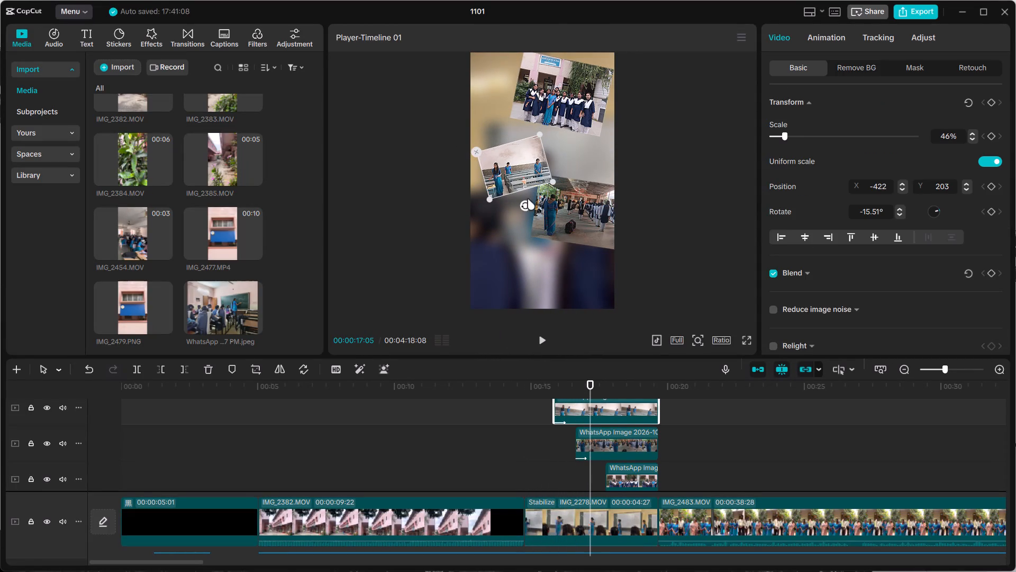
pyautogui.moveTo(514, 169); pyautogui.dragTo(509, 154)
pyautogui.click(563, 87)
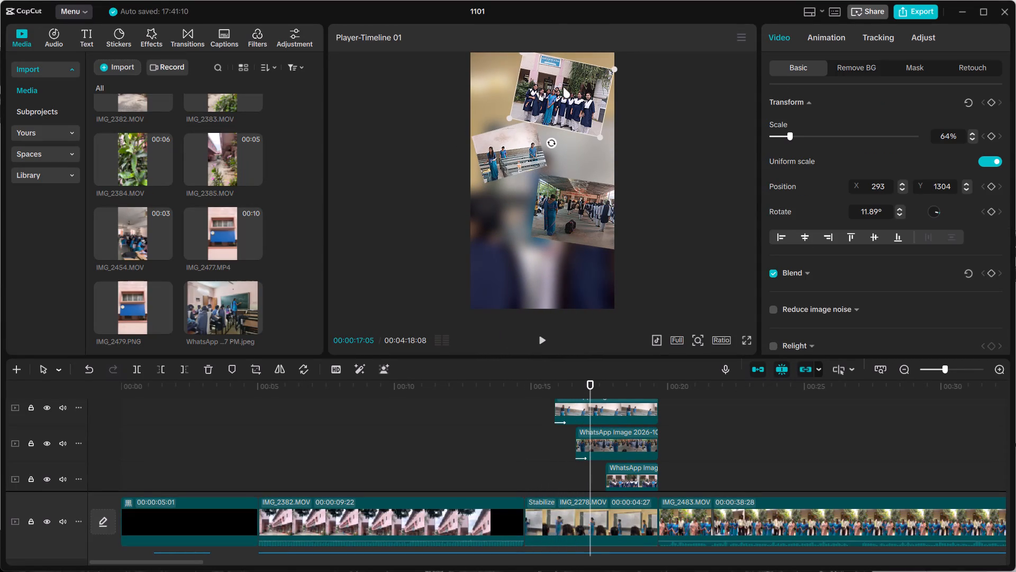
pyautogui.moveTo(615, 67); pyautogui.dragTo(585, 82)
pyautogui.moveTo(573, 104); pyautogui.dragTo(585, 91)
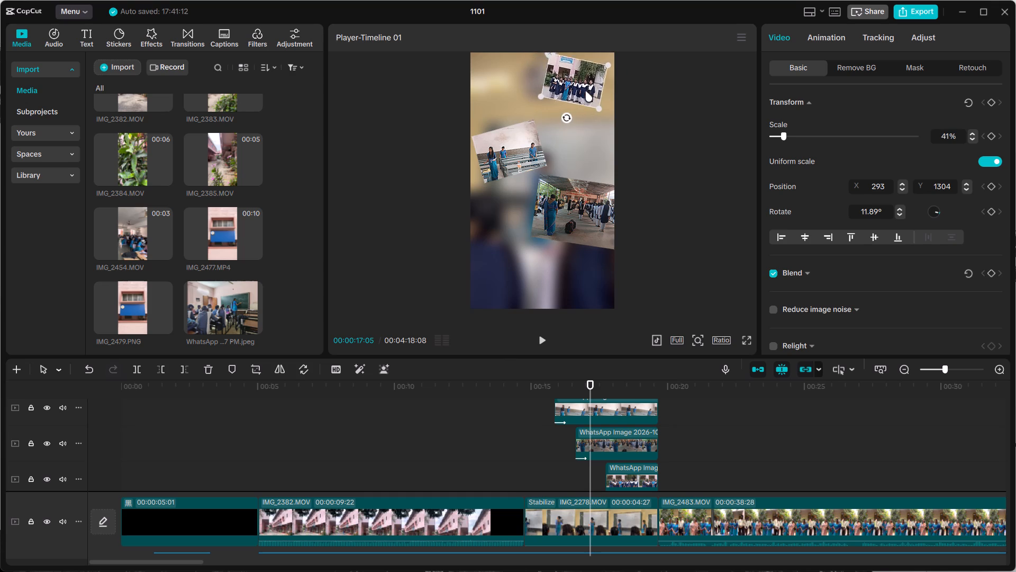
pyautogui.moveTo(585, 91); pyautogui.dragTo(591, 89)
# Move the bench photo and the third collage photo up the frame, and scale the bench photo to 58% at X -432, Y 1106.
pyautogui.click(515, 153)
pyautogui.moveTo(515, 153); pyautogui.dragTo(522, 109)
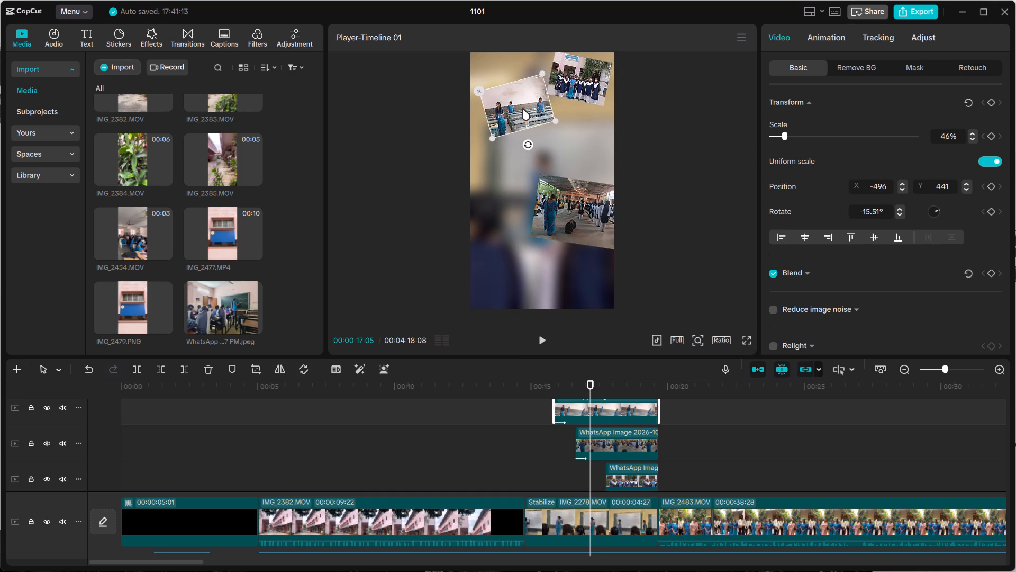
pyautogui.moveTo(522, 109); pyautogui.dragTo(519, 109)
pyautogui.moveTo(566, 198); pyautogui.dragTo(567, 192)
pyautogui.moveTo(570, 198); pyautogui.dragTo(565, 156)
pyautogui.click(506, 100)
pyautogui.moveTo(538, 71); pyautogui.dragTo(539, 70)
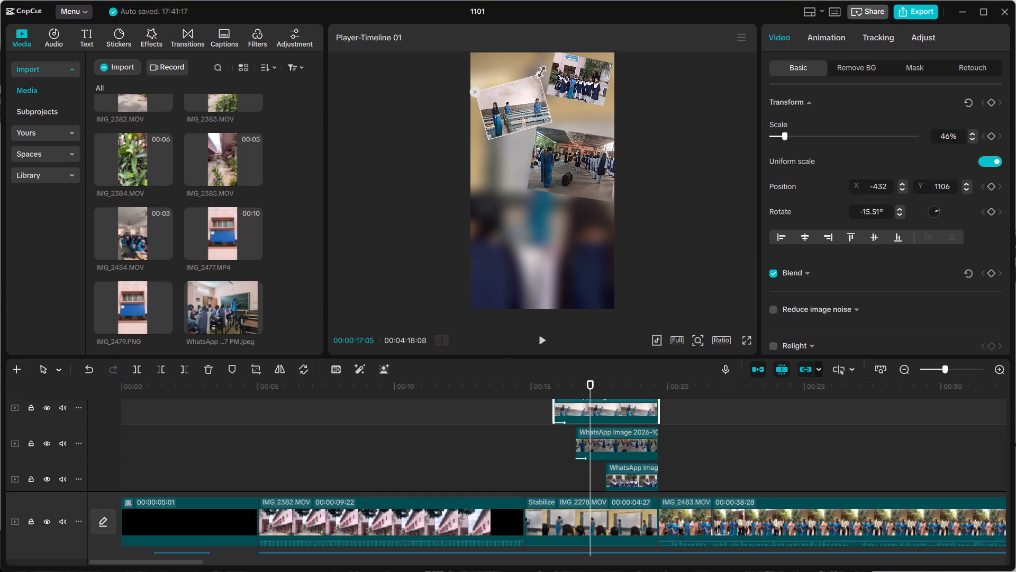
pyautogui.moveTo(539, 70); pyautogui.dragTo(550, 58)
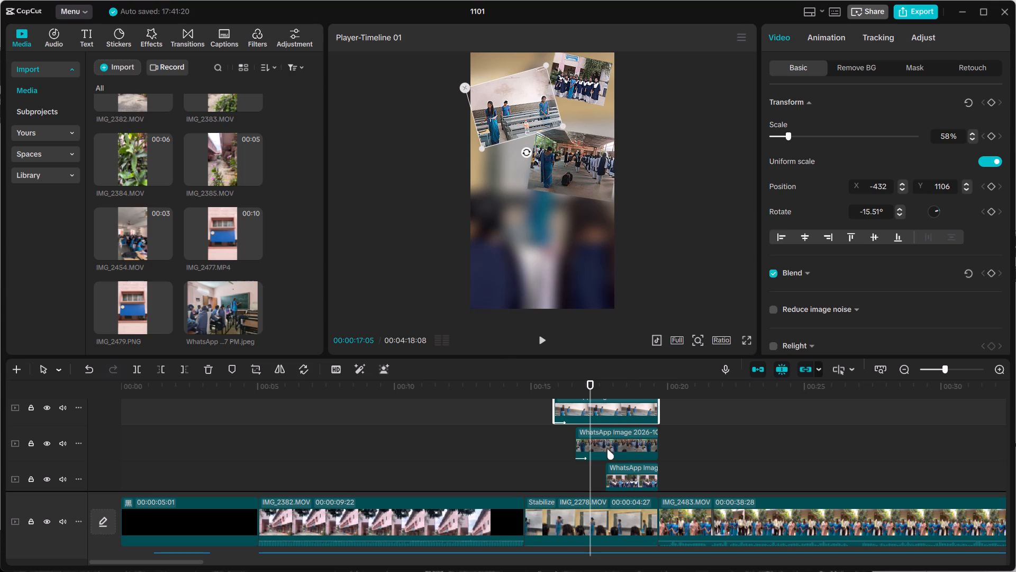
# Shift the third collage photo's clip earlier to start at 00:00:16:11 and the fourth's to start at about 00:00:16:26.
pyautogui.click(537, 415)
pyautogui.click(542, 337)
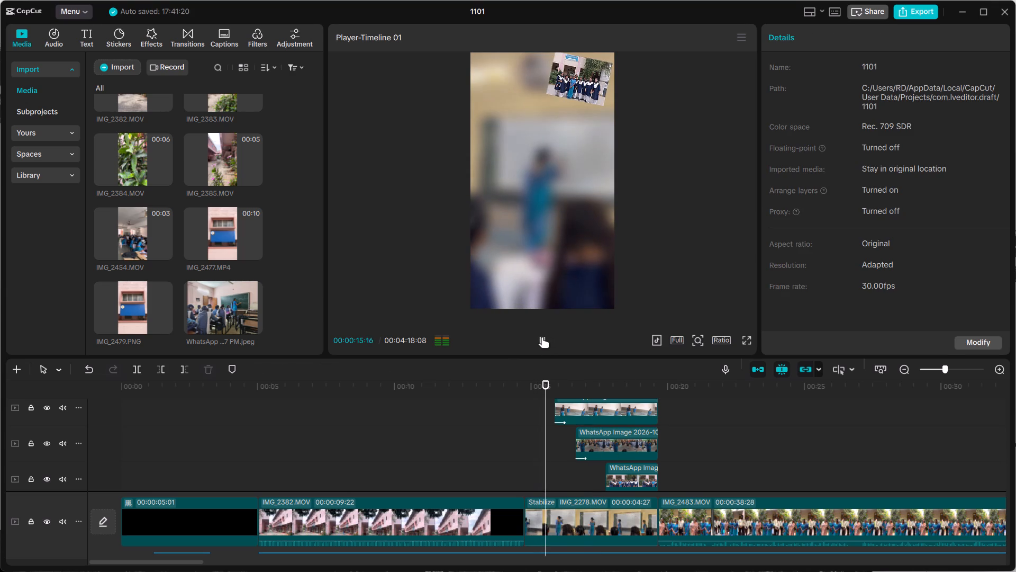
pyautogui.click(542, 337)
pyautogui.doubleClick(542, 337)
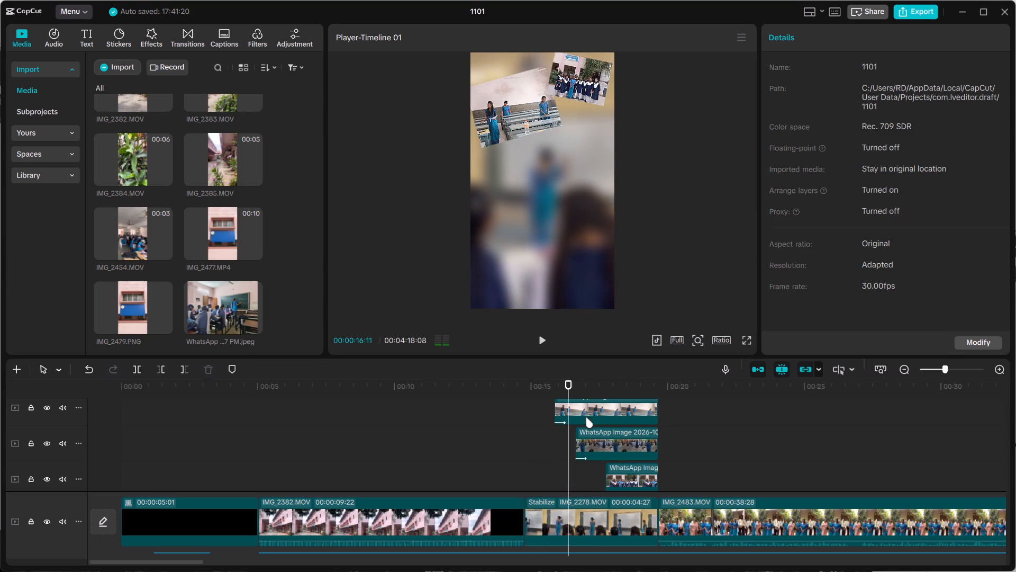
pyautogui.click(607, 443)
pyautogui.moveTo(607, 443); pyautogui.dragTo(600, 444)
pyautogui.click(628, 475)
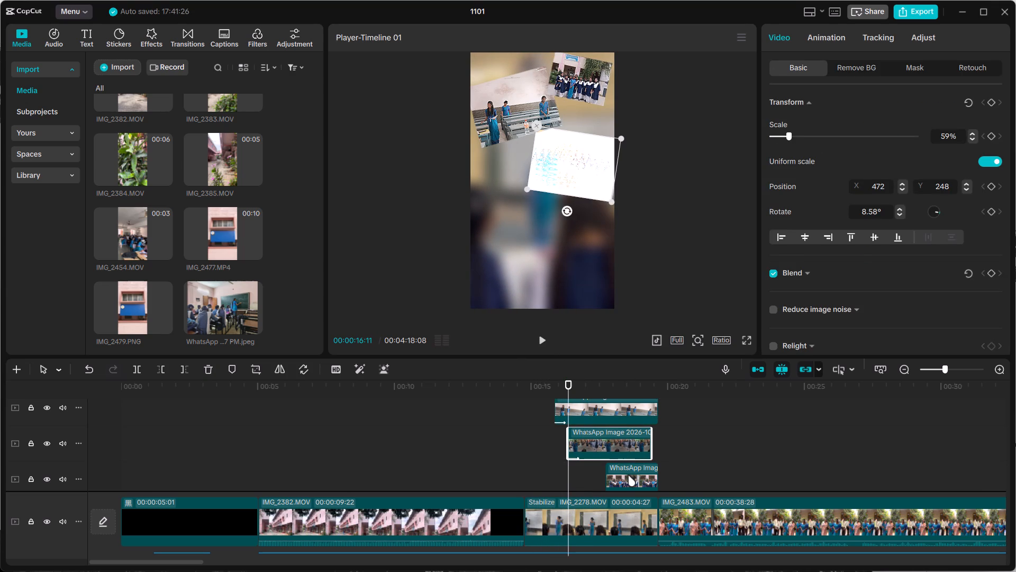
pyautogui.moveTo(628, 475); pyautogui.dragTo(603, 471)
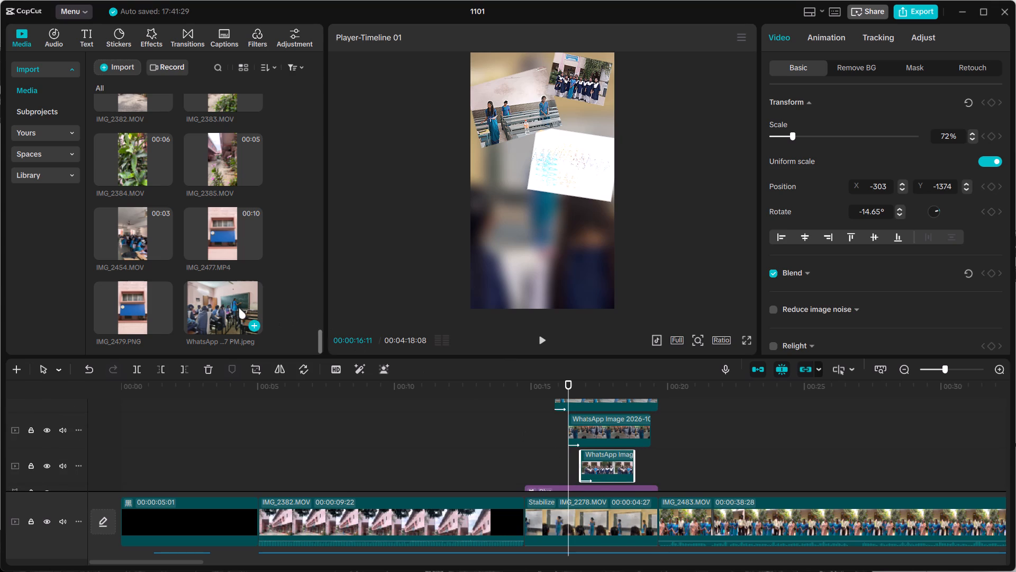
# Add the classroom WhatsApp JPEG from the project media and place it on an overlay track below the fourth photo, starting with it.
pyautogui.click(254, 324)
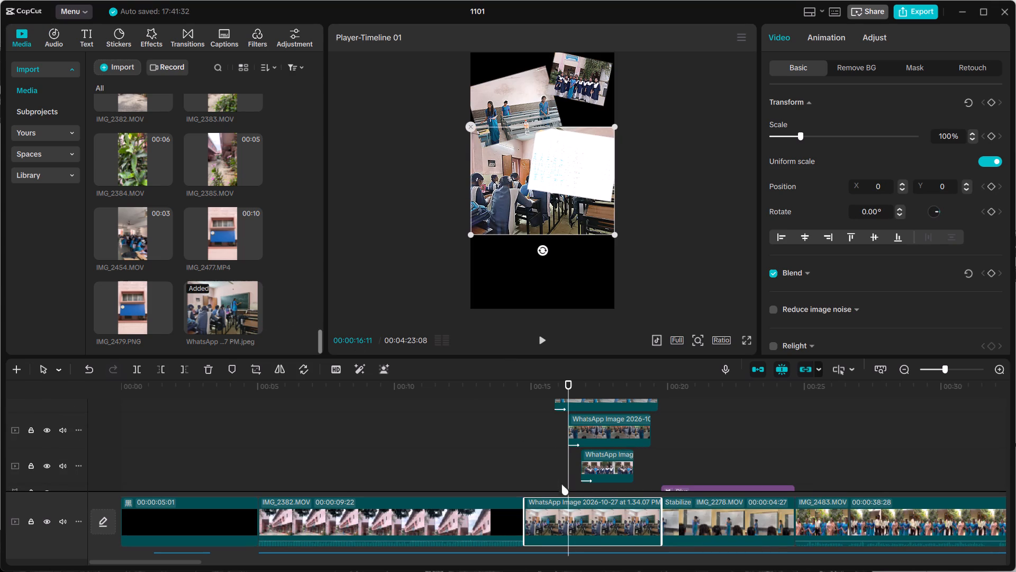
pyautogui.moveTo(585, 512); pyautogui.dragTo(596, 478)
pyautogui.scroll(-2, 641, 455)
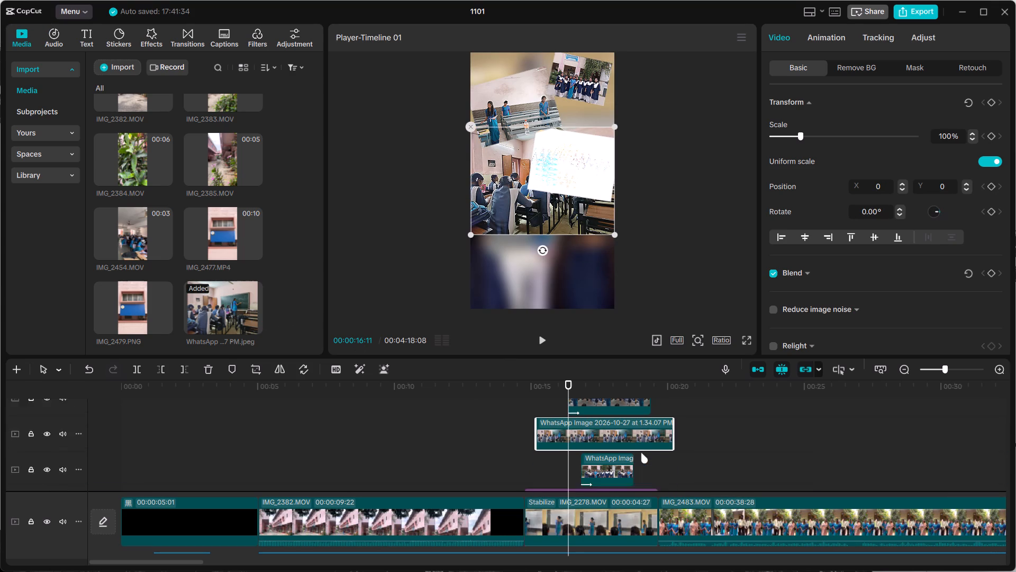
pyautogui.scroll(-1, 641, 452)
pyautogui.moveTo(611, 415); pyautogui.dragTo(658, 481)
pyautogui.scroll(1, 518, 435)
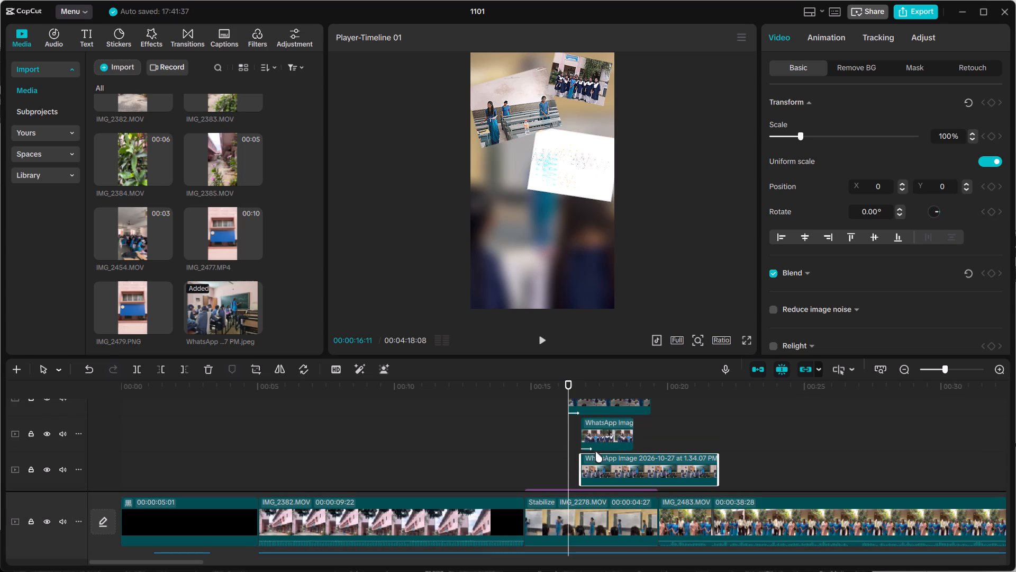
# Move the classroom photo's clip to start at about 00:00:17:05 and trim its end to match the fourth photo's end.
pyautogui.click(606, 434)
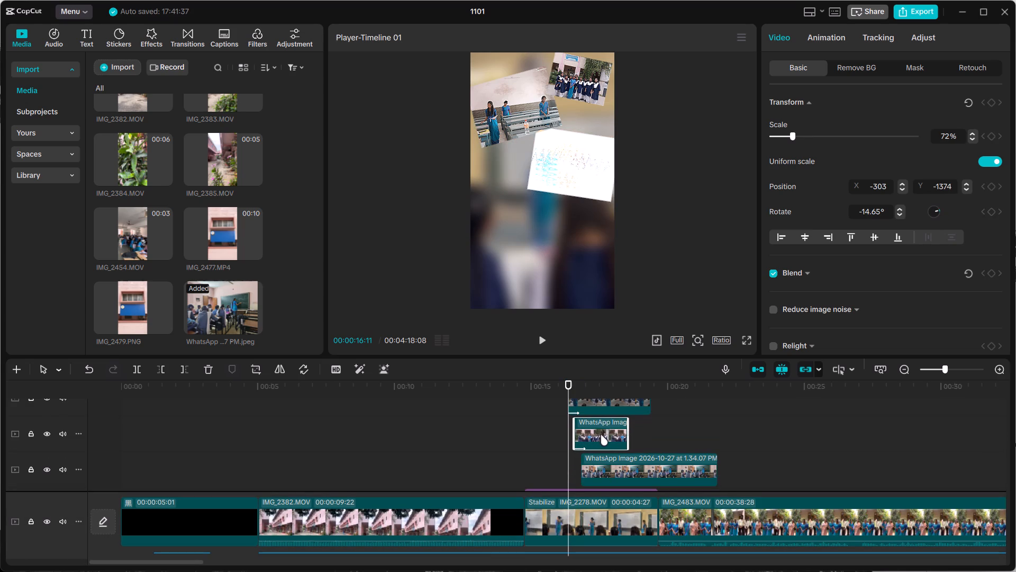
pyautogui.scroll(6, 538, 452)
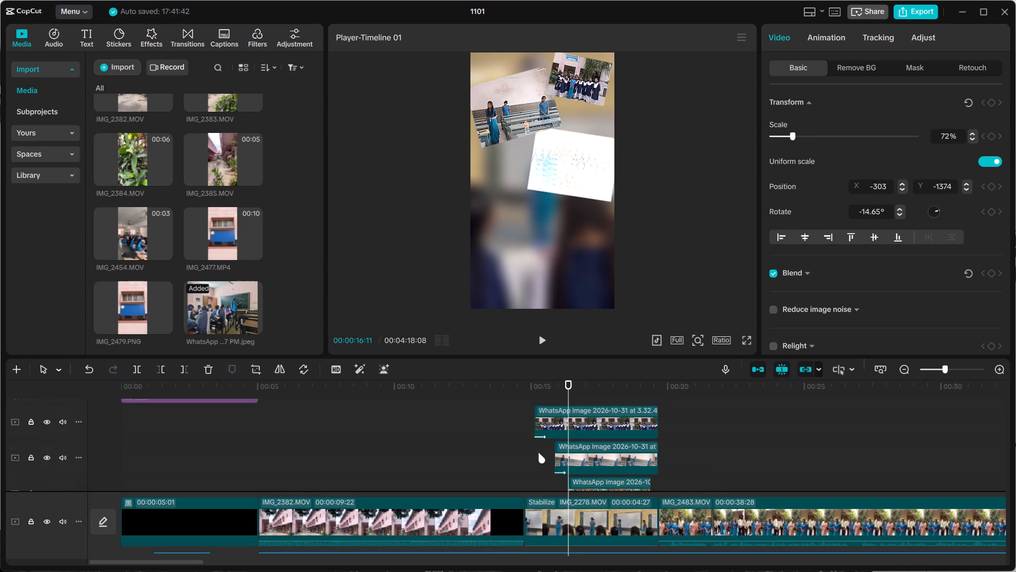
pyautogui.scroll(-6, 538, 452)
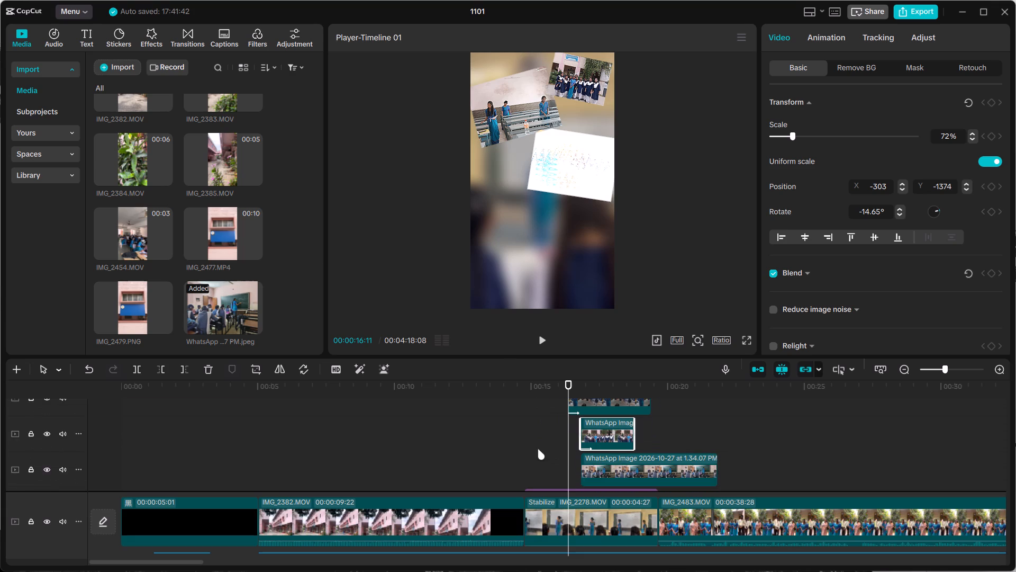
pyautogui.scroll(-1, 538, 449)
pyautogui.moveTo(607, 451); pyautogui.dragTo(614, 453)
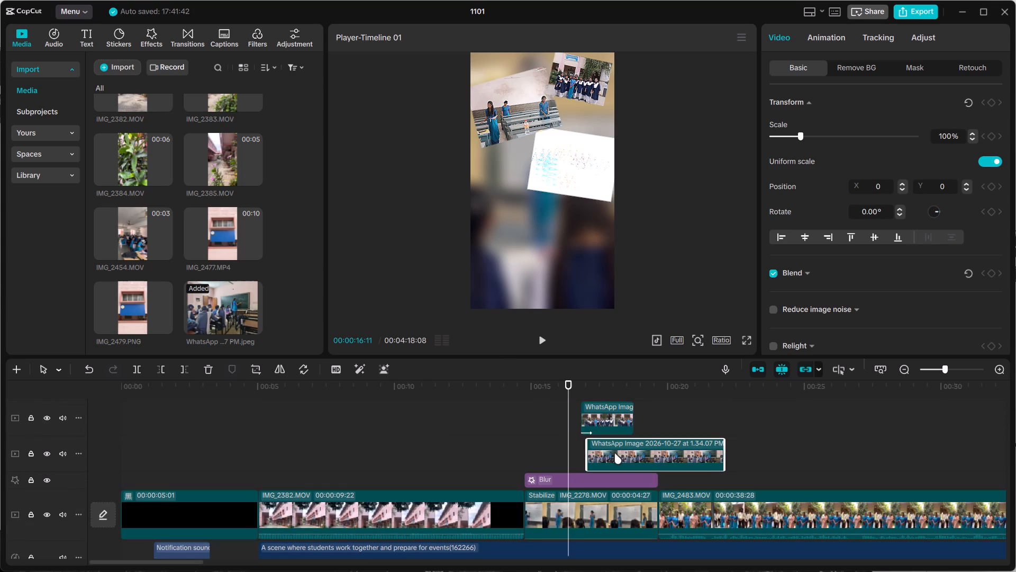
pyautogui.moveTo(614, 453); pyautogui.dragTo(616, 453)
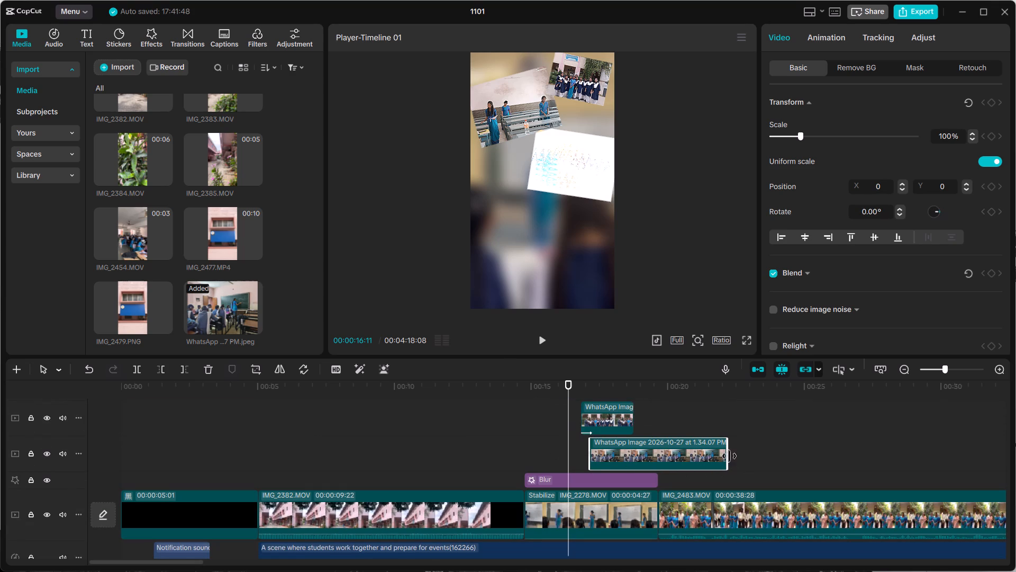
pyautogui.moveTo(724, 456); pyautogui.dragTo(631, 469)
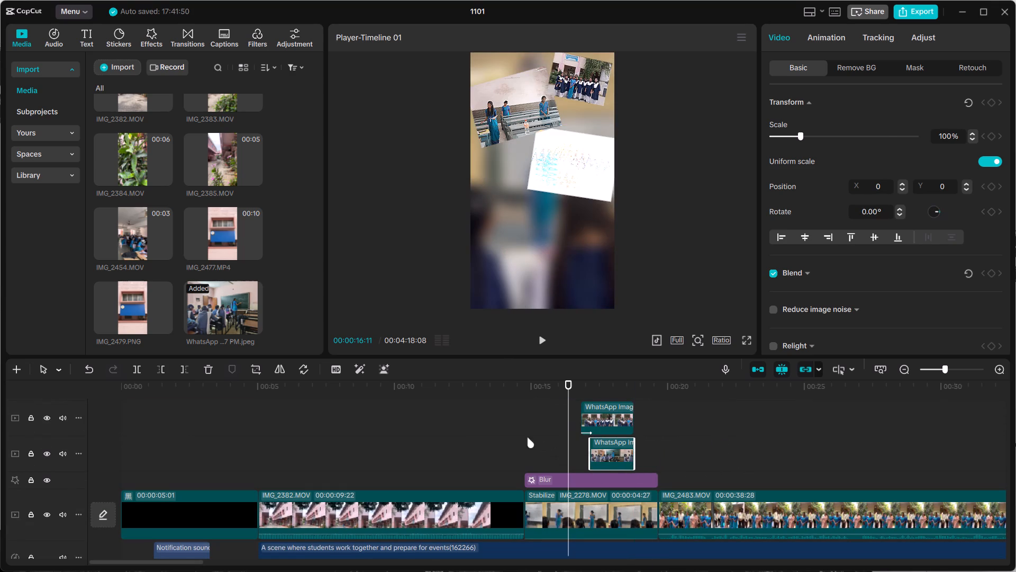
# At 00:00:17:09, scale the fourth collage photo to 48% and the classroom photo to 60%, placing the classroom at X -432, Y -516.
pyautogui.click(526, 436)
pyautogui.moveTo(526, 436); pyautogui.dragTo(520, 436)
pyautogui.click(539, 339)
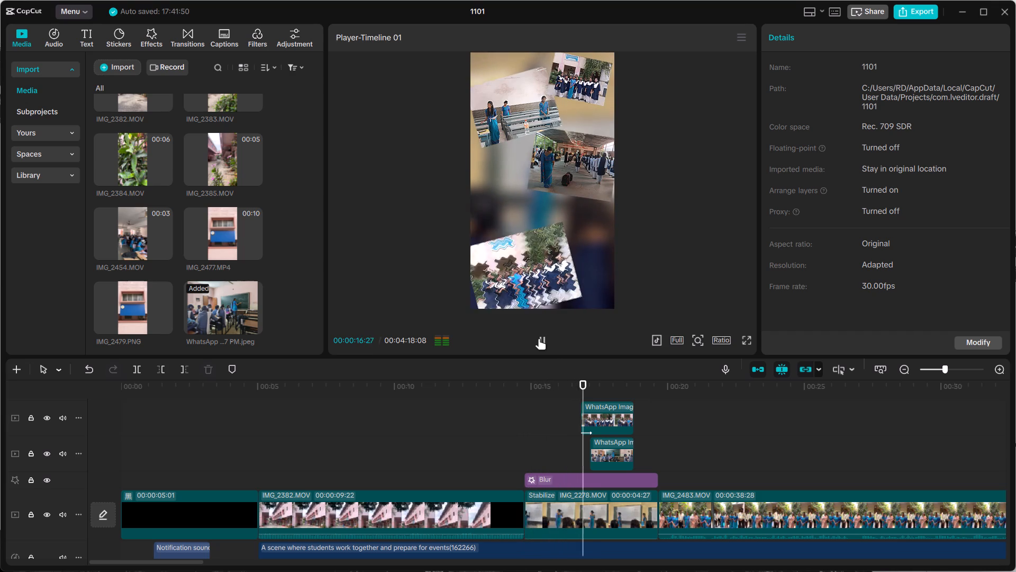
pyautogui.click(539, 338)
pyautogui.click(527, 283)
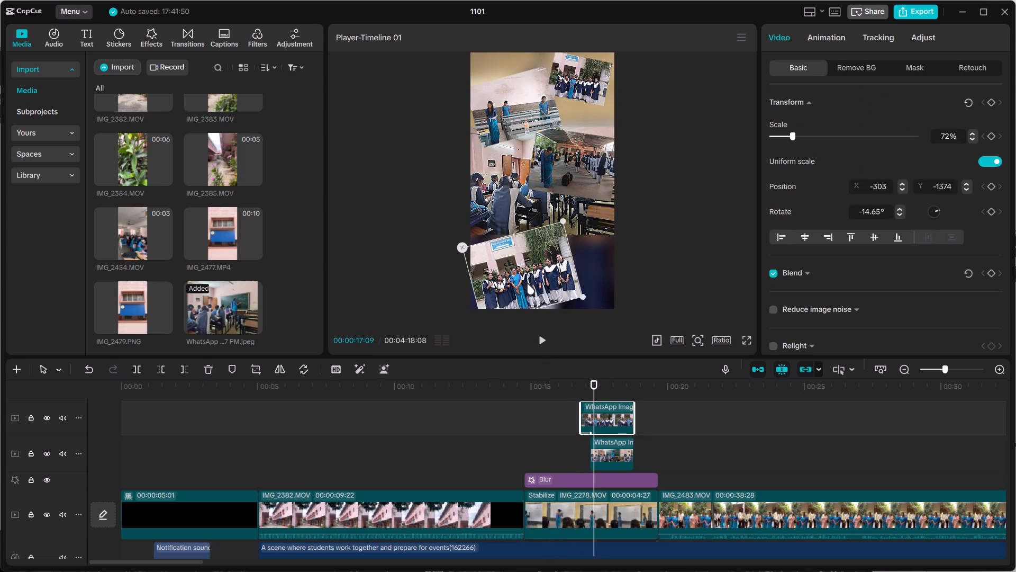
pyautogui.moveTo(562, 220); pyautogui.dragTo(545, 244)
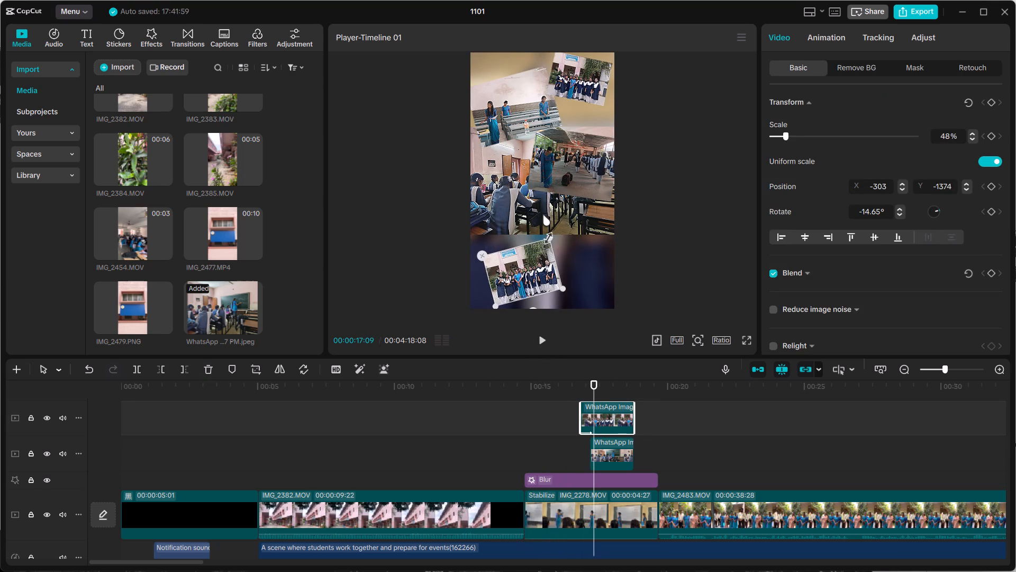
pyautogui.click(543, 213)
pyautogui.moveTo(543, 213); pyautogui.dragTo(558, 268)
pyautogui.moveTo(628, 177); pyautogui.dragTo(593, 218)
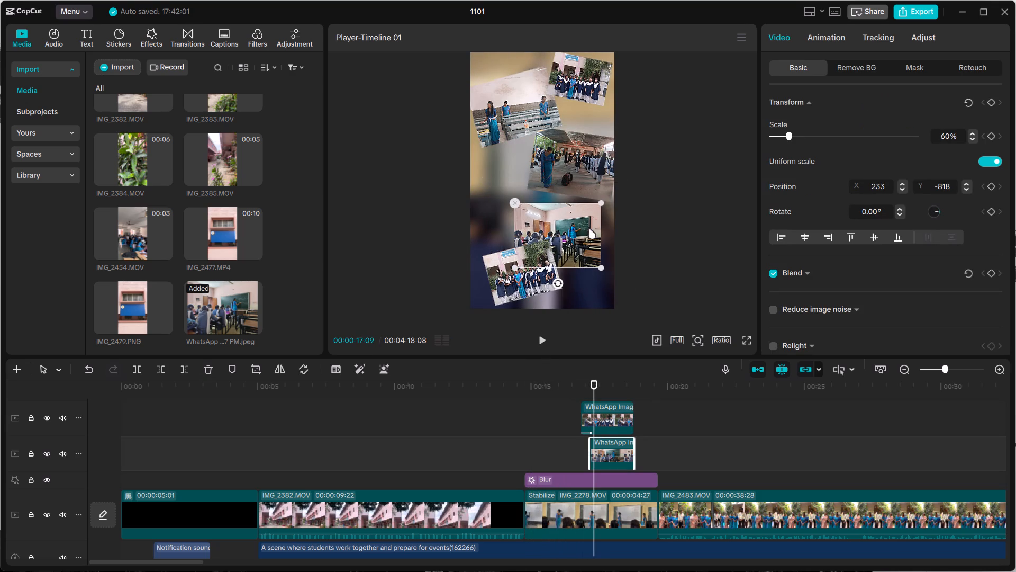
pyautogui.moveTo(564, 235); pyautogui.dragTo(519, 215)
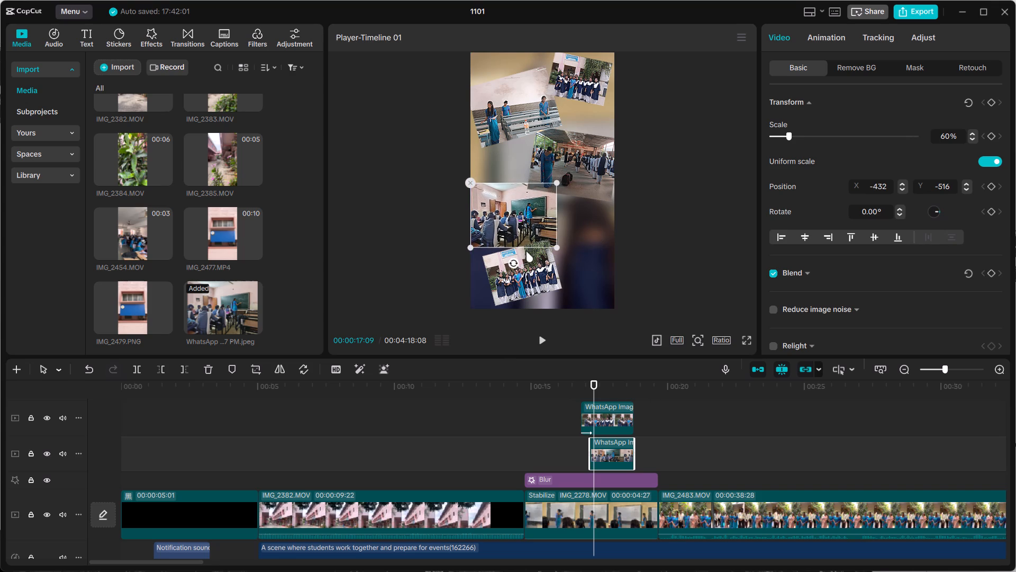
# Move the fourth collage photo into the frame's lower-right corner at X 397, Y -1364 and enlarge it to 59%.
pyautogui.click(537, 274)
pyautogui.moveTo(537, 274); pyautogui.dragTo(575, 280)
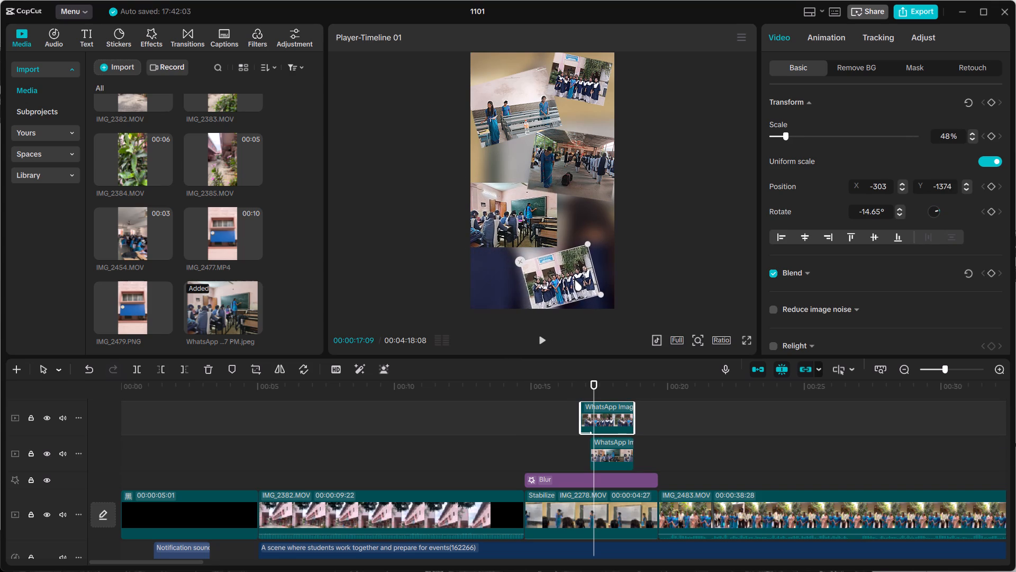
pyautogui.moveTo(575, 280); pyautogui.dragTo(578, 280)
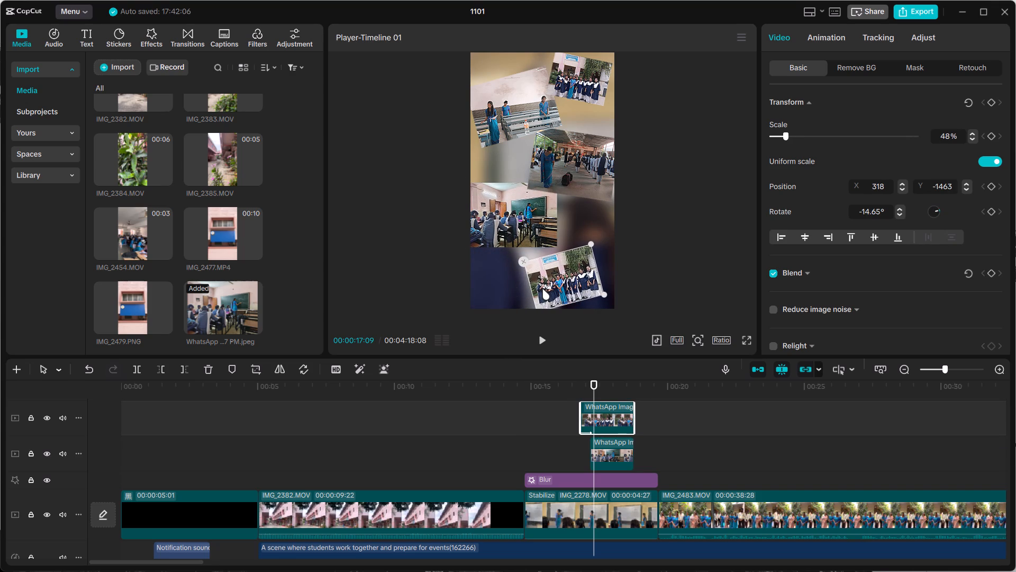
pyautogui.scroll(-1, 574, 87)
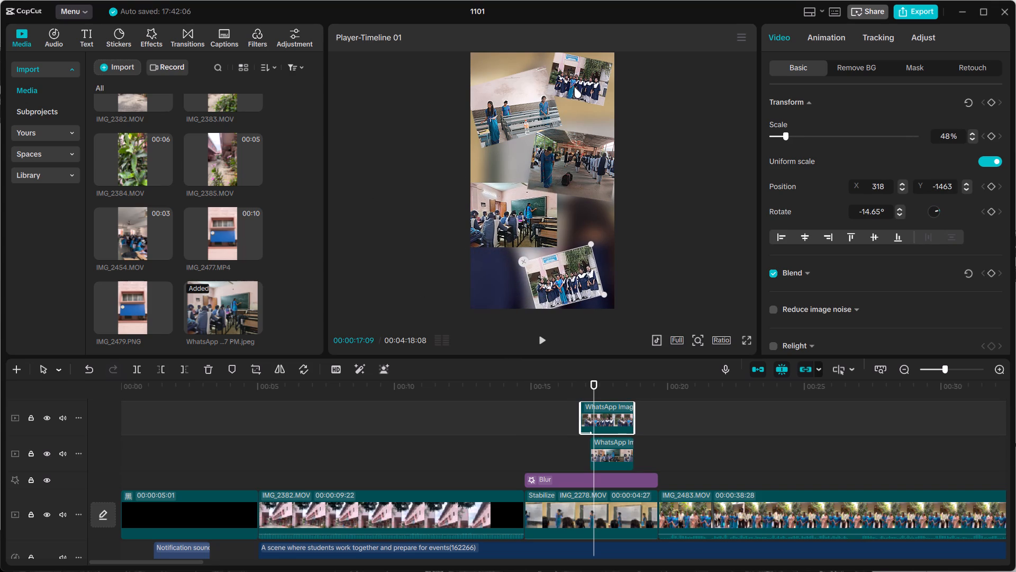
pyautogui.click(574, 87)
pyautogui.click(565, 271)
pyautogui.moveTo(591, 242); pyautogui.dragTo(597, 243)
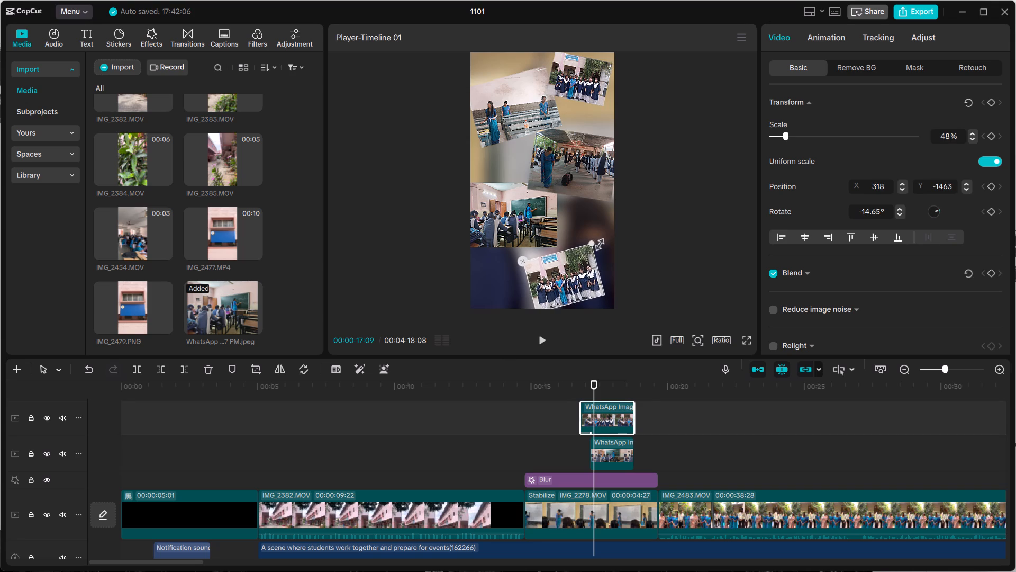
pyautogui.moveTo(597, 243); pyautogui.dragTo(605, 234)
pyautogui.moveTo(569, 256); pyautogui.dragTo(575, 250)
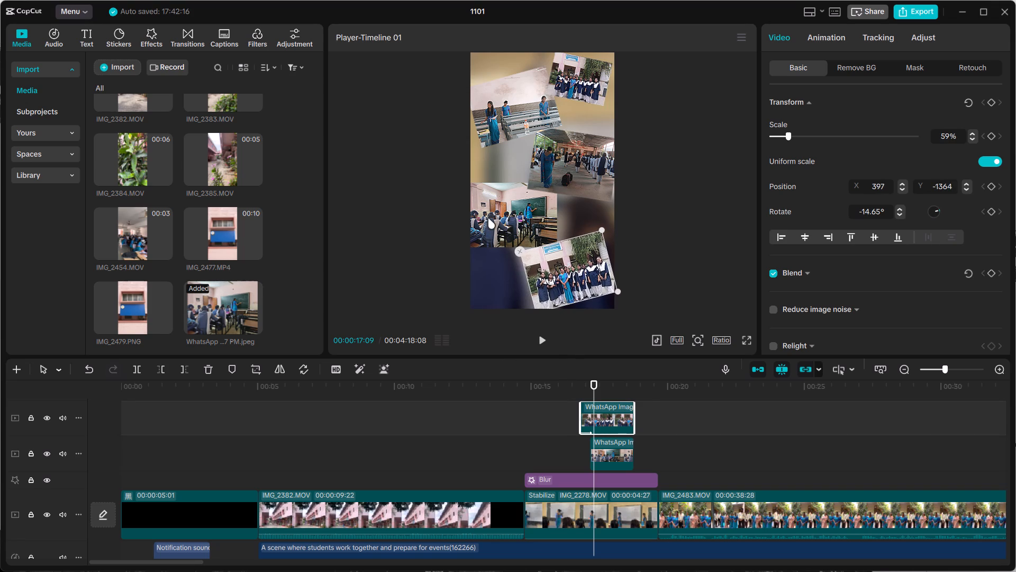
# Rotate the classroom photo to -7.41° and move it to X -512, Y -580 beside the lower group photo.
pyautogui.click(488, 218)
pyautogui.moveTo(513, 264); pyautogui.dragTo(520, 264)
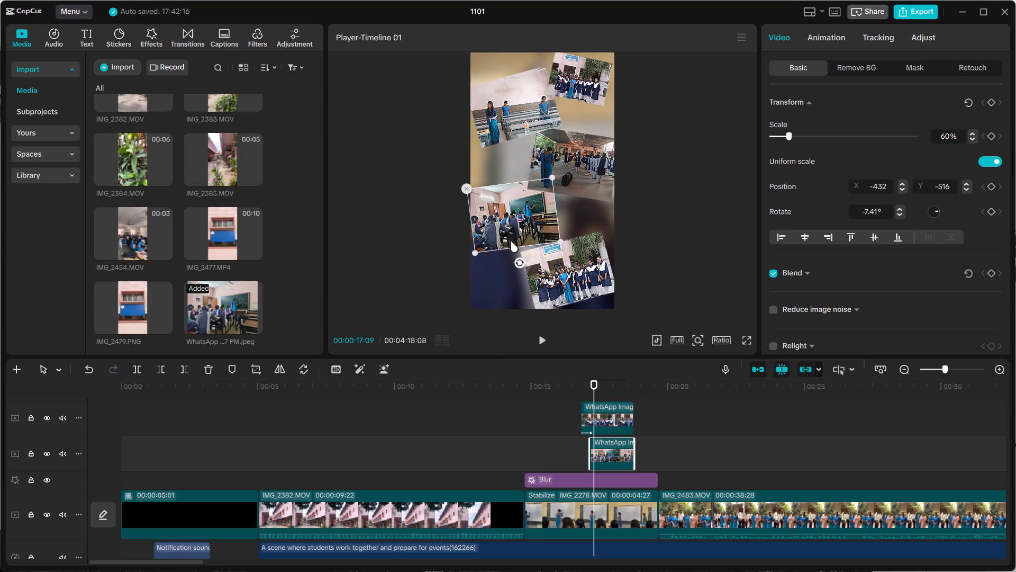
pyautogui.moveTo(516, 222); pyautogui.dragTo(511, 226)
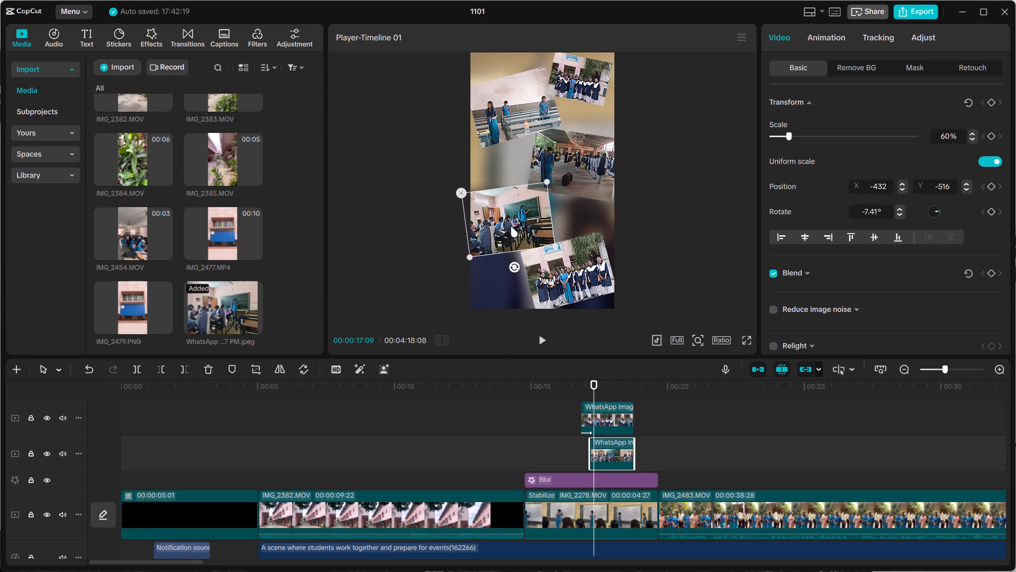
# Move the classroom photo's clip onto a track above the fourth collage photo's clip, keeping its timing.
pyautogui.moveTo(613, 453); pyautogui.dragTo(610, 385)
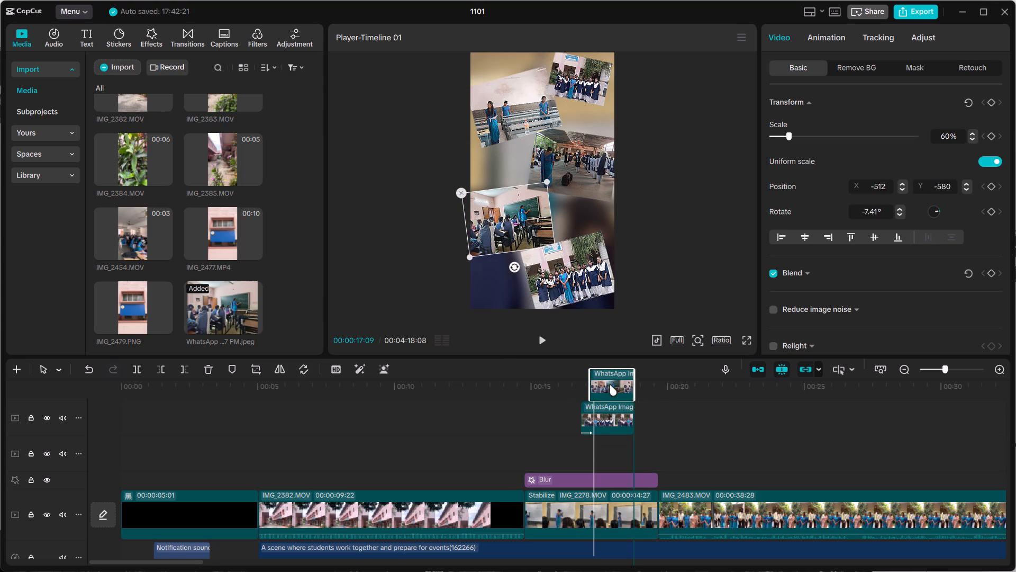
pyautogui.moveTo(610, 385); pyautogui.dragTo(610, 384)
pyautogui.click(510, 220)
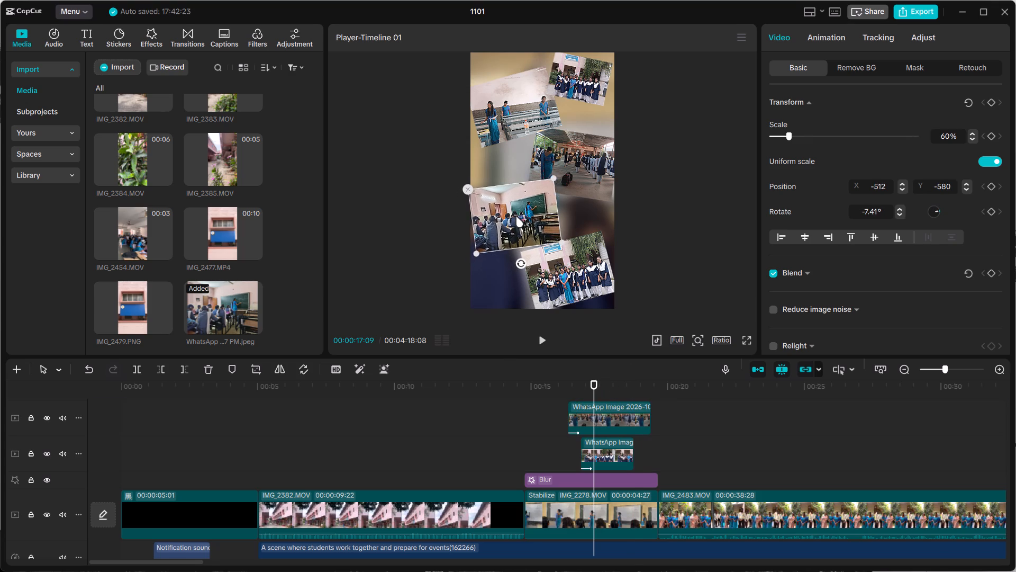
pyautogui.click(558, 264)
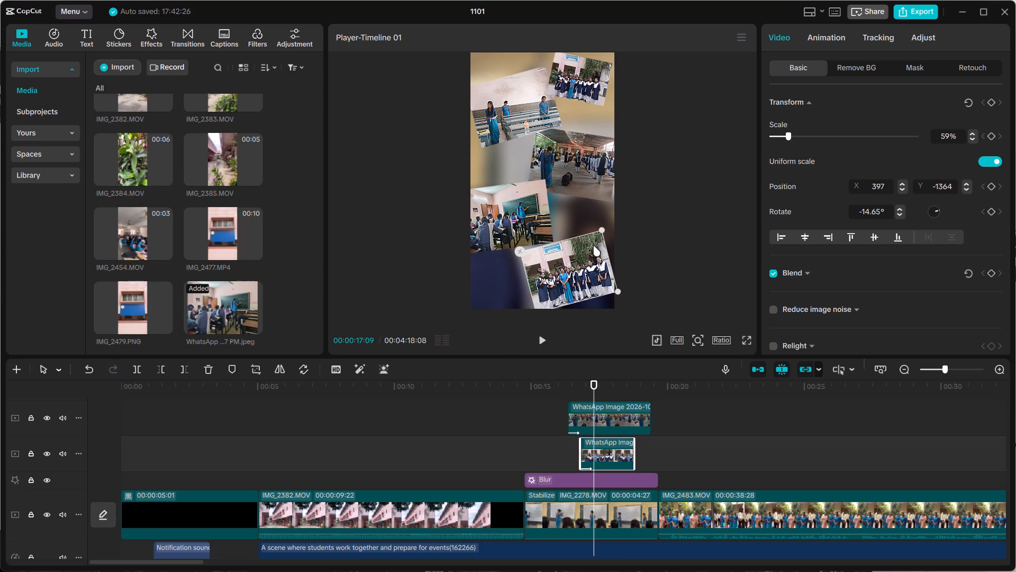
# Scale the fourth collage photo to 61%, rotate it to 9.18°, and place it at X 377, Y -1413 in the frame's lower-right corner.
pyautogui.moveTo(601, 227); pyautogui.dragTo(608, 229)
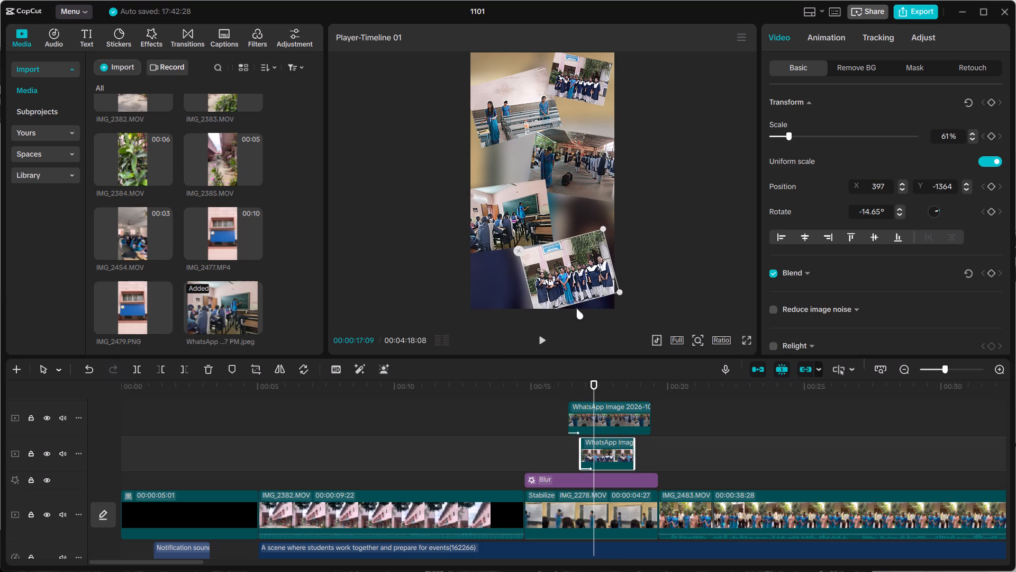
pyautogui.click(576, 308)
pyautogui.click(577, 274)
pyautogui.click(580, 271)
pyautogui.moveTo(582, 277); pyautogui.dragTo(564, 253)
pyautogui.moveTo(566, 300); pyautogui.dragTo(541, 292)
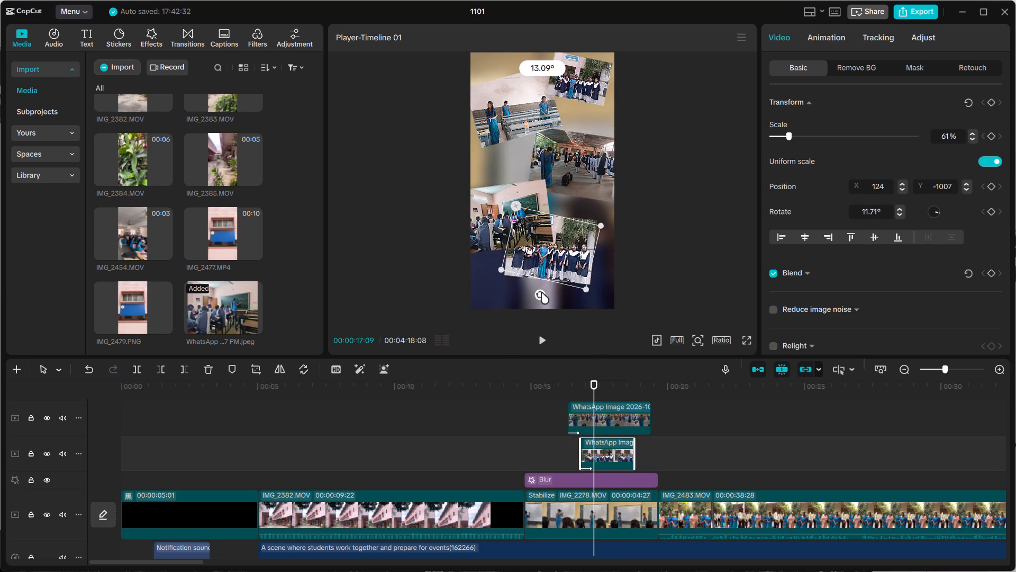
pyautogui.moveTo(541, 292); pyautogui.dragTo(547, 292)
pyautogui.moveTo(545, 264); pyautogui.dragTo(560, 288)
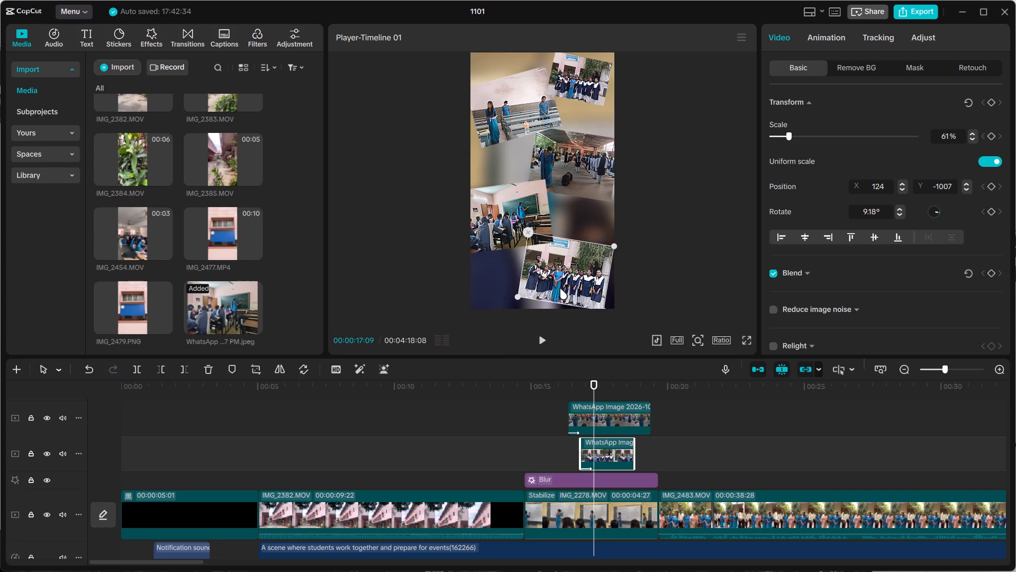
pyautogui.moveTo(560, 288); pyautogui.dragTo(562, 292)
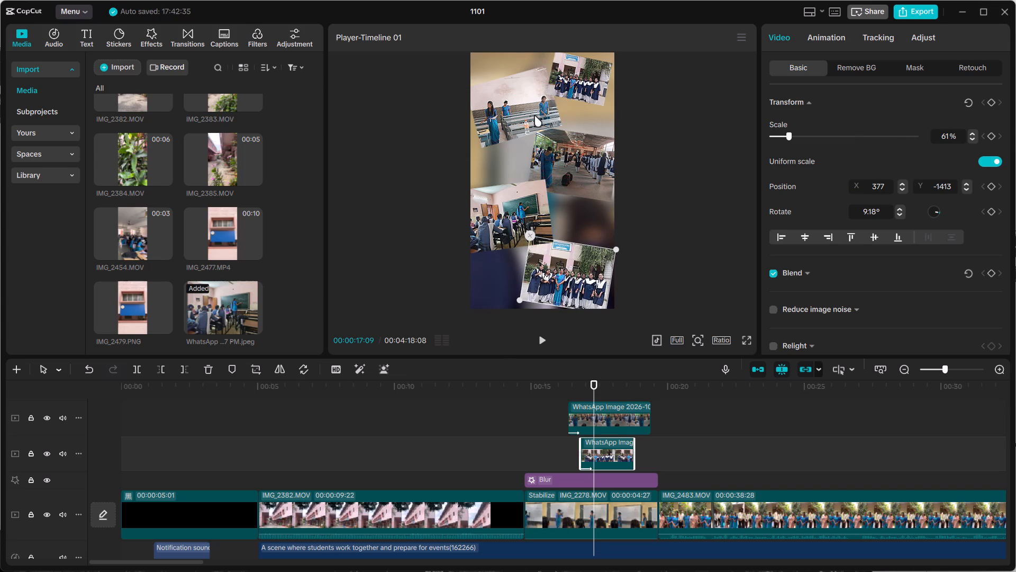
# Shift the bench photo down to X -546, Y 873 and the courtyard photo down to X 546, Y 139.
pyautogui.moveTo(532, 115); pyautogui.dragTo(524, 131)
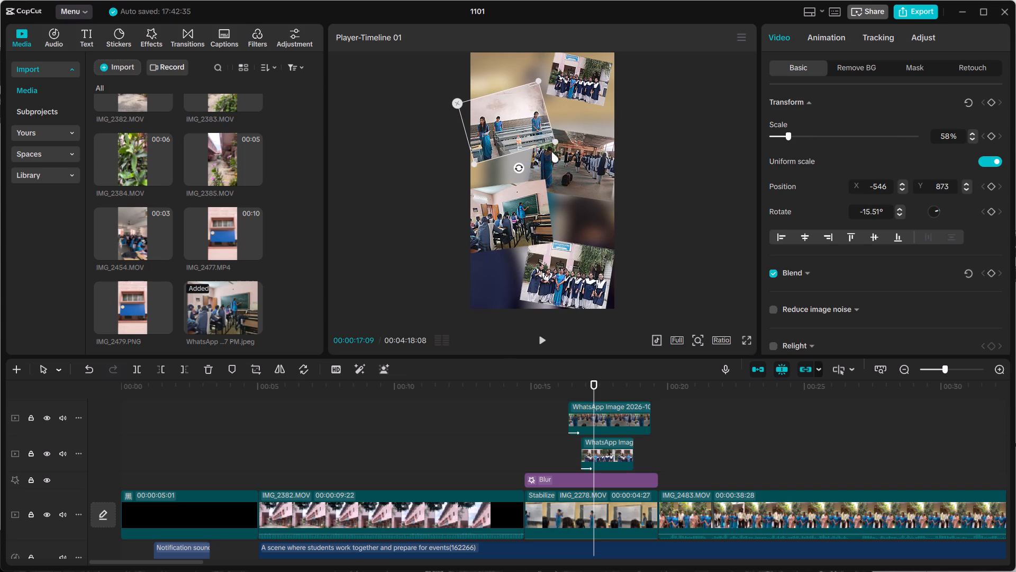
pyautogui.moveTo(568, 181); pyautogui.dragTo(573, 188)
# Enlarge the group photo at the top of the collage to 52% and place it at X 566, Y 1418.
pyautogui.click(565, 82)
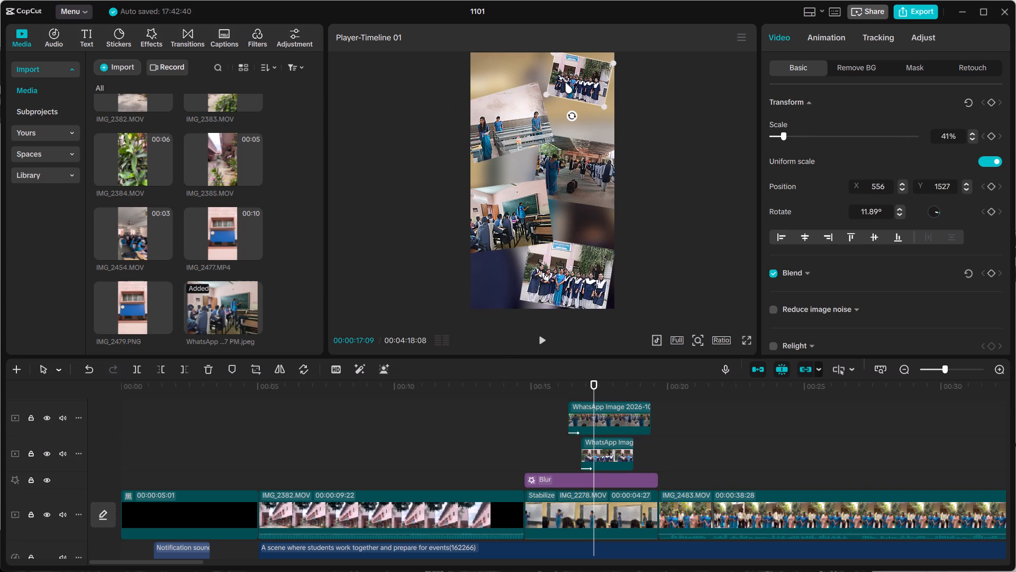
pyautogui.moveTo(610, 61); pyautogui.dragTo(628, 58)
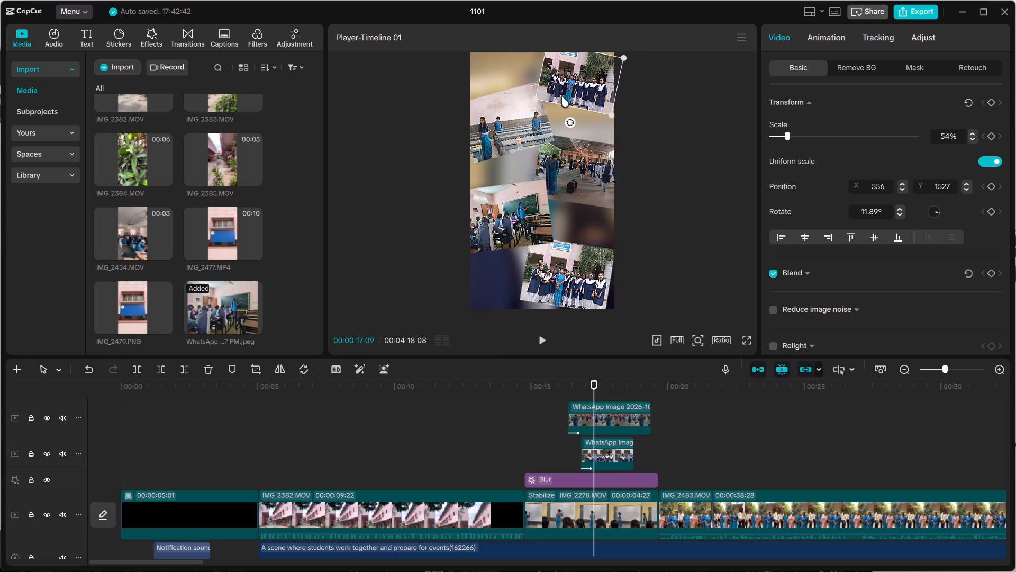
pyautogui.moveTo(567, 91); pyautogui.dragTo(567, 97)
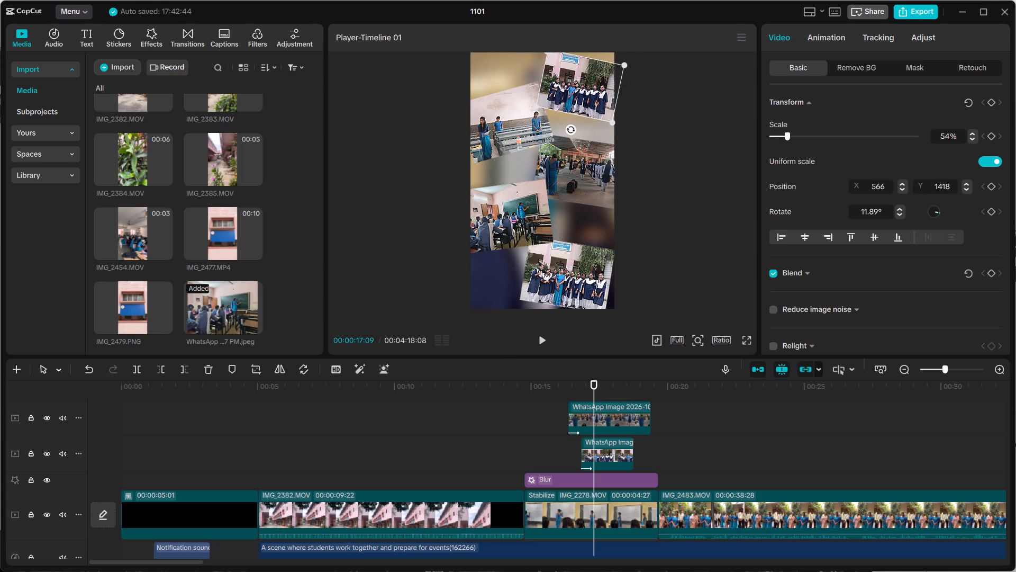
pyautogui.click(626, 62)
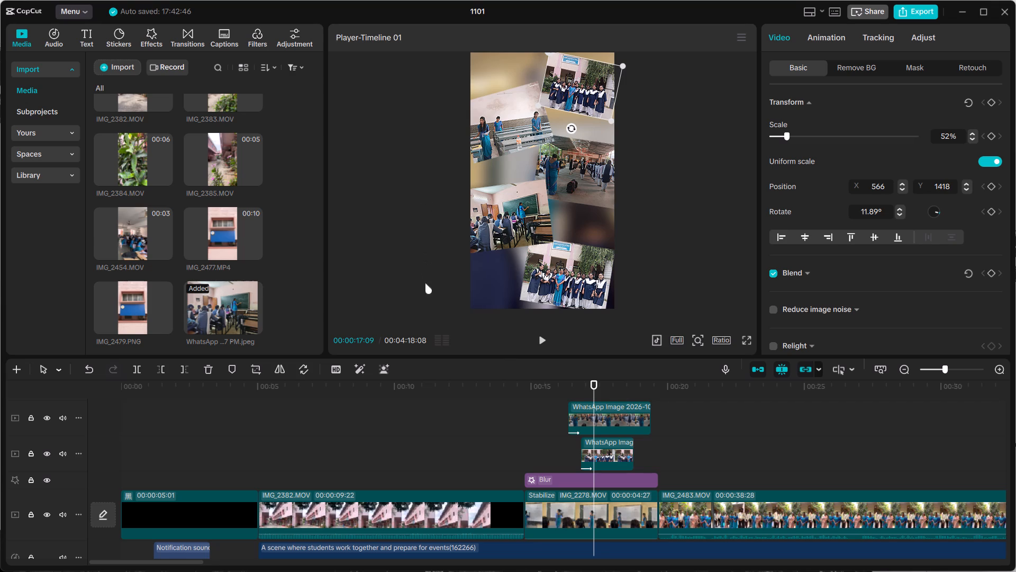
# Play back to the second collage photo's entrance and shift the second short sound effect under IMG_2278.MOV to start at about 00:00:15:29.
pyautogui.click(493, 425)
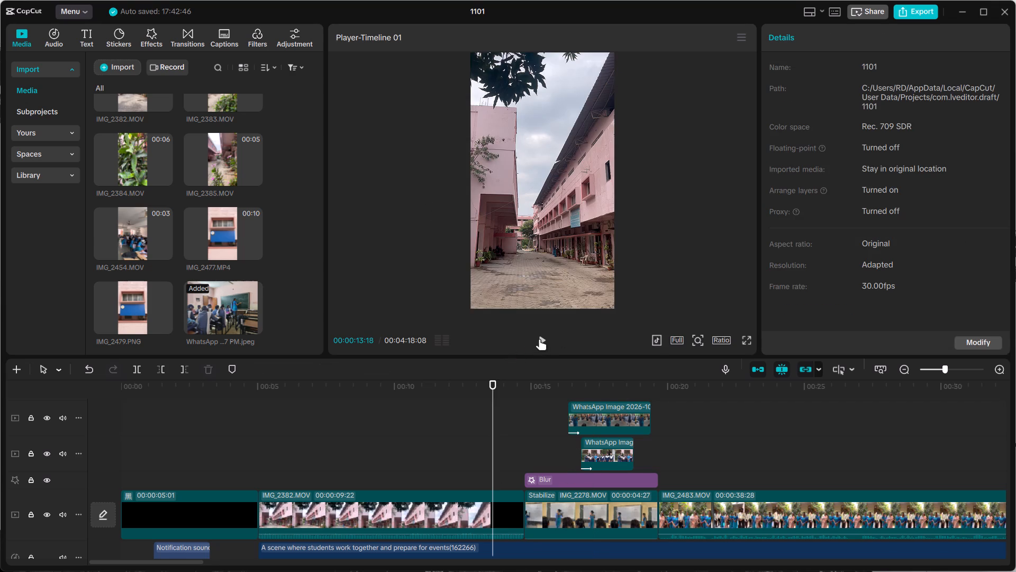
pyautogui.click(539, 339)
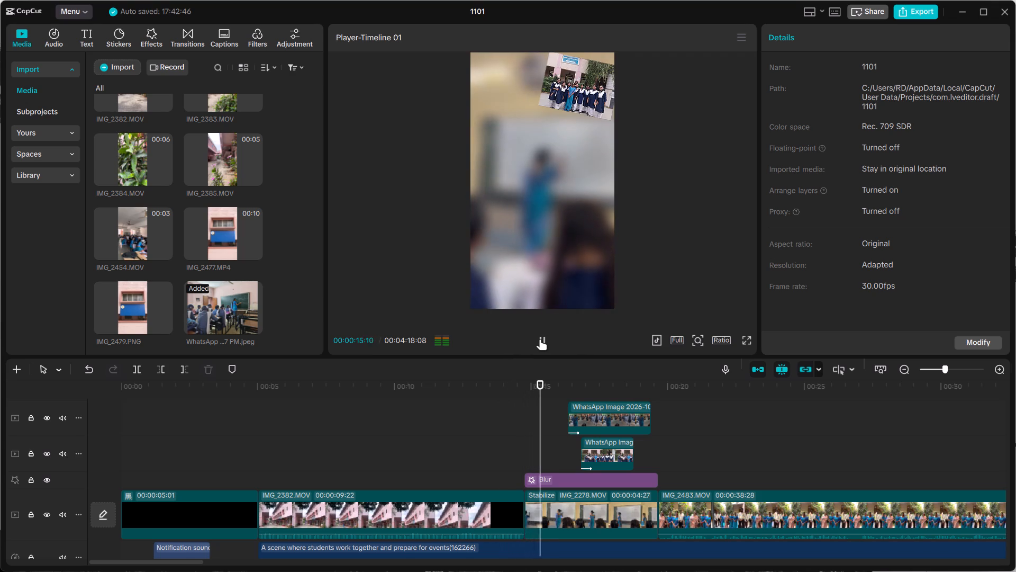
pyautogui.click(540, 339)
pyautogui.scroll(-6, 588, 423)
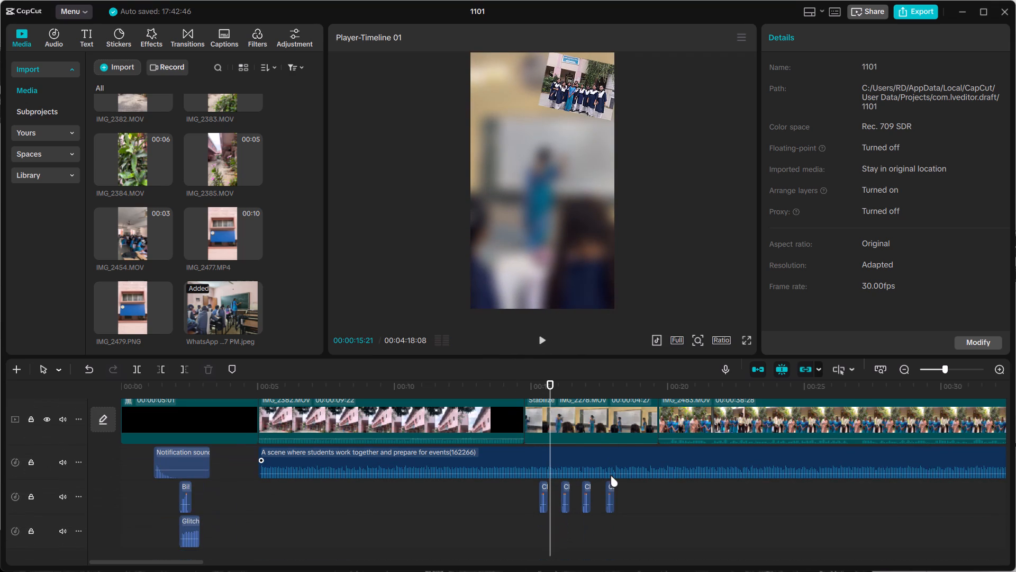
pyautogui.scroll(1, 611, 476)
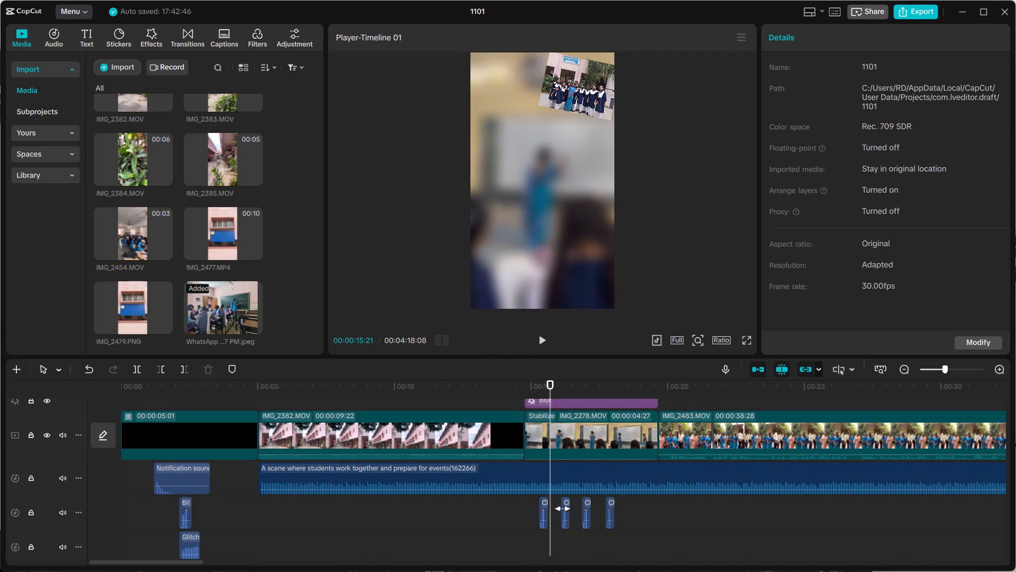
pyautogui.click(536, 510)
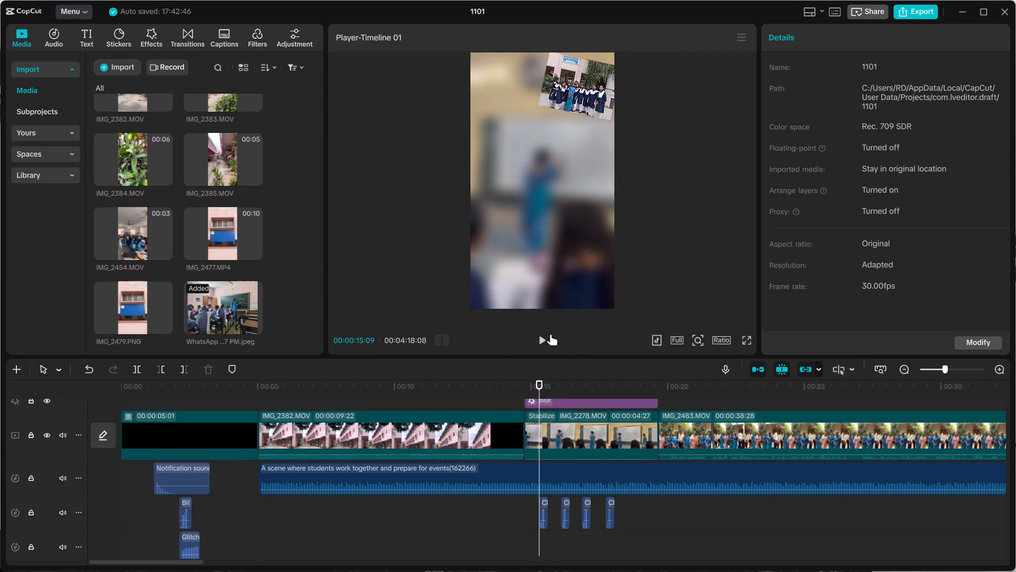
pyautogui.click(541, 338)
pyautogui.click(541, 338)
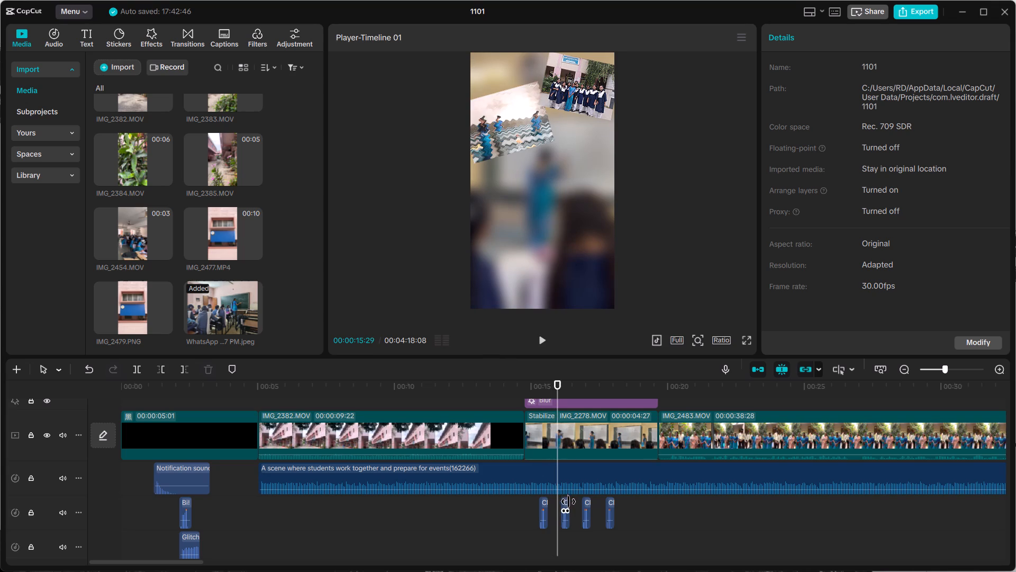
pyautogui.click(565, 506)
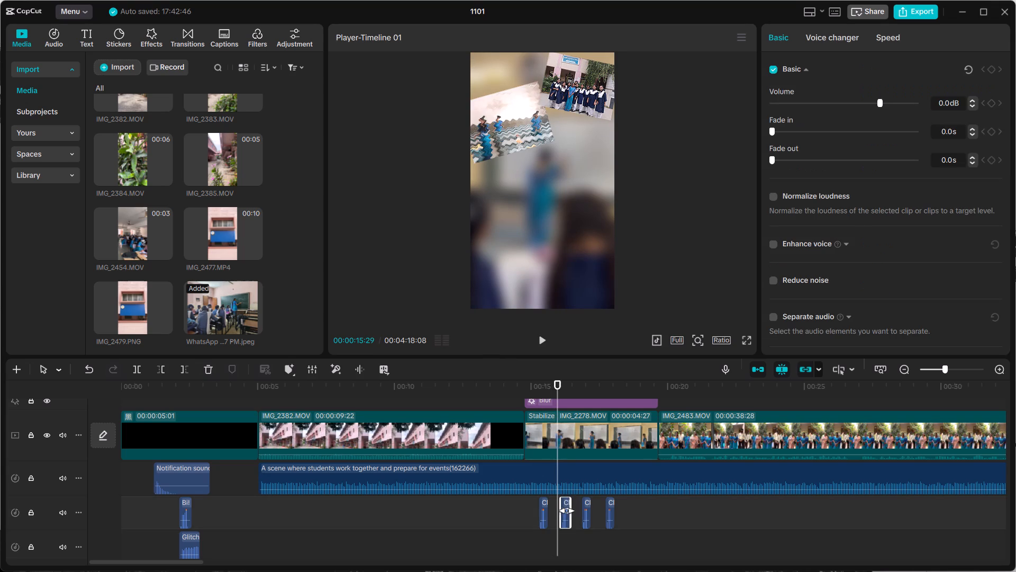
pyautogui.moveTo(564, 503); pyautogui.dragTo(553, 505)
pyautogui.moveTo(566, 504); pyautogui.dragTo(559, 504)
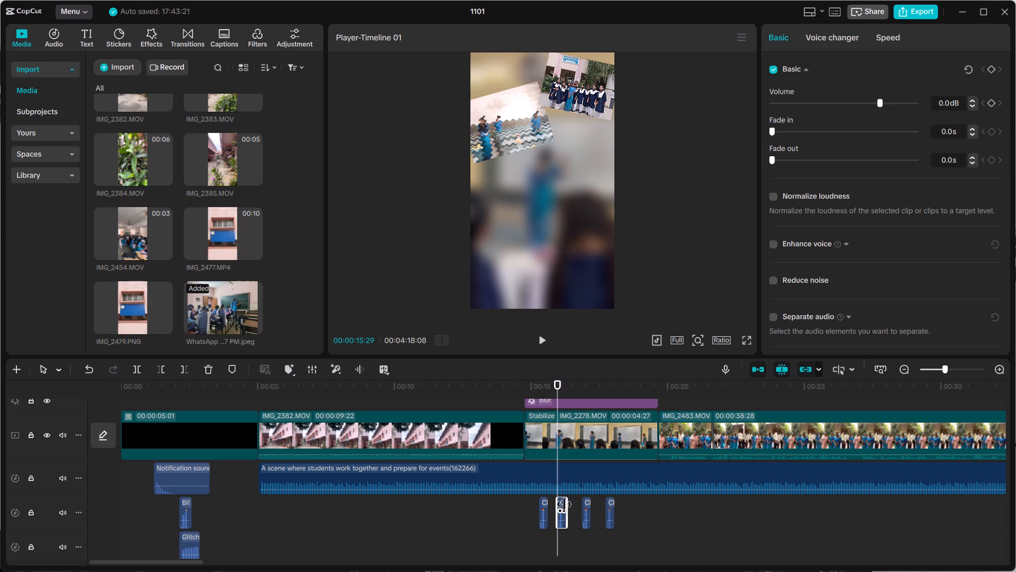
# Play to the third photo's entrance and shift the third short sound effect to start at about 00:00:16:12.
pyautogui.click(543, 340)
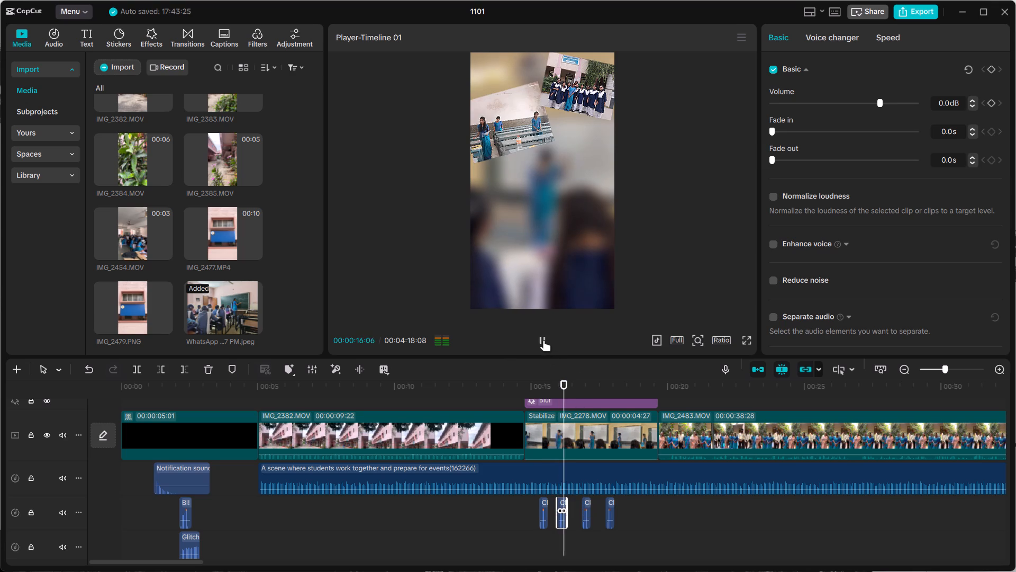
pyautogui.click(543, 340)
pyautogui.click(588, 503)
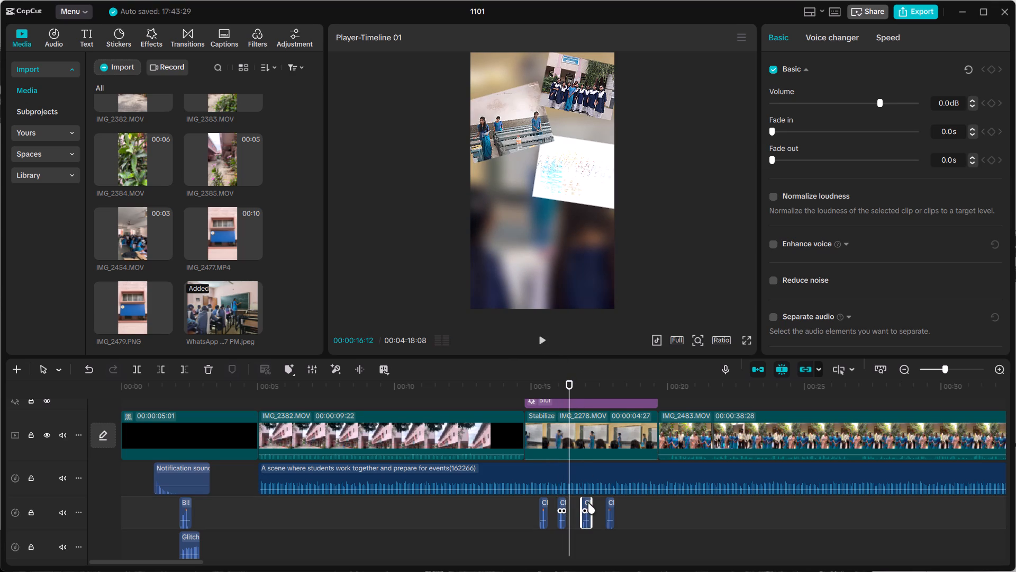
pyautogui.moveTo(586, 503); pyautogui.dragTo(576, 503)
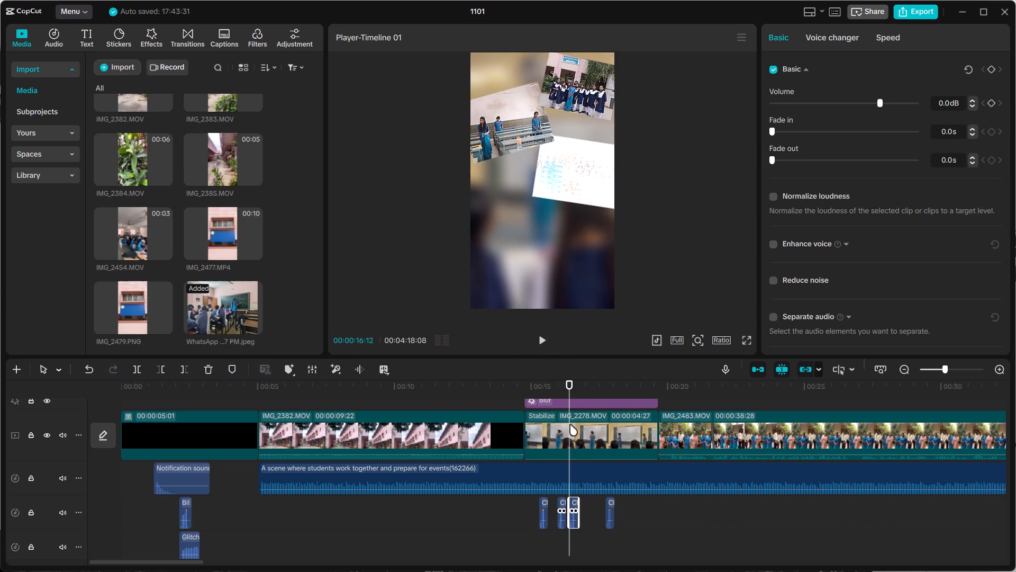
# Play to the fourth photo's entrance and shift the last short sound effect to start at about 00:00:16:28.
pyautogui.click(545, 338)
pyautogui.click(545, 338)
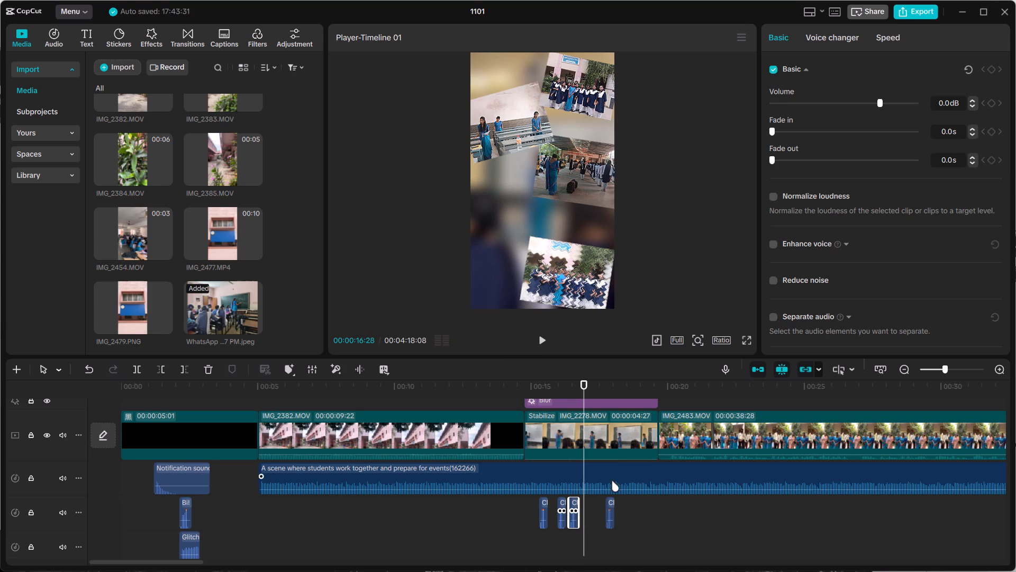
pyautogui.click(611, 505)
pyautogui.moveTo(609, 505); pyautogui.dragTo(588, 503)
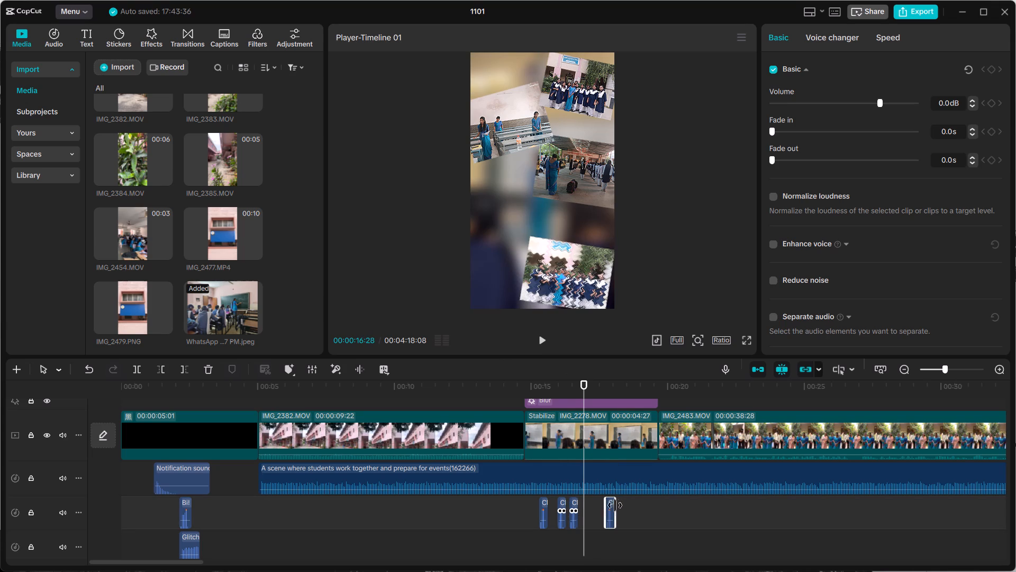
pyautogui.moveTo(610, 505); pyautogui.dragTo(591, 505)
# Play the collage from 00:00:14:23 to check the sound effects against the photo entrances.
pyautogui.click(528, 531)
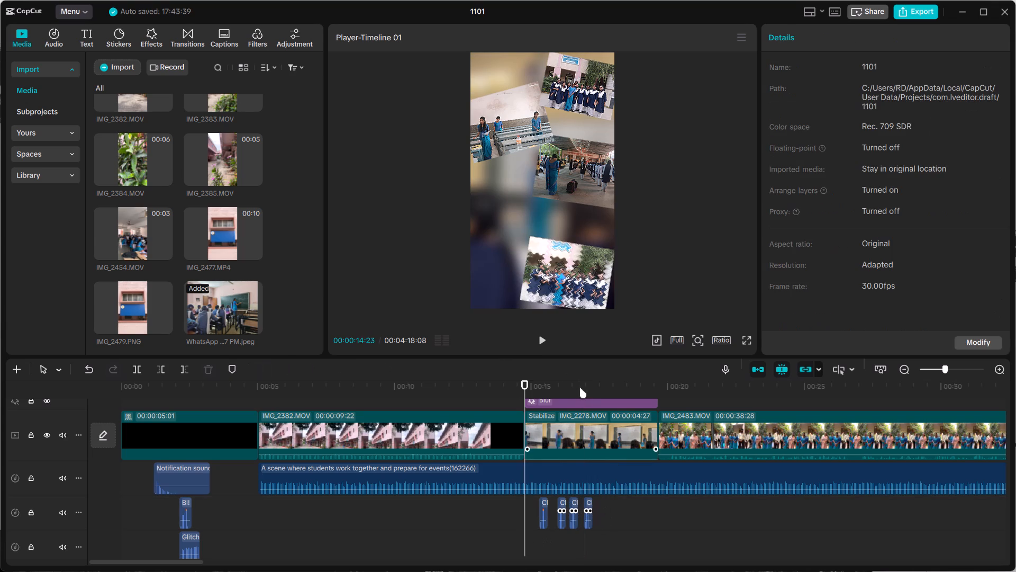
pyautogui.click(541, 341)
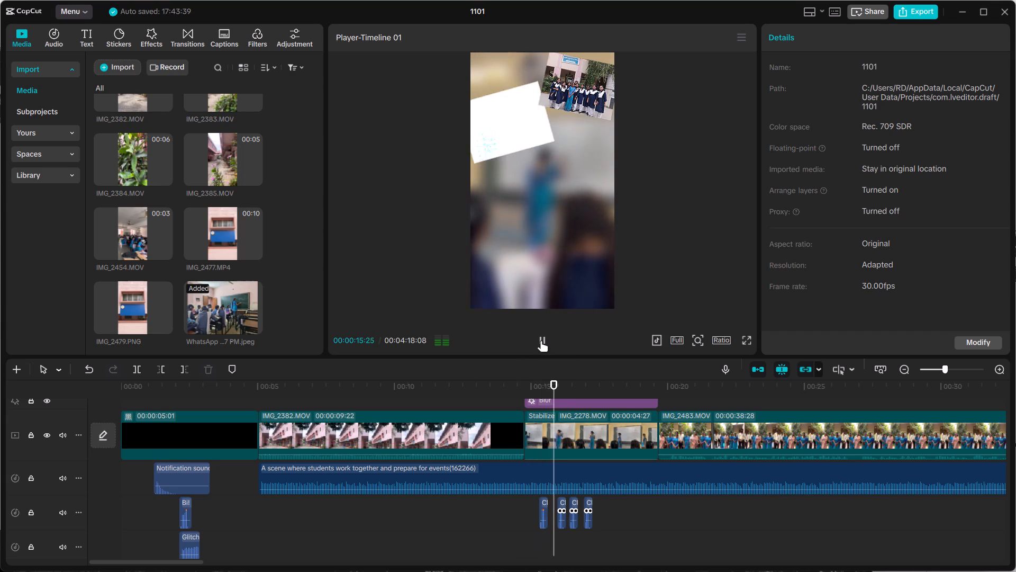
pyautogui.click(541, 341)
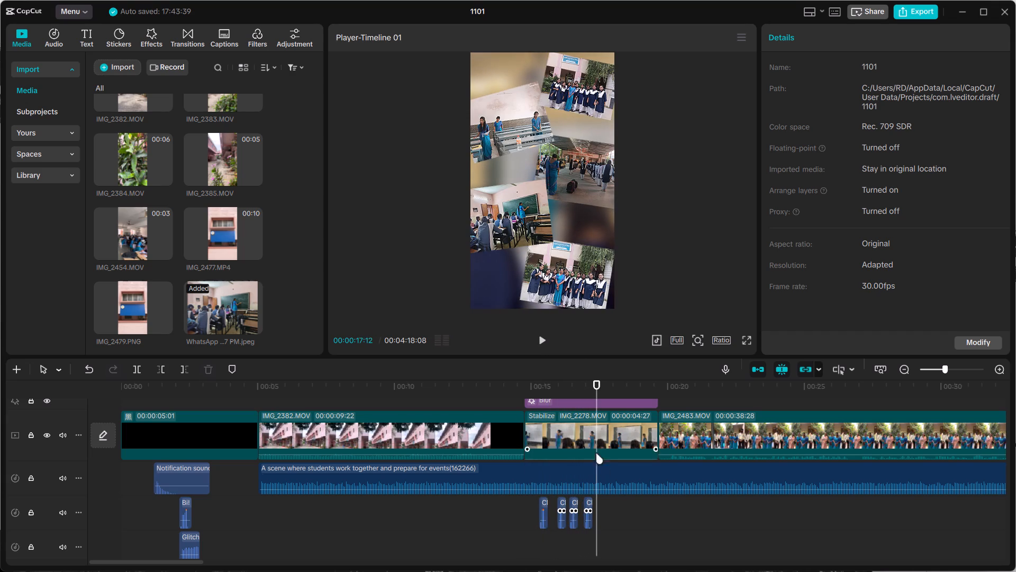
# Move the classroom photo's clip onto the track between the courtyard photo and the fourth collage photo, starting at about 00:00:17:12.
pyautogui.scroll(3, 641, 498)
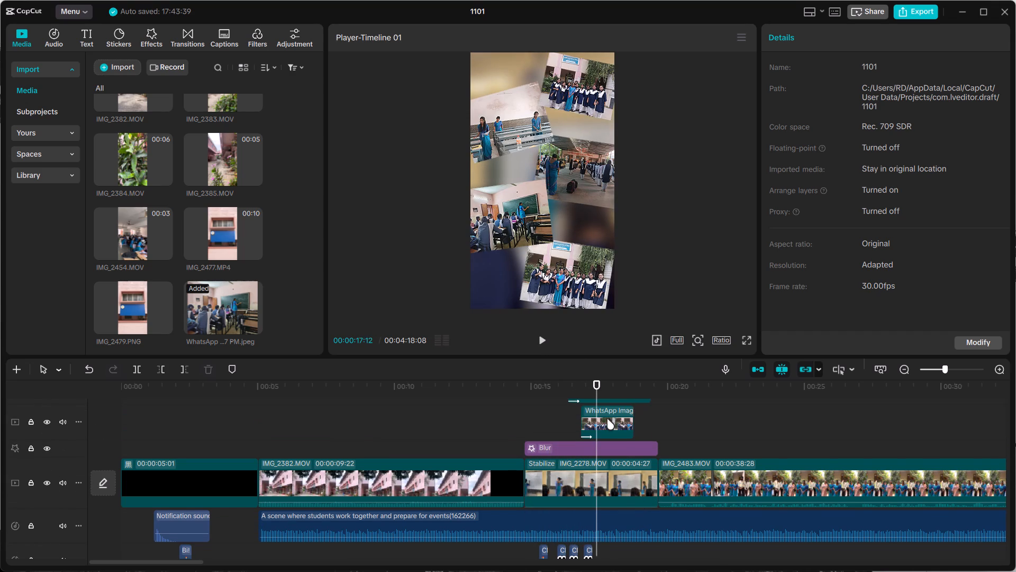
pyautogui.click(607, 418)
pyautogui.scroll(2, 620, 428)
pyautogui.click(618, 419)
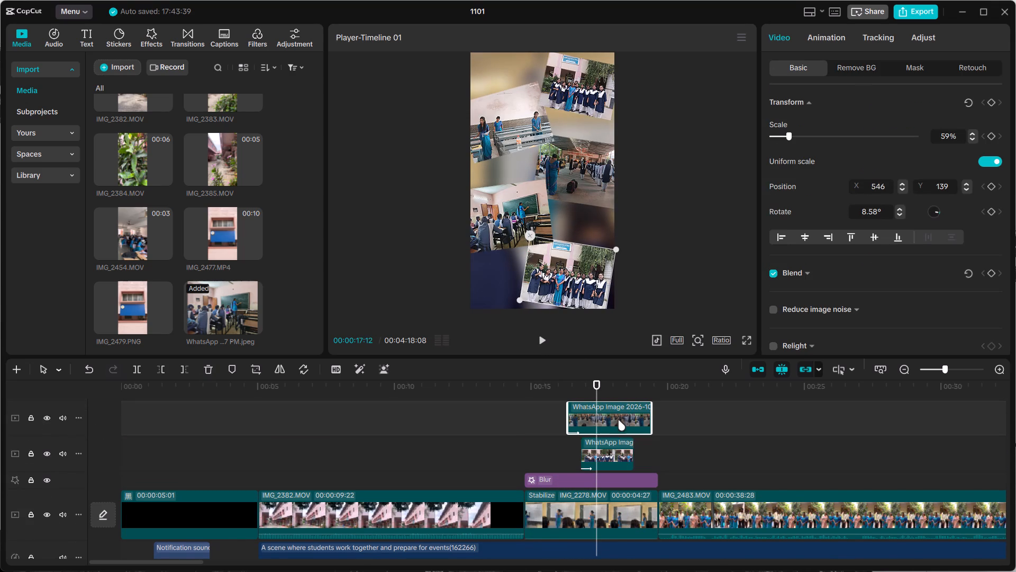
pyautogui.scroll(2, 598, 442)
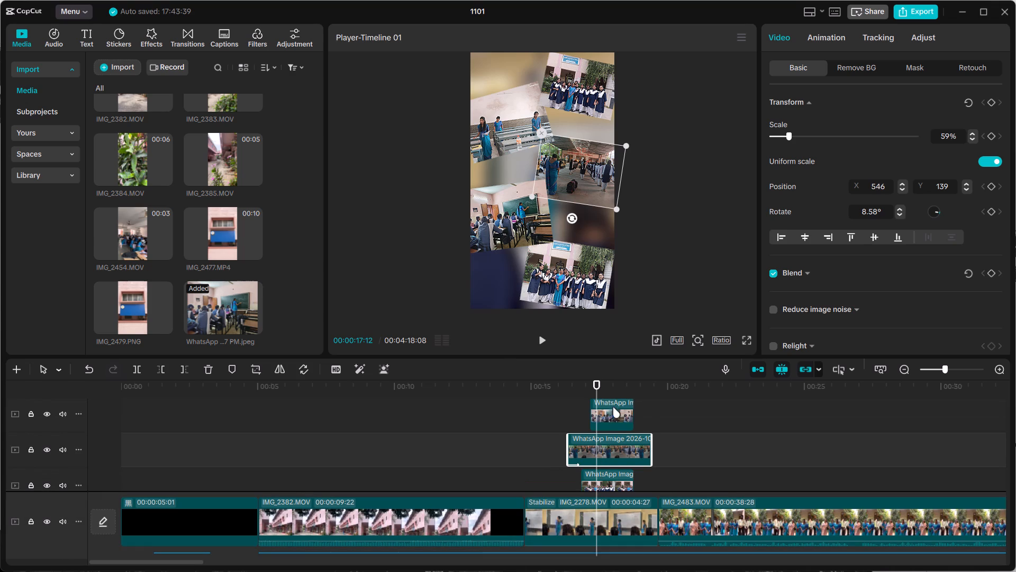
pyautogui.click(610, 416)
pyautogui.scroll(2, 610, 429)
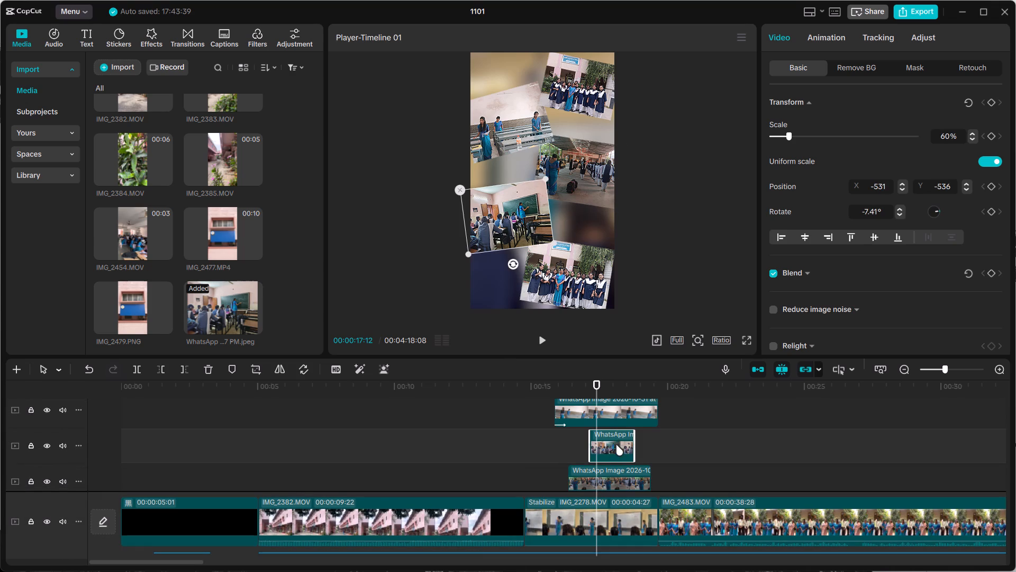
pyautogui.moveTo(616, 444); pyautogui.dragTo(619, 498)
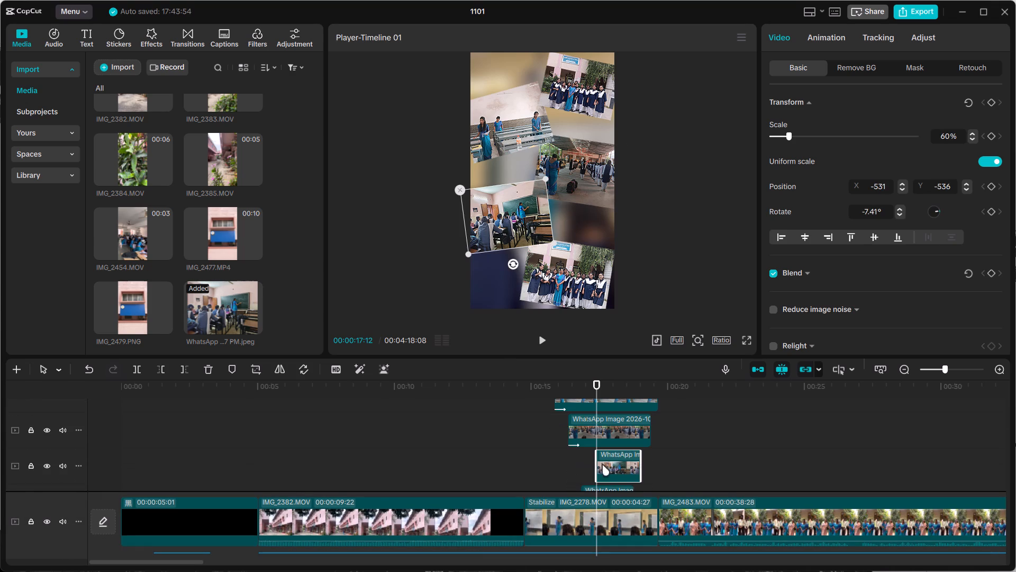
# Extend the start of the classroom photo's clip back to line up with the start of the fourth collage photo's clip.
pyautogui.moveTo(597, 463); pyautogui.dragTo(592, 463)
pyautogui.moveTo(592, 463); pyautogui.dragTo(584, 464)
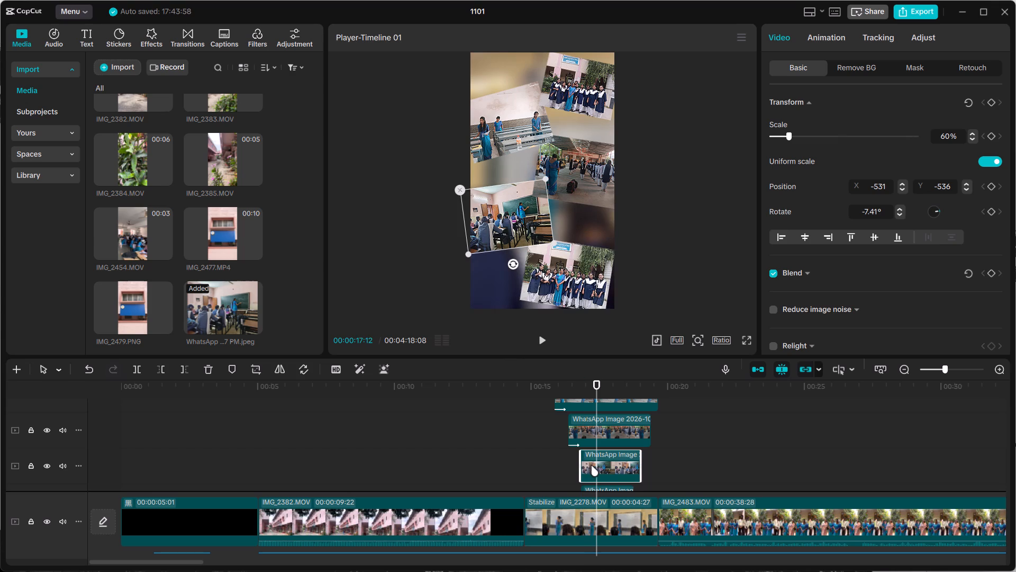
pyautogui.scroll(-2, 605, 467)
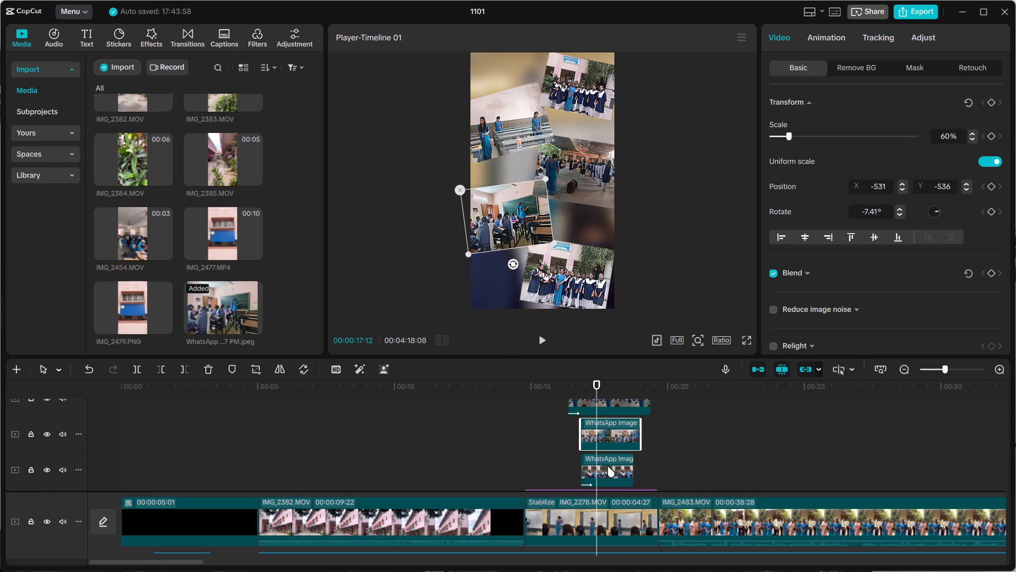
# Shift the clip of the collage's bottom group photo so it starts at 00:00:17:12.
pyautogui.moveTo(607, 466); pyautogui.dragTo(622, 465)
# Apply the Wavy Vision entrance animation to the classroom photo's clip with a 0.3 s duration and play the collage to check it.
pyautogui.click(604, 428)
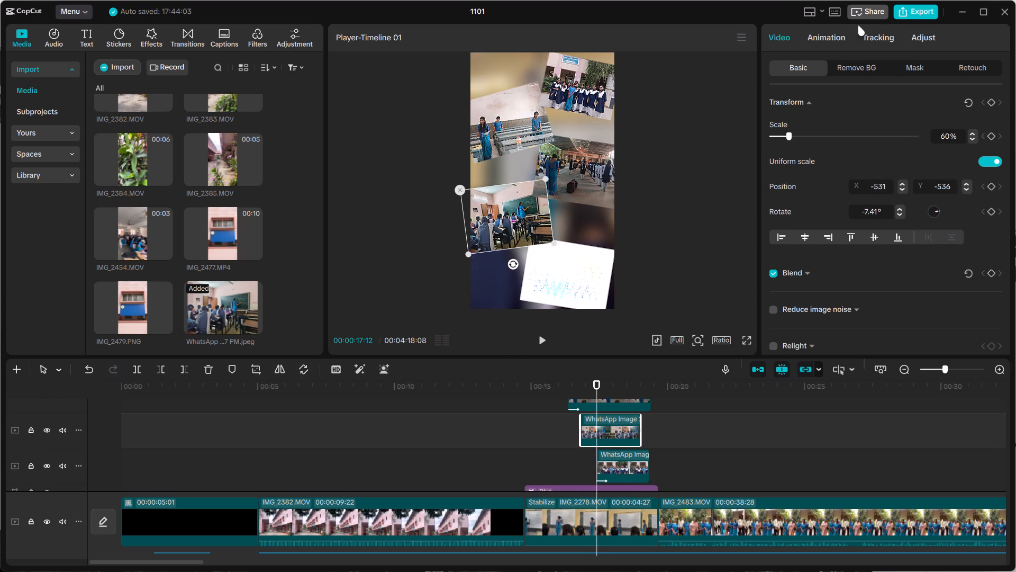
pyautogui.click(834, 34)
pyautogui.click(788, 281)
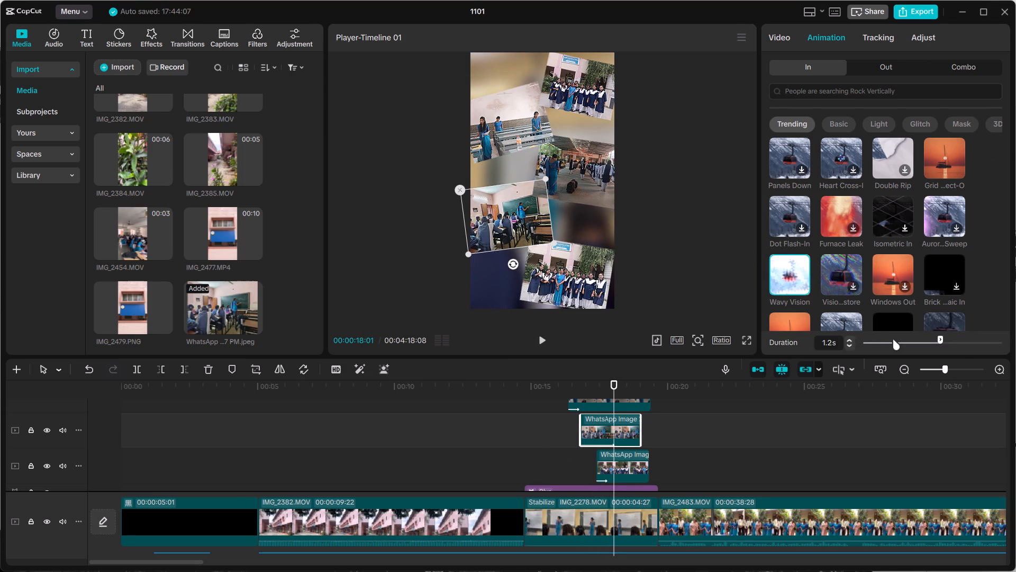
pyautogui.click(896, 339)
pyautogui.moveTo(893, 341); pyautogui.dragTo(883, 342)
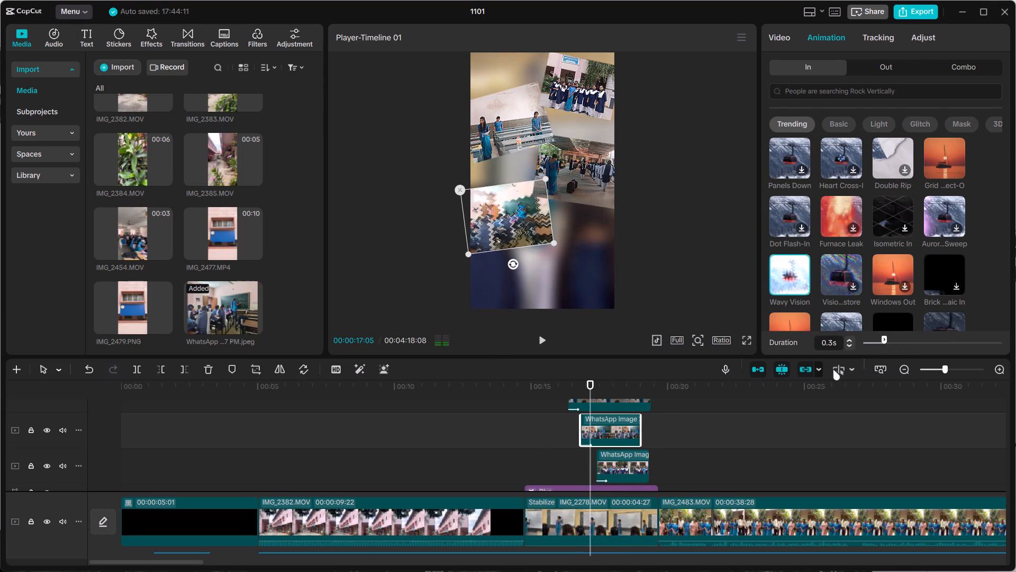
pyautogui.click(551, 452)
pyautogui.click(542, 347)
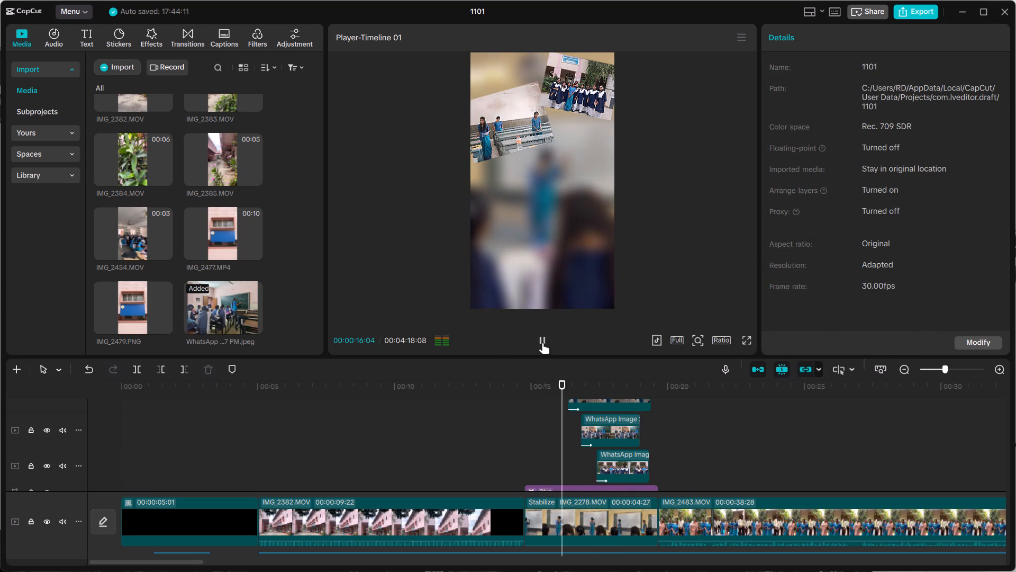
pyautogui.click(542, 343)
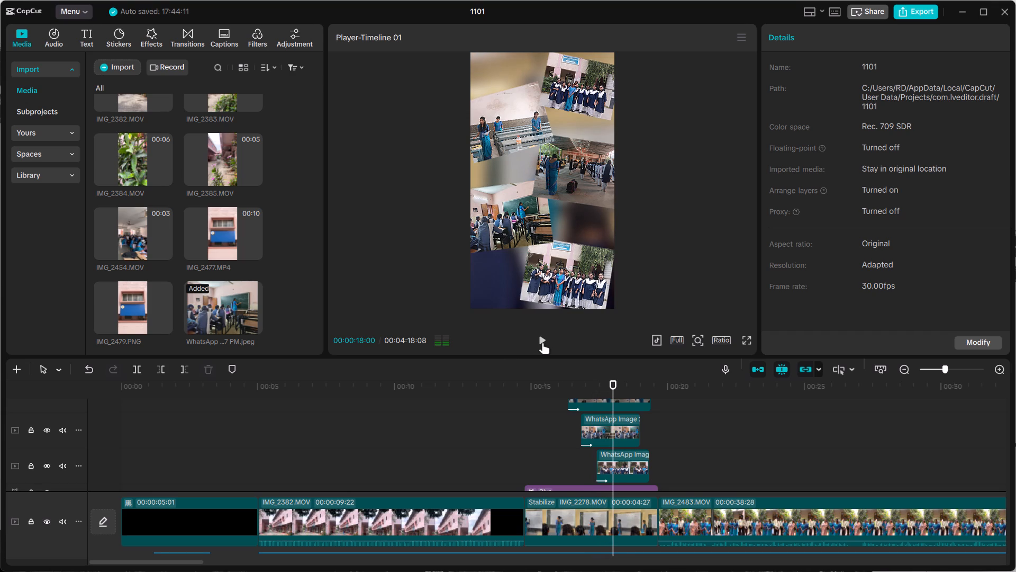
# Trim the ends of the collage photo clips, the Blur effect and IMG_2278.MOV together at 00:00:19:03.
pyautogui.click(542, 343)
pyautogui.click(542, 342)
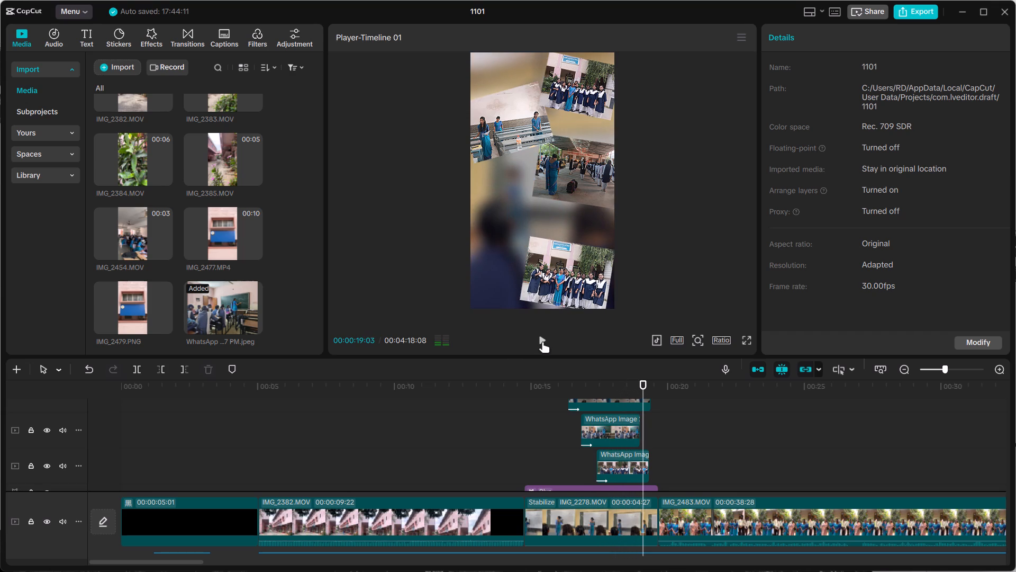
pyautogui.scroll(-3, 685, 445)
pyautogui.scroll(13, 686, 444)
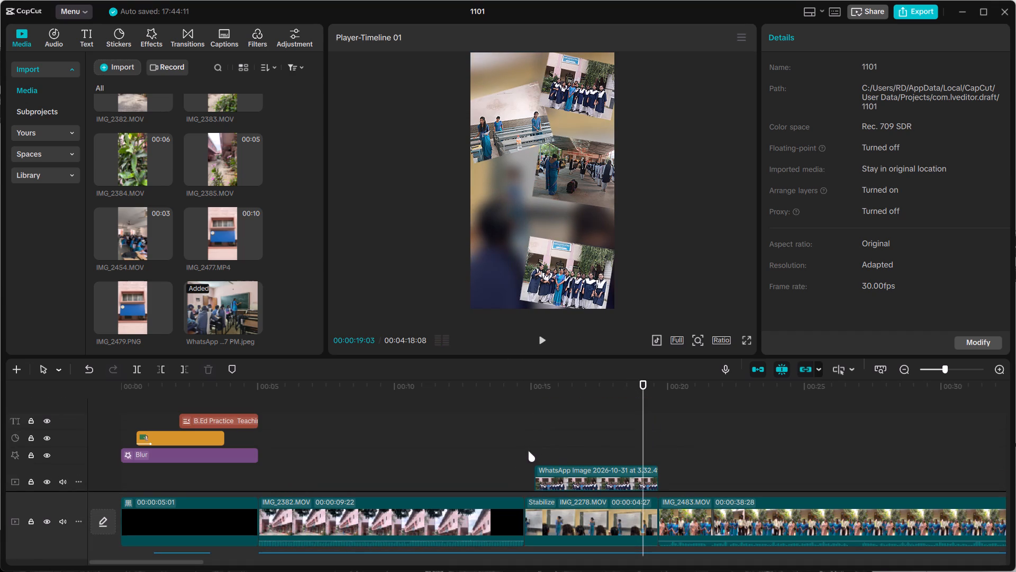
pyautogui.moveTo(529, 453); pyautogui.dragTo(615, 475)
pyautogui.scroll(-2, 612, 484)
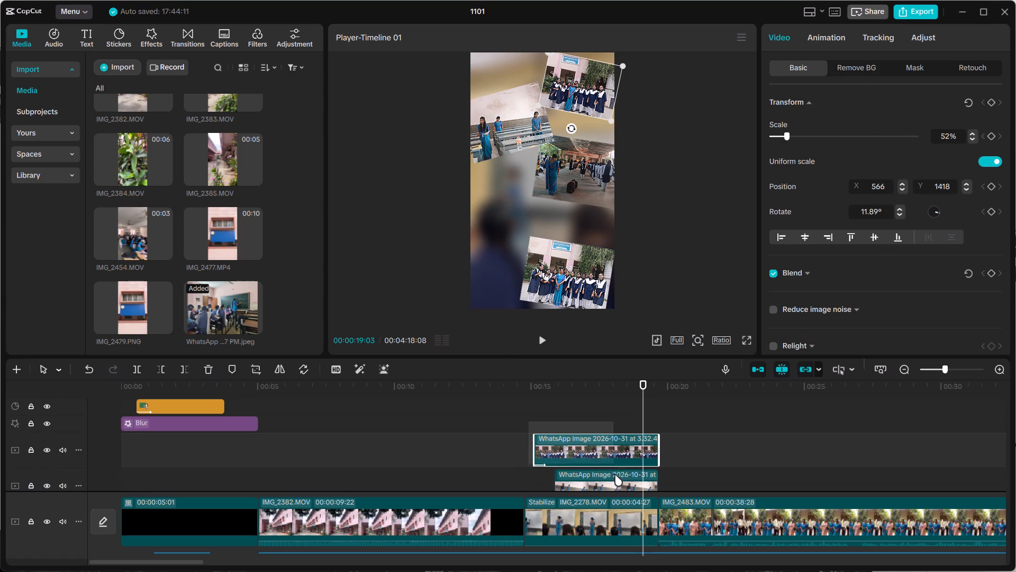
pyautogui.moveTo(615, 475); pyautogui.dragTo(619, 455)
pyautogui.scroll(-11, 617, 462)
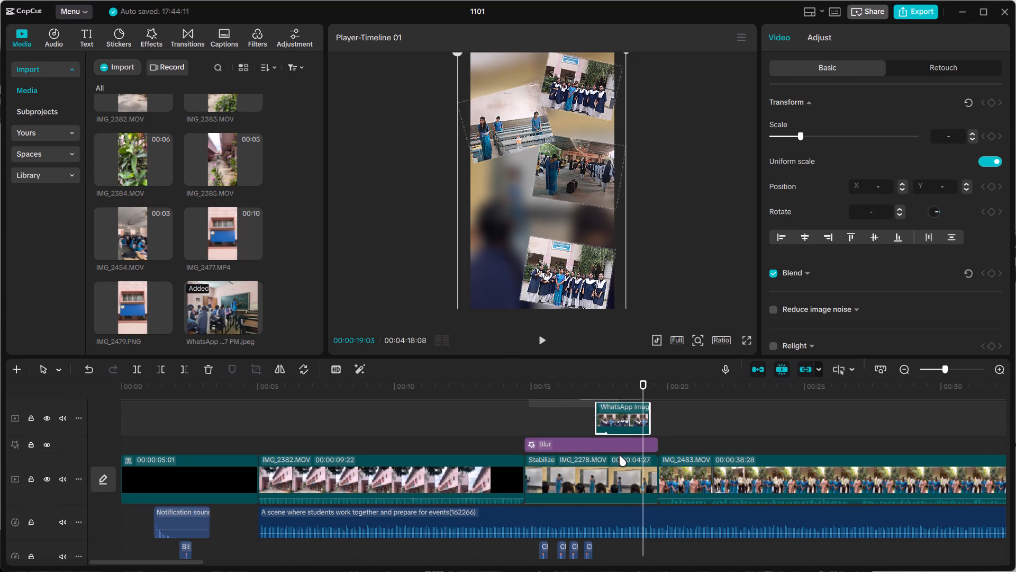
pyautogui.moveTo(619, 455); pyautogui.dragTo(650, 465)
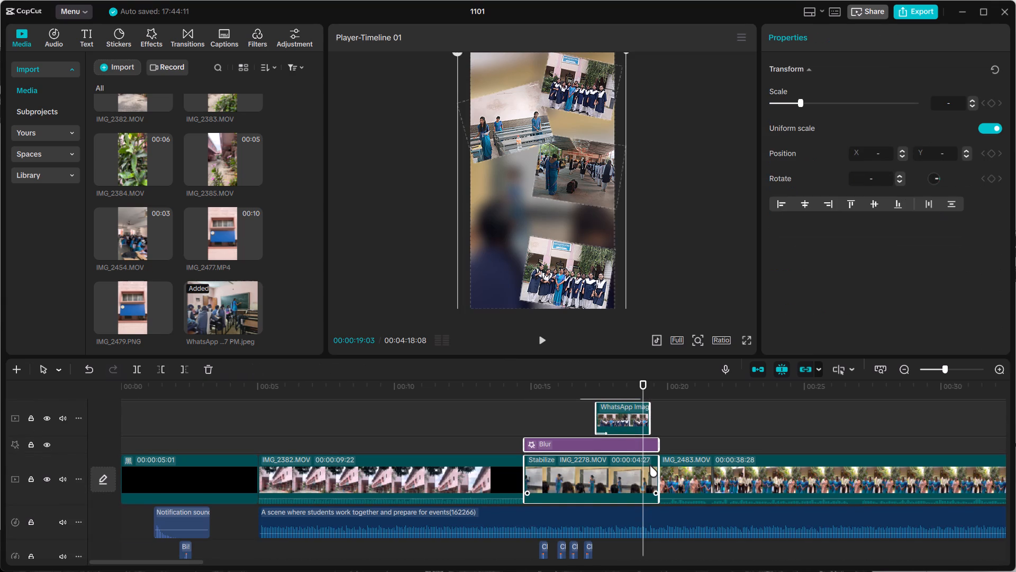
pyautogui.click(182, 372)
# Play from 00:00:16:22 past the end of the collage to check the trimmed cut into IMG_2483.MOV.
pyautogui.click(577, 417)
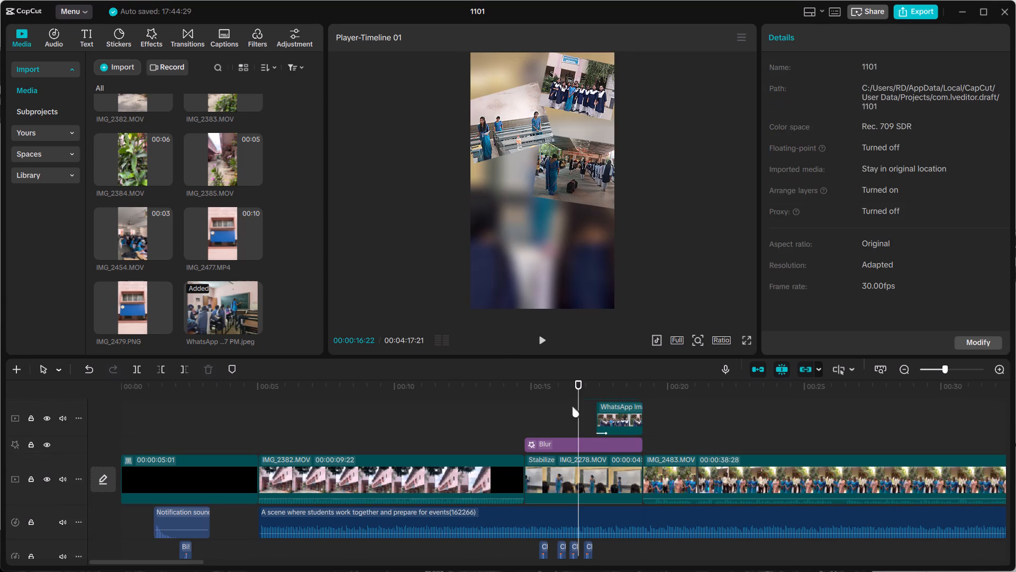
pyautogui.click(540, 337)
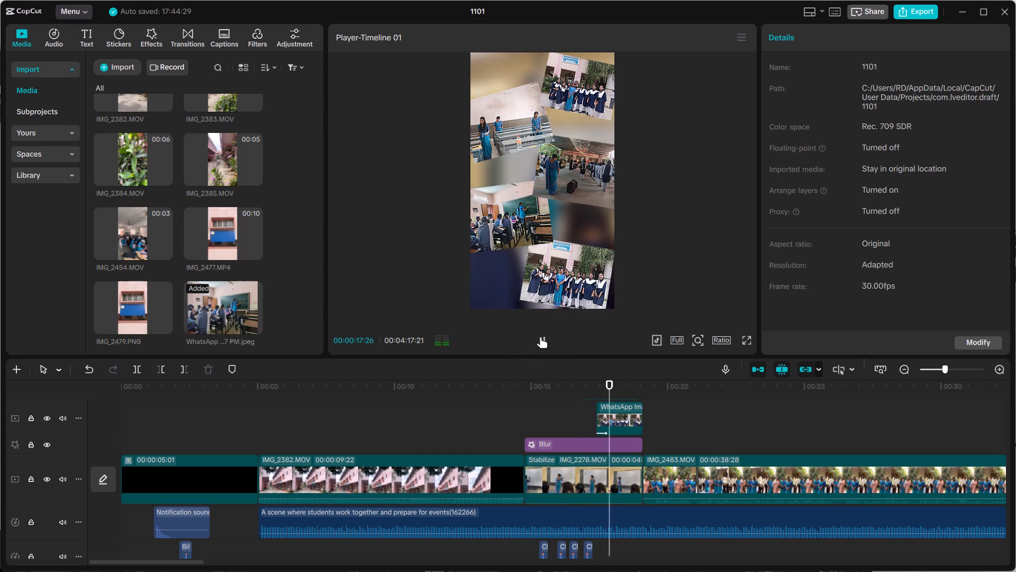
pyautogui.click(540, 337)
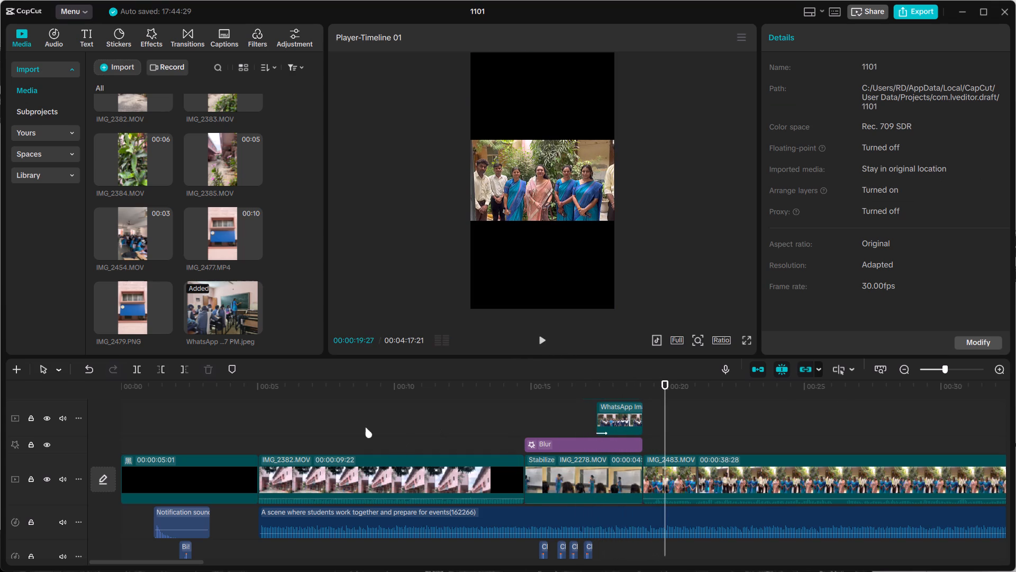
# Play the video from its beginning to 00:00:08:16 and add two default text clips there over IMG_2382.MOV.
pyautogui.click(937, 368)
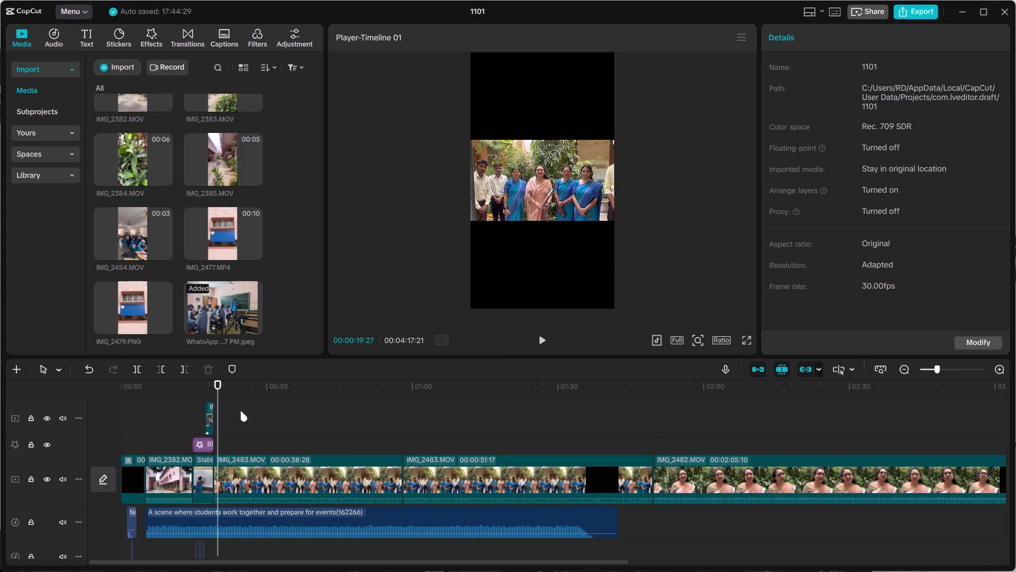
pyautogui.click(188, 412)
pyautogui.moveTo(190, 411); pyautogui.dragTo(62, 412)
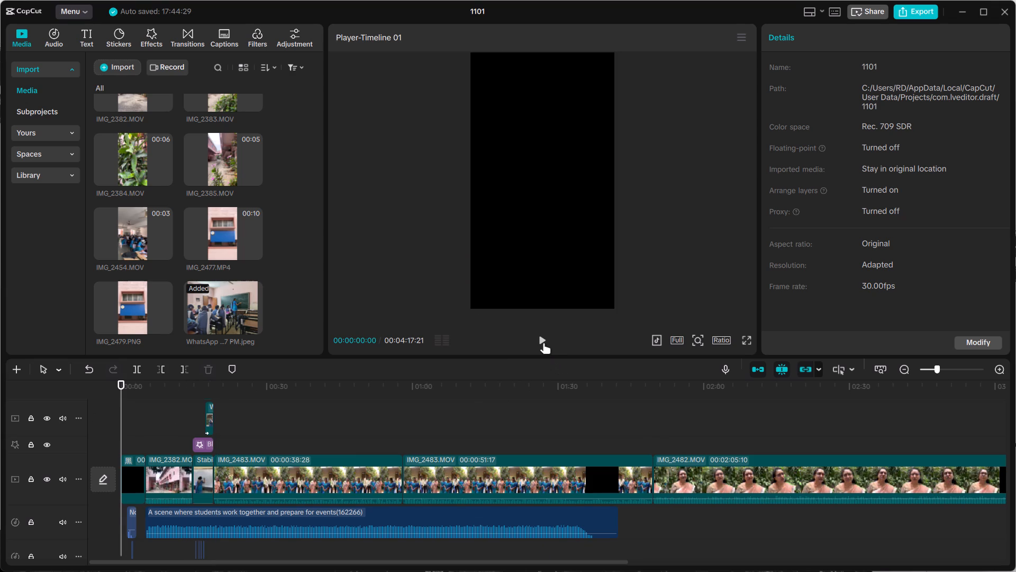
pyautogui.click(543, 343)
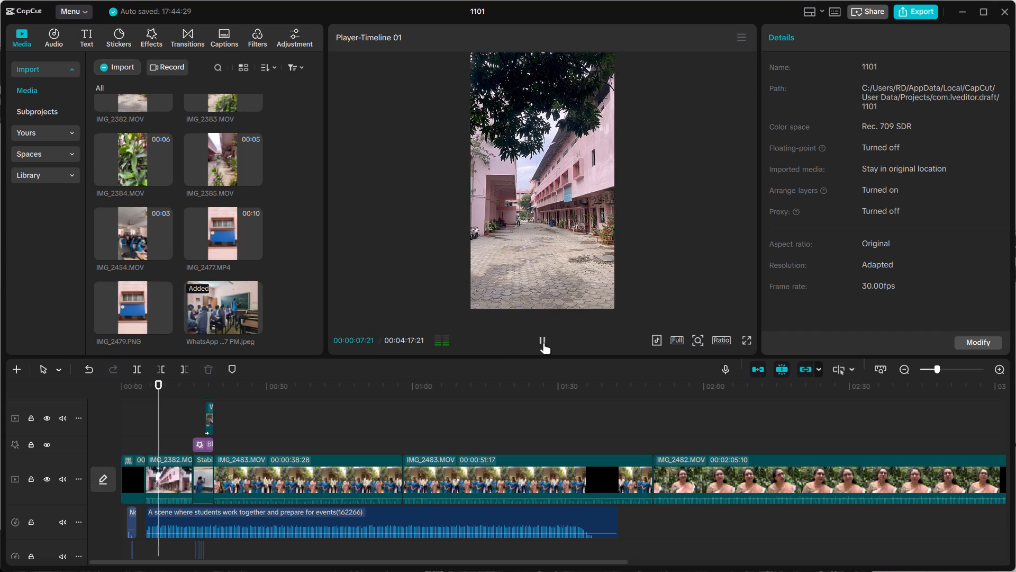
pyautogui.click(543, 343)
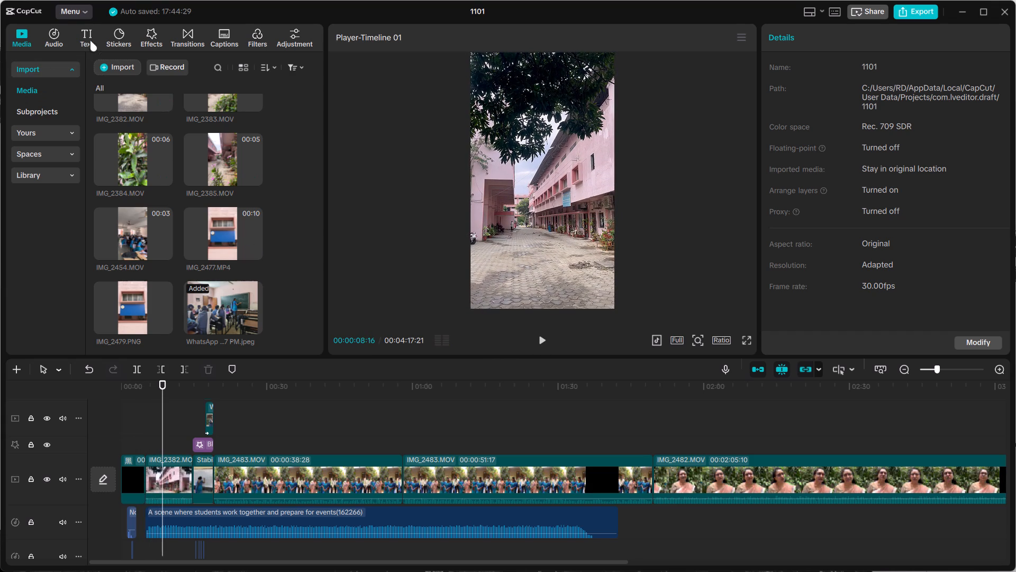
pyautogui.click(90, 40)
pyautogui.click(139, 105)
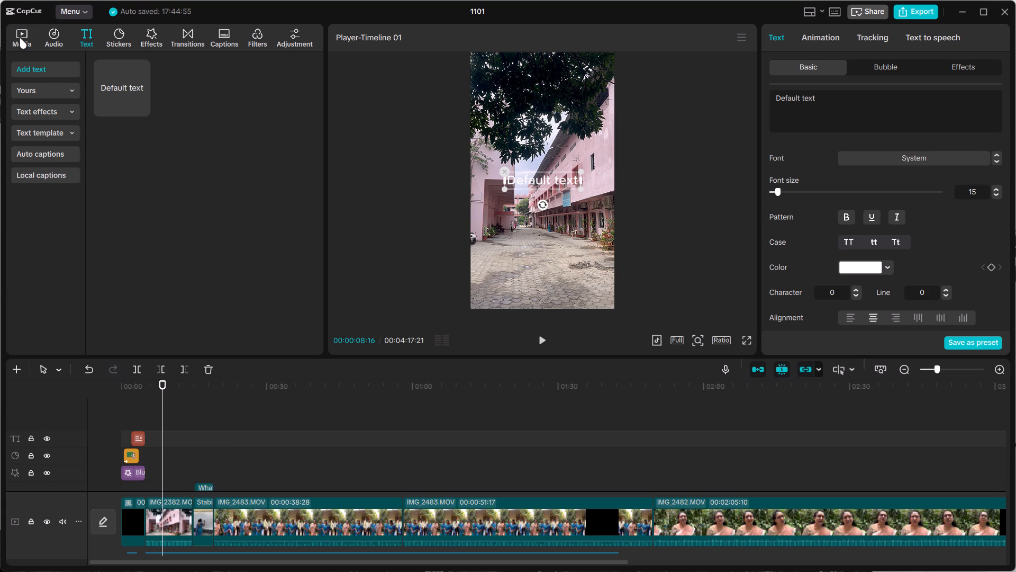
pyautogui.click(142, 105)
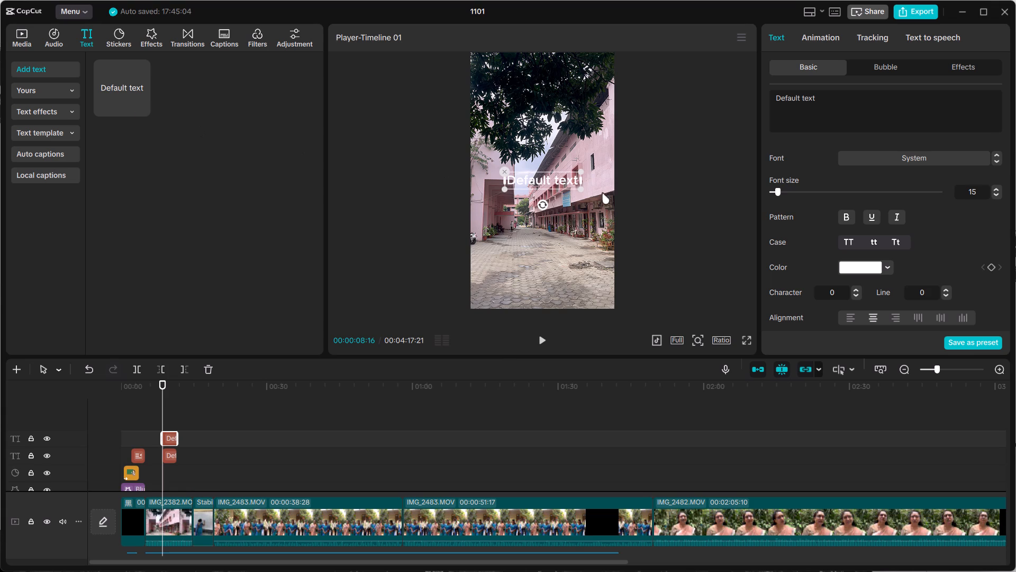
# Replace the upper text clip's placeholder with "we the students of M>B> Khalsa institution of education".
pyautogui.click(833, 110)
pyautogui.press('BackSpace')
pyautogui.press('BackSpace')
pyautogui.press('BackSpace')
pyautogui.press('BackSpace')
pyautogui.press('BackSpace')
pyautogui.press('BackSpace')
pyautogui.press('BackSpace')
pyautogui.press('BackSpace')
pyautogui.press('BackSpace')
pyautogui.press('BackSpace')
pyautogui.press('BackSpace')
pyautogui.press('BackSpace')
pyautogui.press('BackSpace')
pyautogui.press('BackSpace')
pyautogui.press('BackSpace')
pyautogui.press('BackSpace')
pyautogui.press('BackSpace')
pyautogui.press('BackSpace')
pyautogui.press('BackSpace')
pyautogui.press('BackSpace')
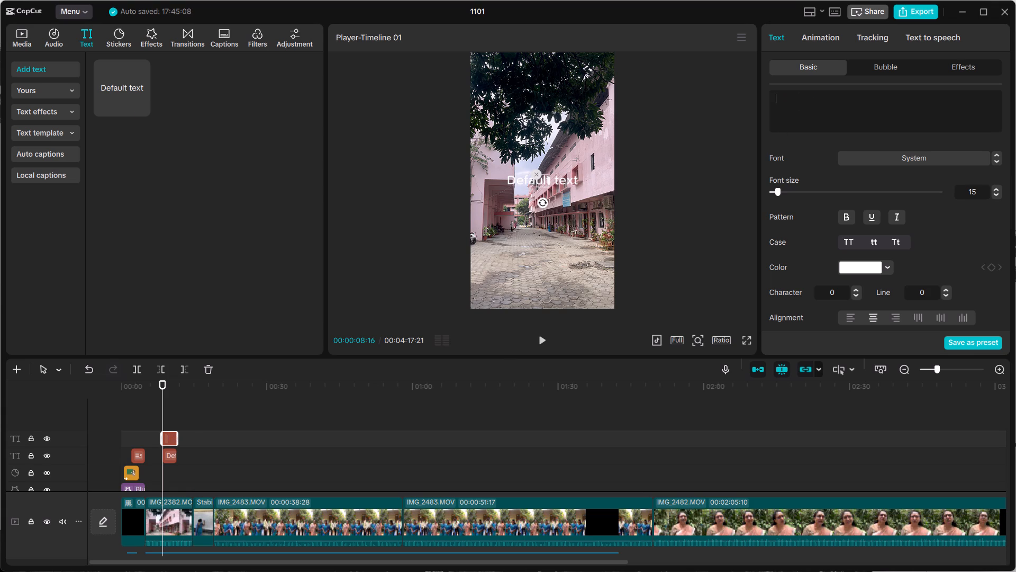
pyautogui.write('we')
pyautogui.press('space')
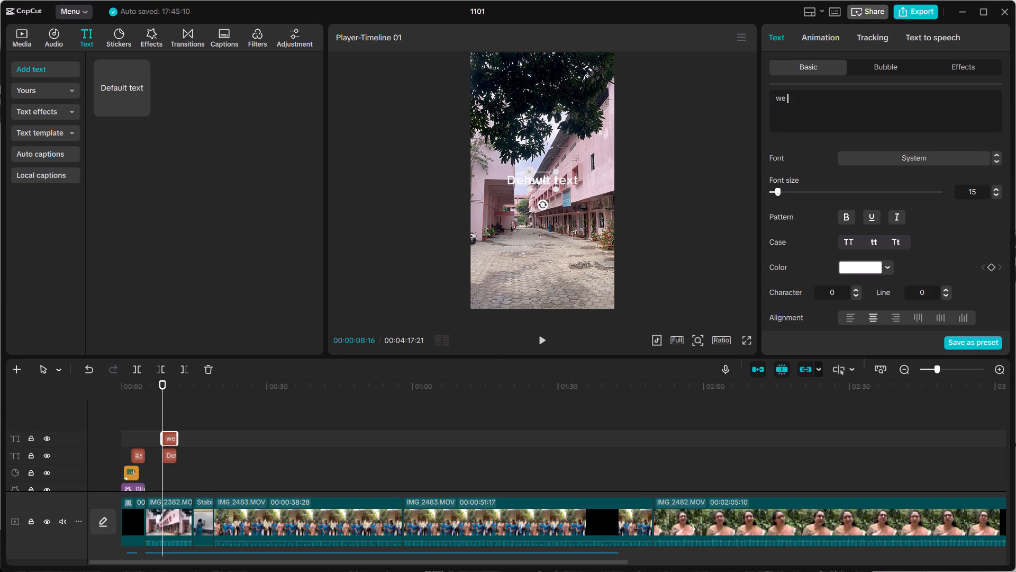
pyautogui.write('th')
pyautogui.write('e students of')
pyautogui.press('space')
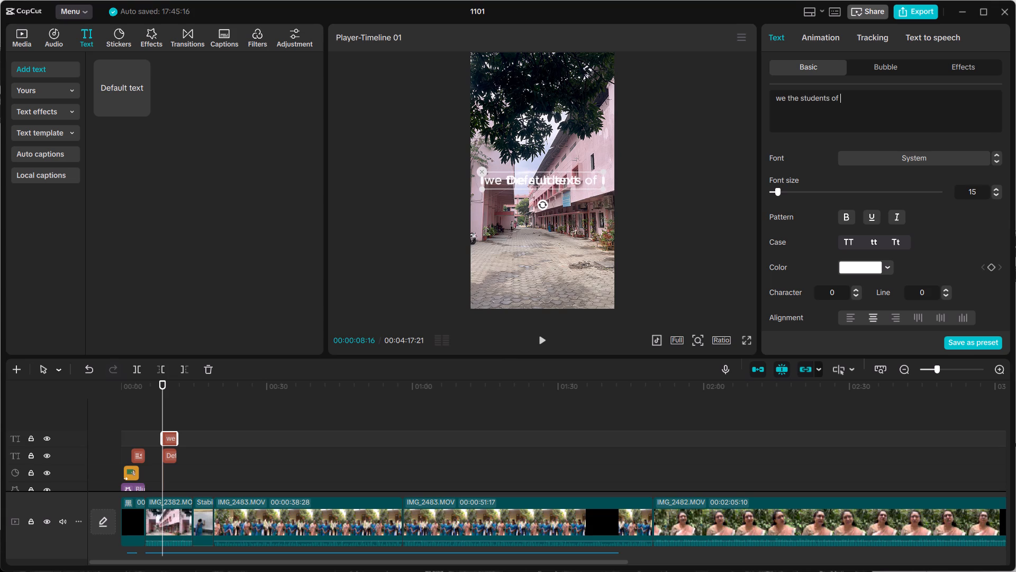
pyautogui.write('MB')
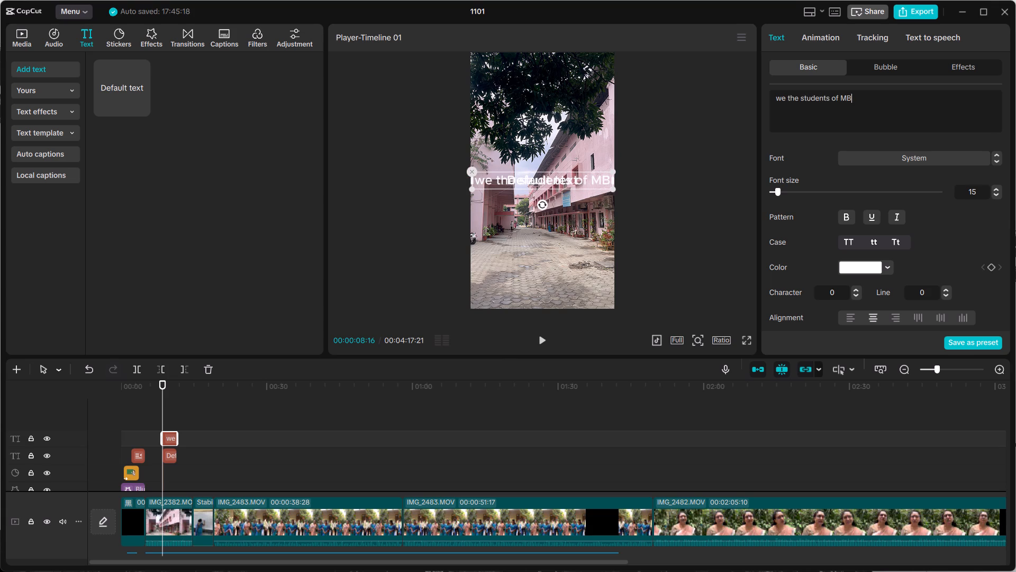
pyautogui.hotkey('shift', 'BackSpace')
pyautogui.write('>B> K')
pyautogui.write('halsa institution of education')
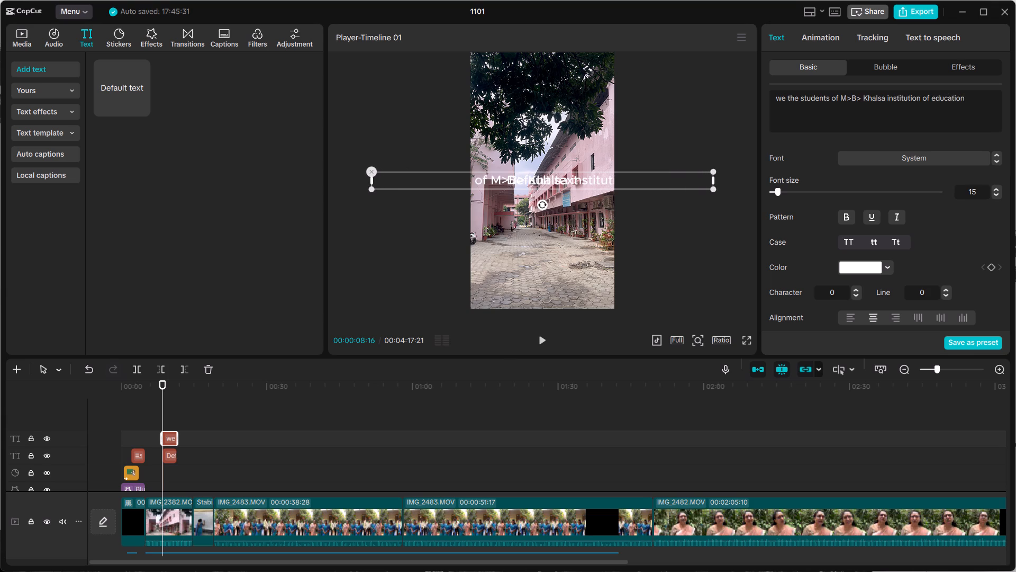
# Correct the institution's name in the text to "M.B.Khalsa", replacing the stray symbols with periods.
pyautogui.click(863, 96)
pyautogui.press('BackSpace')
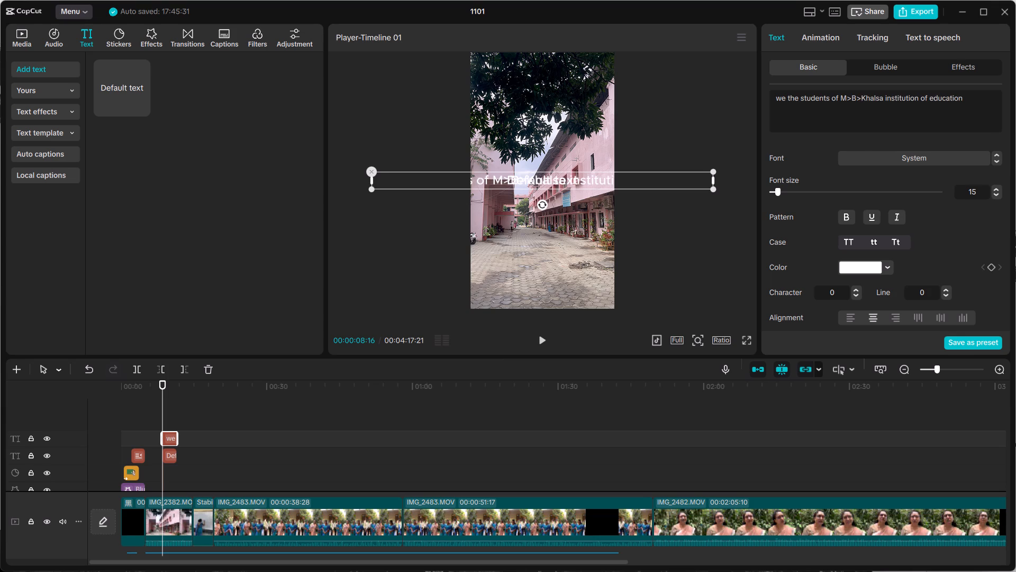
pyautogui.press('BackSpace')
pyautogui.press('.')
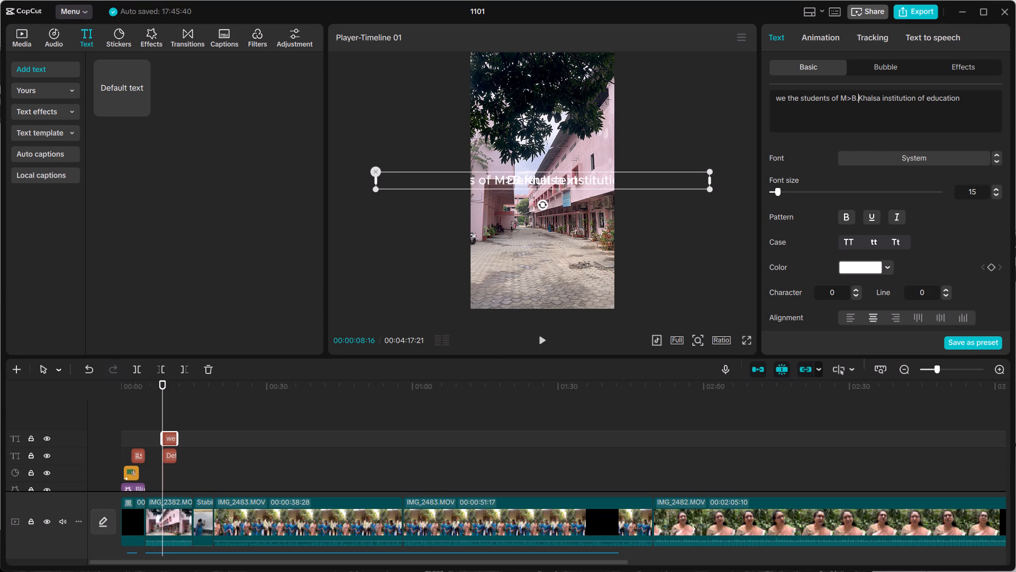
pyautogui.click(852, 100)
pyautogui.press('BackSpace')
pyautogui.press('.')
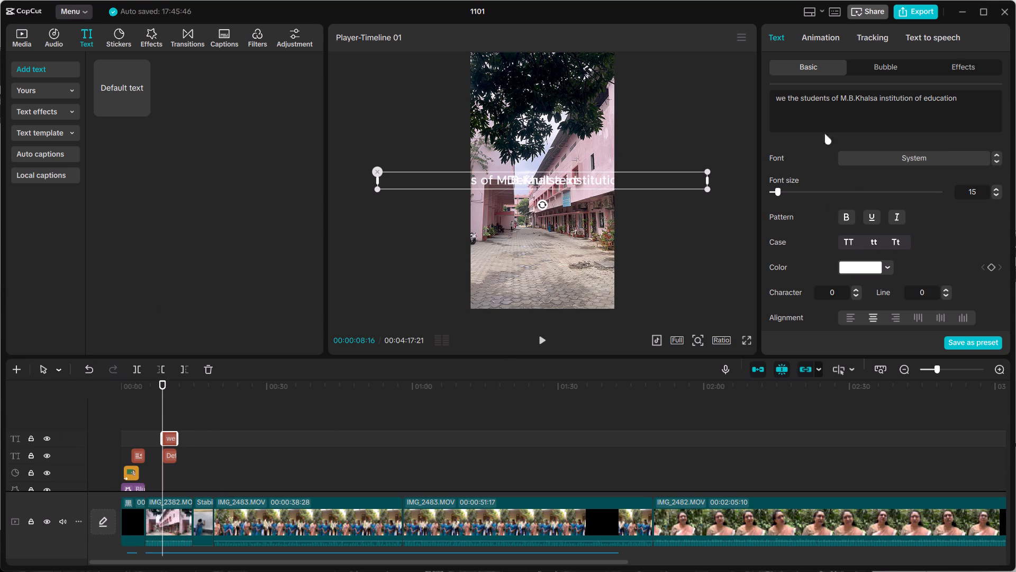
pyautogui.click(961, 98)
# Scale down the institution text in the preview so the whole line fits within the frame's width.
pyautogui.moveTo(705, 170); pyautogui.dragTo(570, 238)
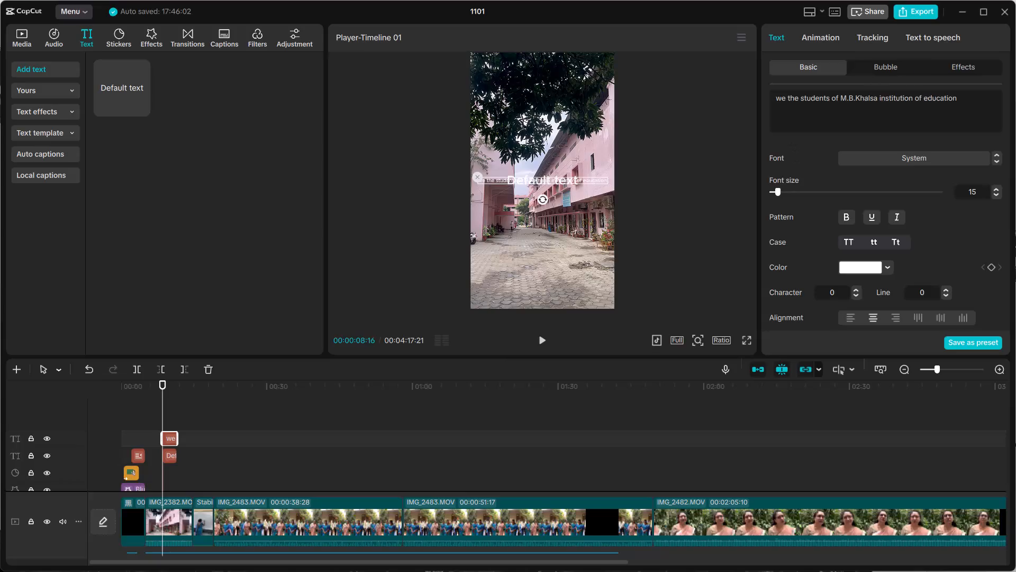
# Audition text-to-speech voices for the institution text in the Trending and NEW categories, including Superhéroe, Darma, Gadis Berisik and Shinta.
pyautogui.click(927, 36)
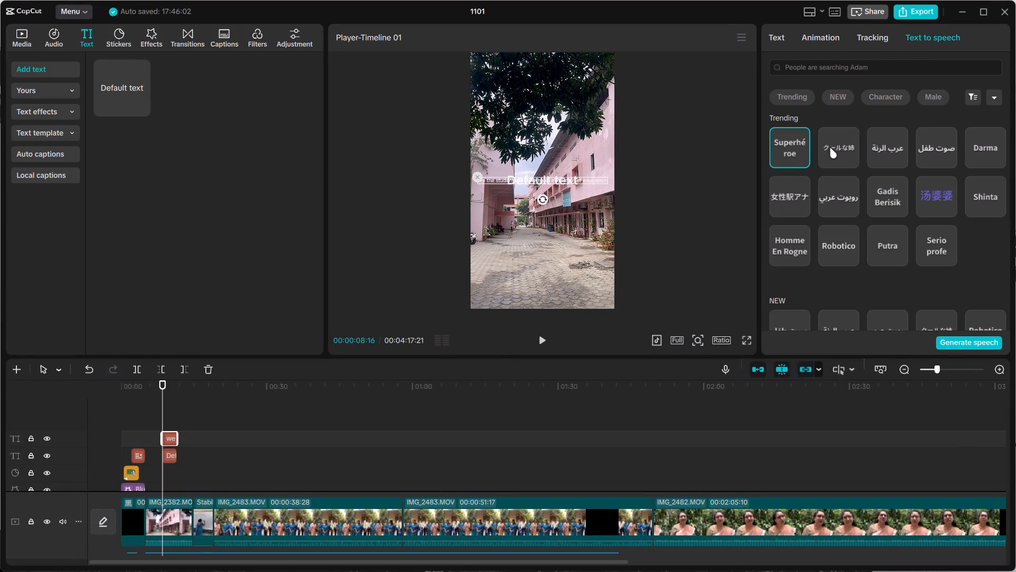
pyautogui.click(803, 96)
pyautogui.click(790, 149)
pyautogui.click(834, 151)
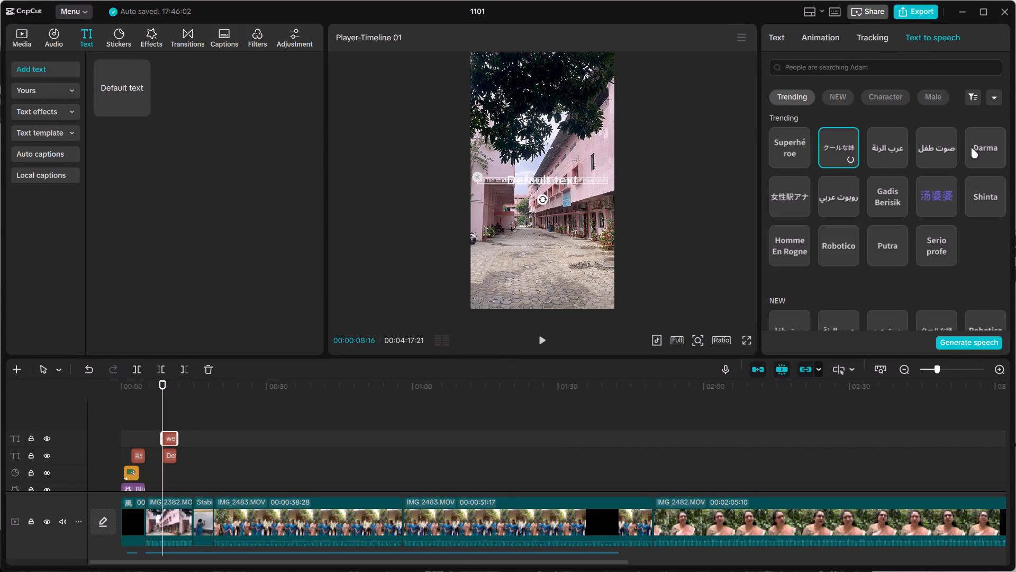
pyautogui.click(980, 148)
pyautogui.scroll(-3, 850, 307)
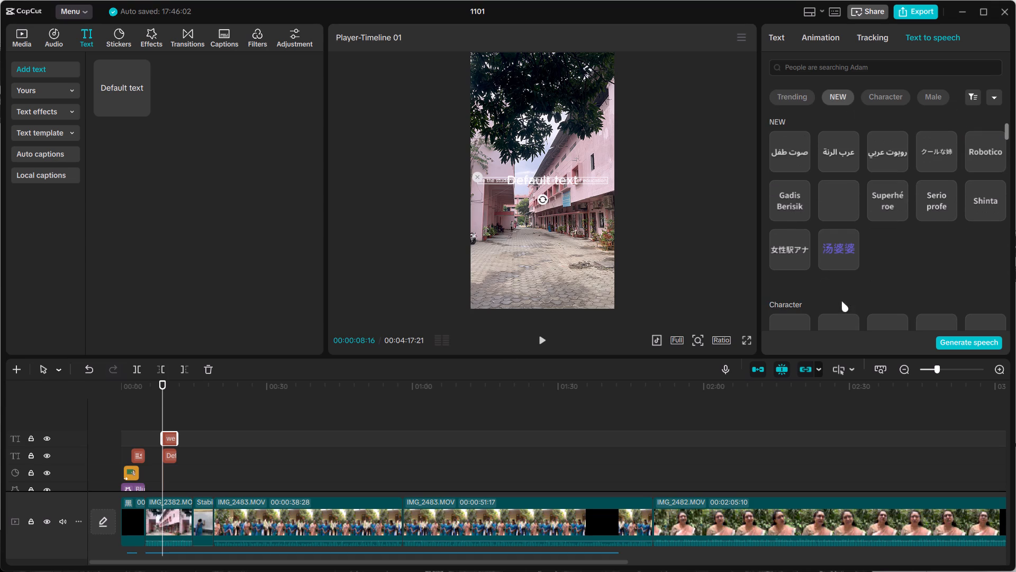
pyautogui.click(795, 196)
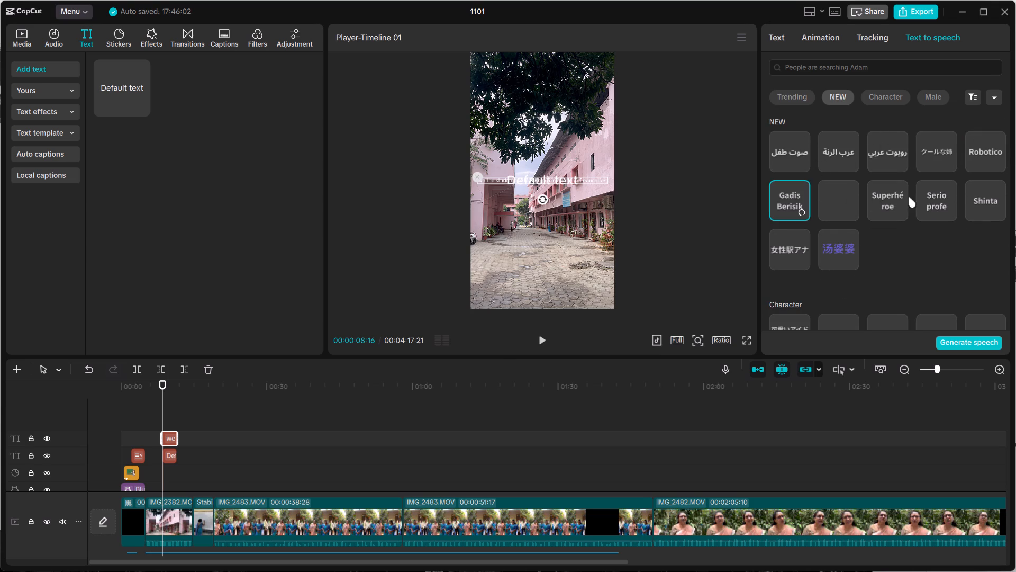
pyautogui.click(976, 202)
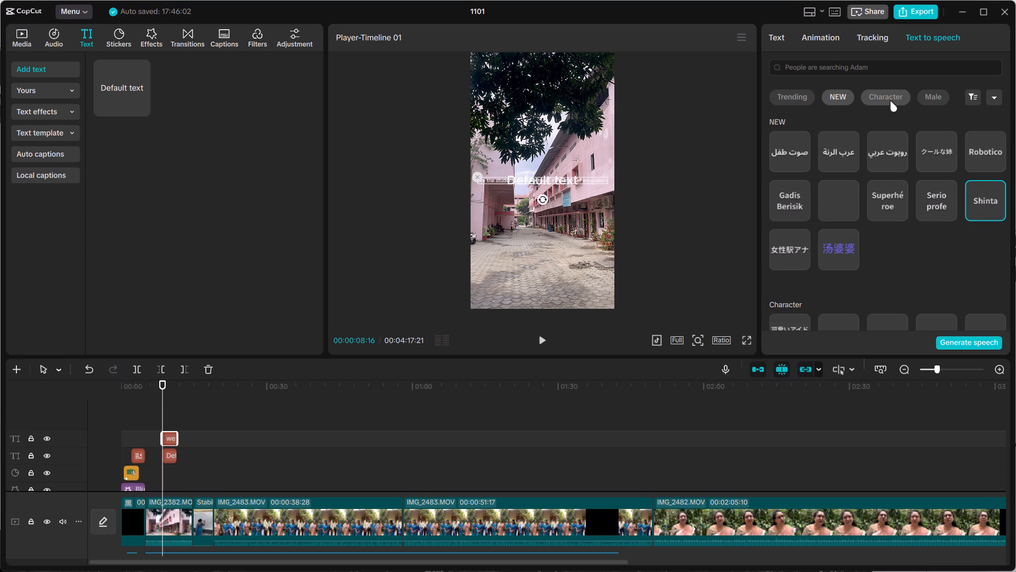
pyautogui.scroll(-6, 827, 199)
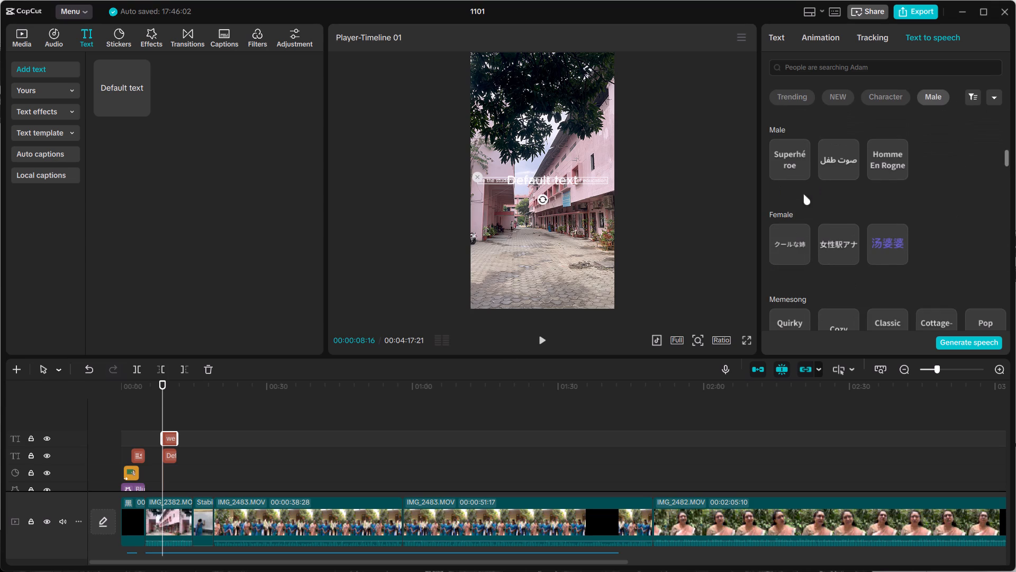
# Audition more text-to-speech voices from the male, English and French categories, including Superhéroe, Homme En Rogne, Angry Coach and Jolly Jessie.
pyautogui.click(786, 160)
pyautogui.scroll(-3, 819, 216)
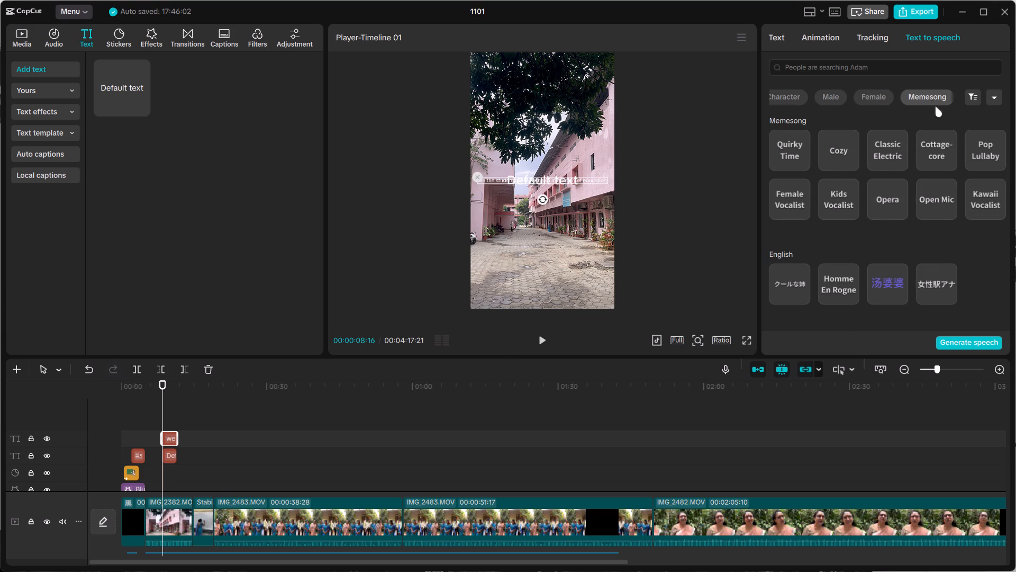
pyautogui.click(834, 99)
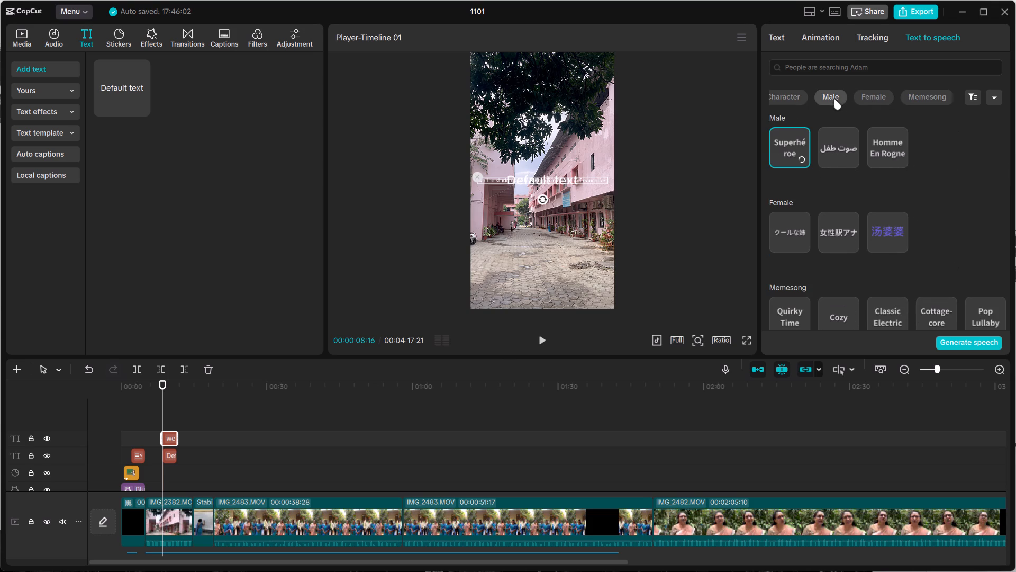
pyautogui.scroll(-4, 847, 201)
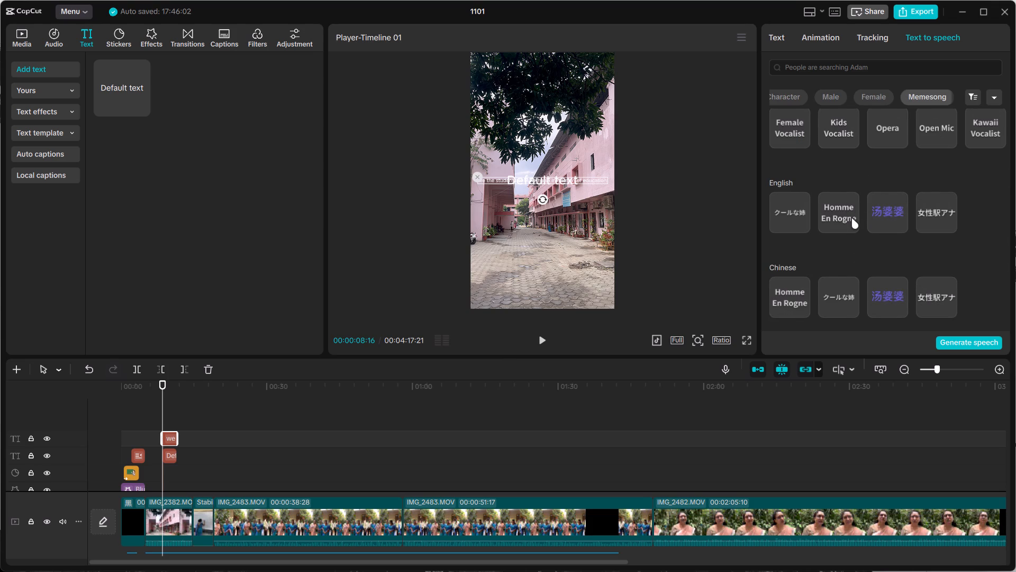
pyautogui.click(851, 218)
pyautogui.scroll(-3, 925, 212)
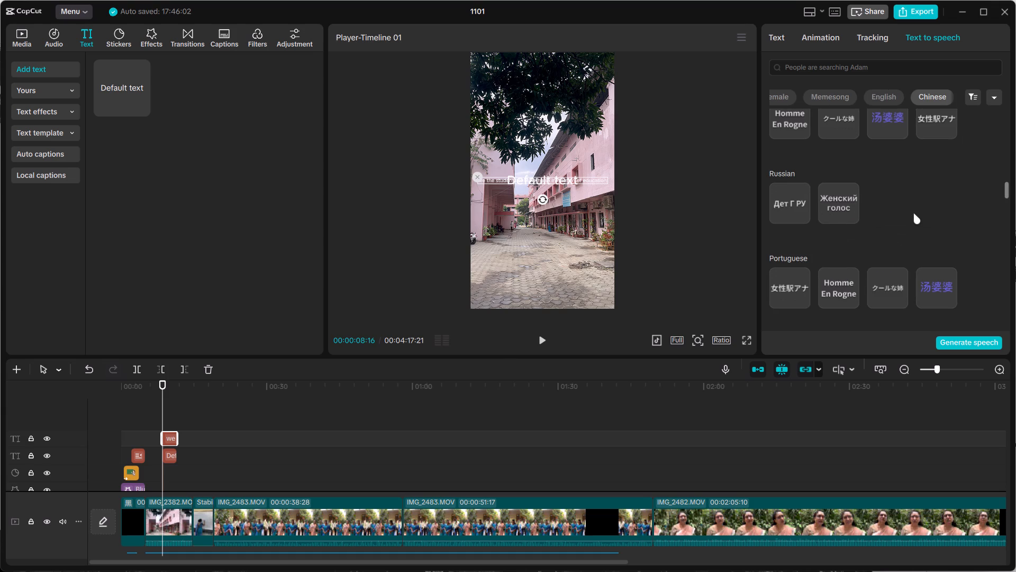
pyautogui.scroll(-8, 911, 213)
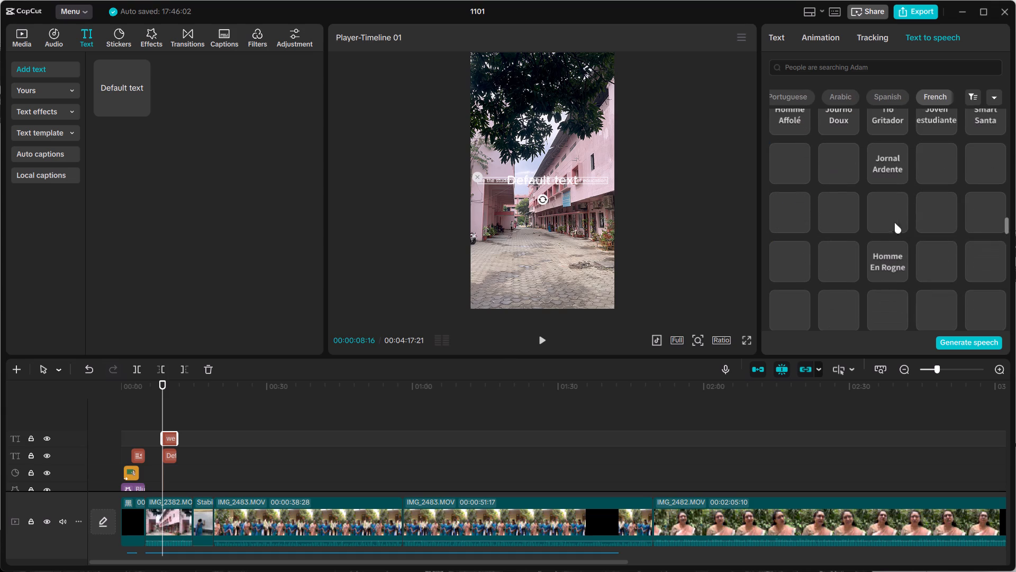
pyautogui.click(771, 166)
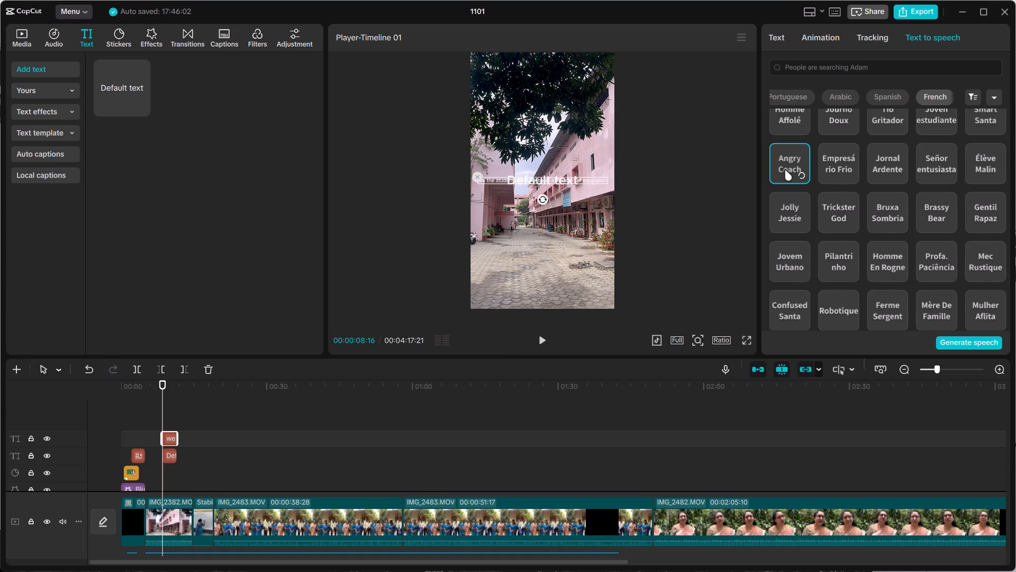
pyautogui.click(795, 206)
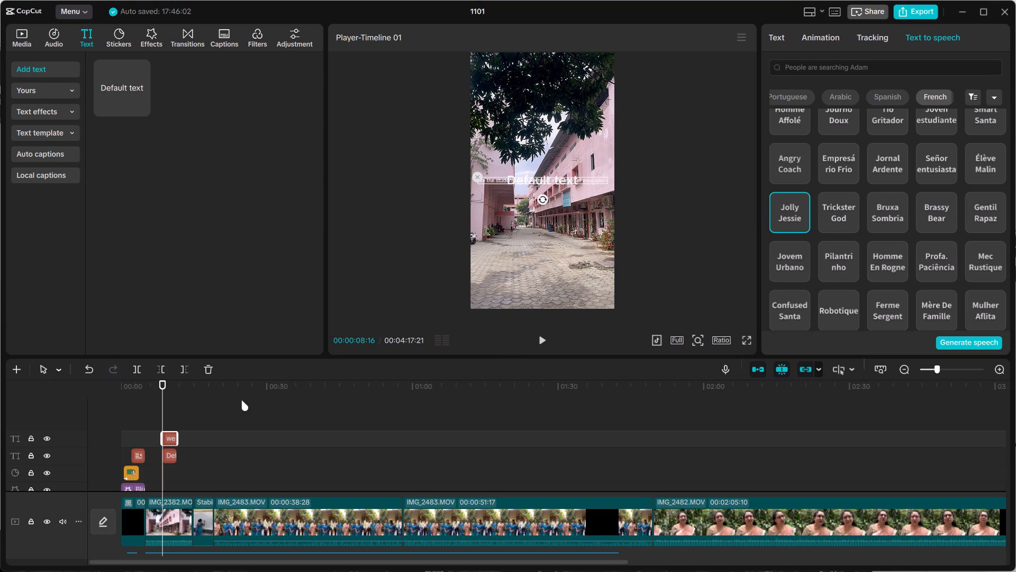
# Delete the institution text clip and the unused default text clip over IMG_2382.MOV.
pyautogui.click(210, 367)
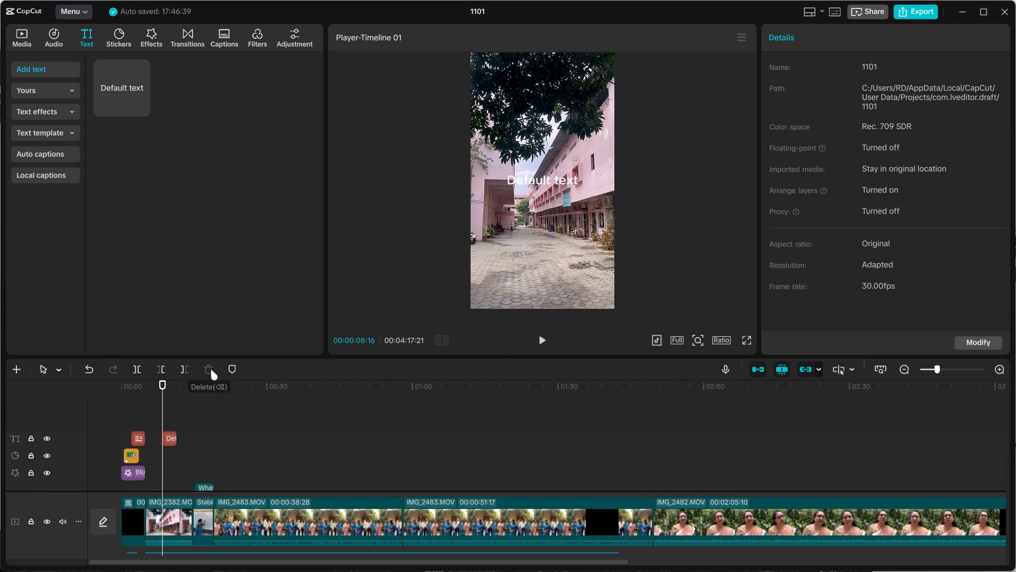
pyautogui.click(172, 437)
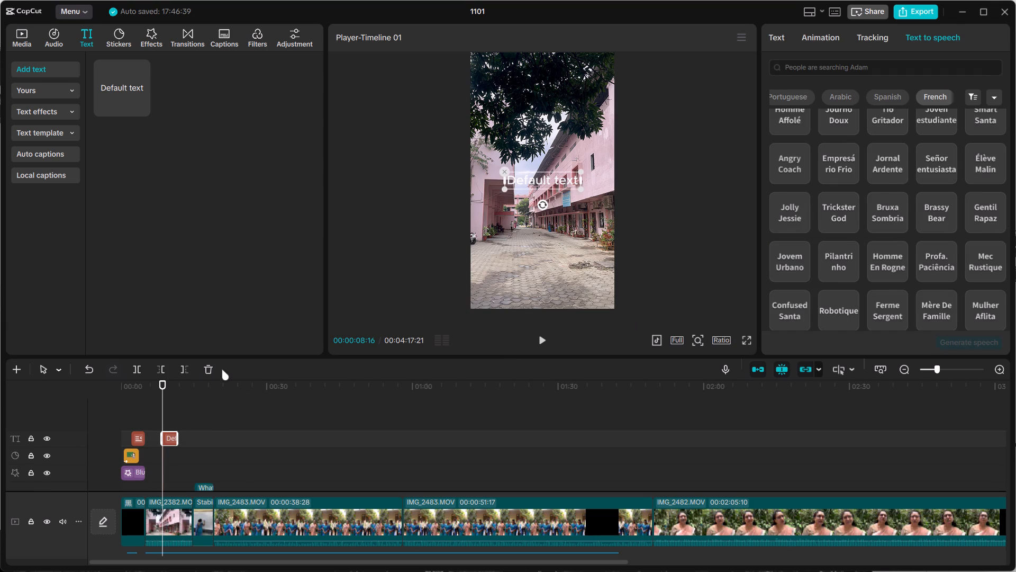
pyautogui.click(207, 368)
# Review the IMG_2382.MOV section from 00:00:05:01, skip ahead to 00:00:14:23, and play through the photo collage to 00:00:18:28.
pyautogui.click(148, 416)
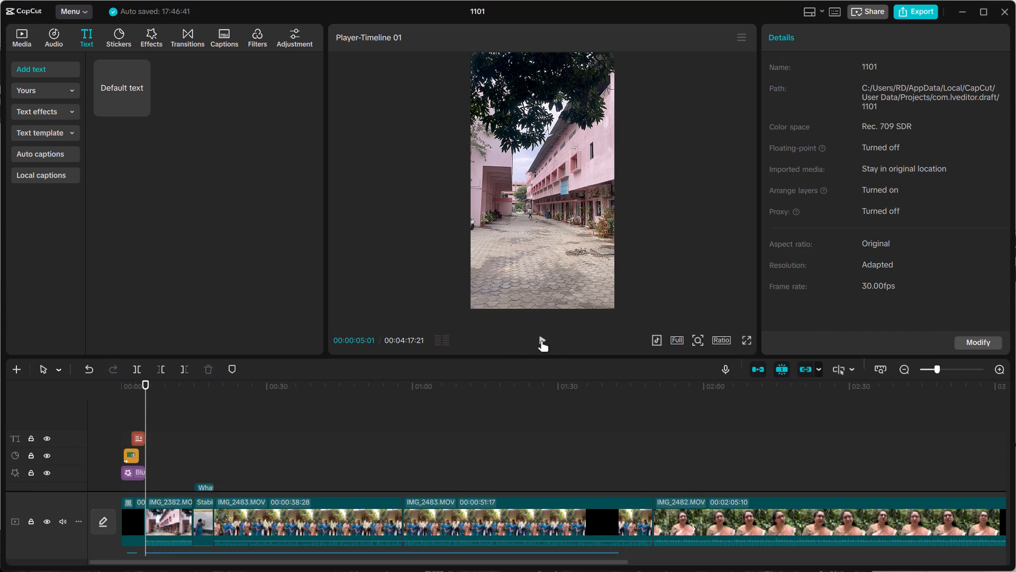
pyautogui.click(541, 341)
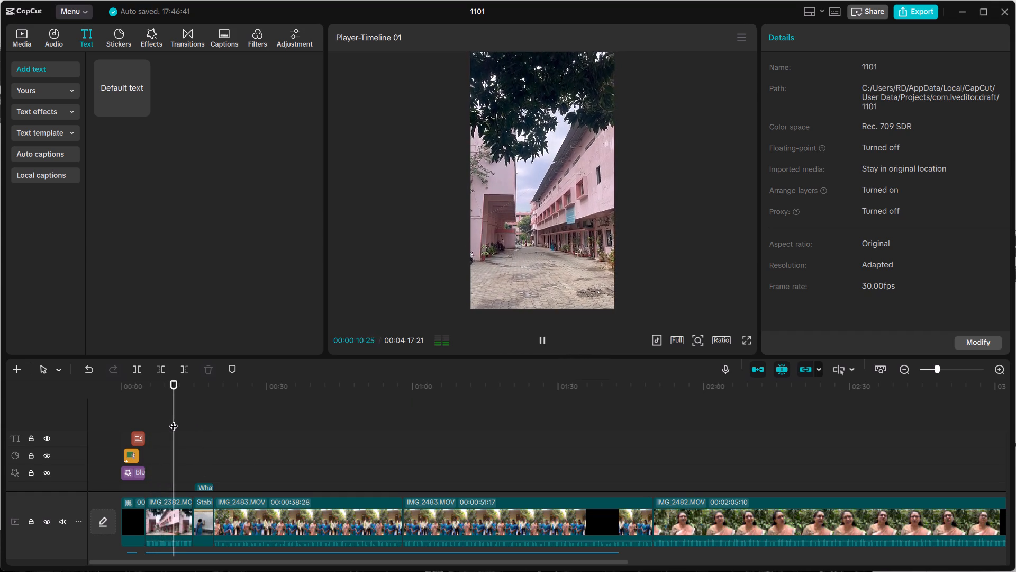
pyautogui.moveTo(174, 419); pyautogui.dragTo(190, 417)
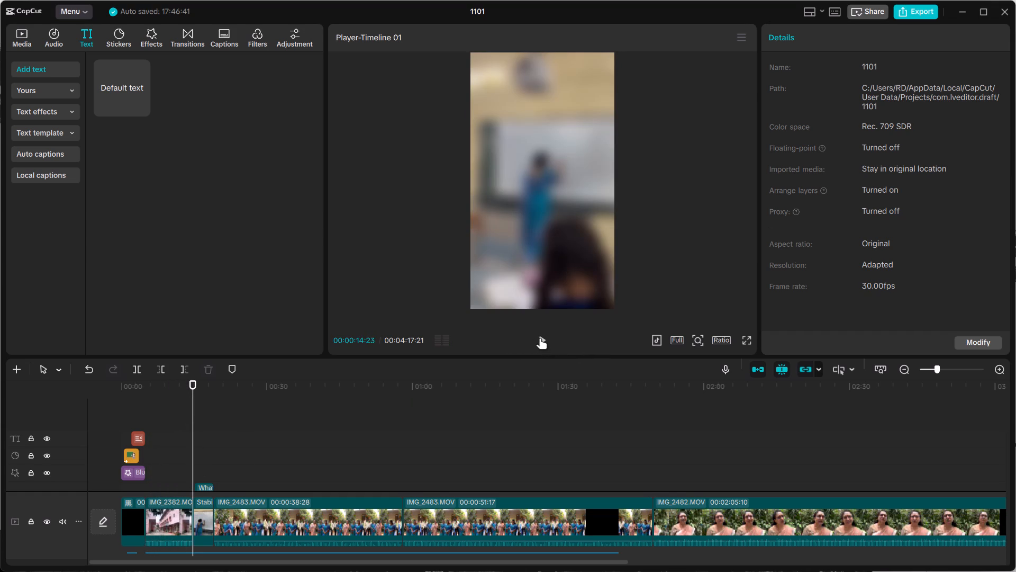
pyautogui.click(540, 338)
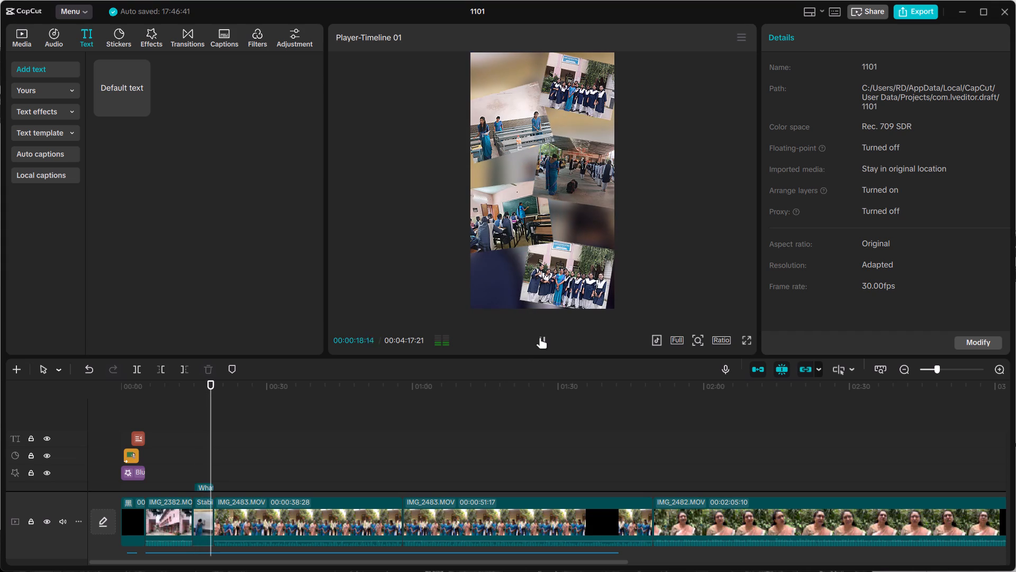
pyautogui.click(540, 337)
# Examine the timing of the click sounds under the photo collage, playing from 00:00:15:02 to 00:00:15:27.
pyautogui.scroll(-14, 344, 455)
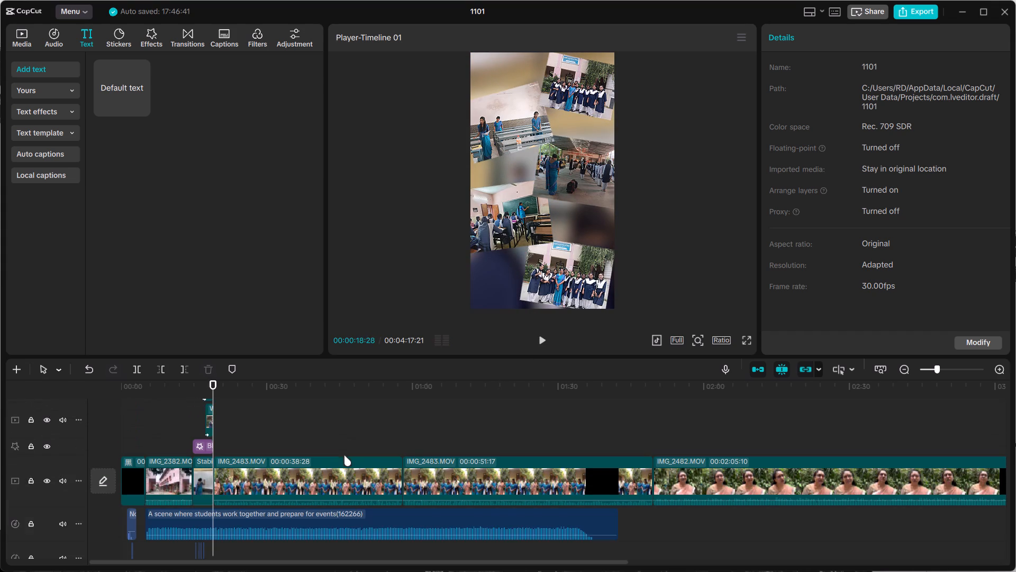
pyautogui.scroll(-5, 344, 455)
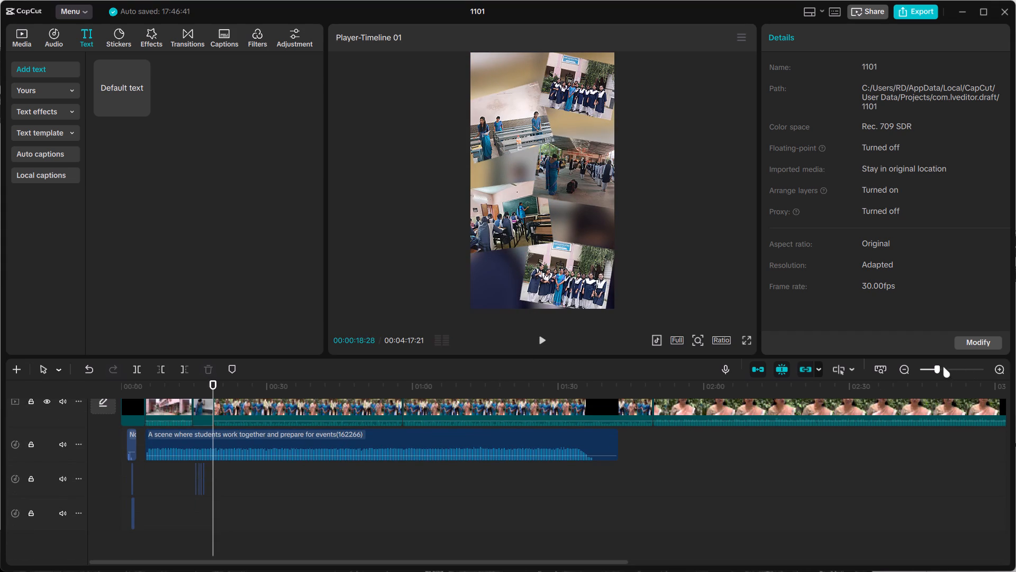
pyautogui.moveTo(941, 367); pyautogui.dragTo(951, 367)
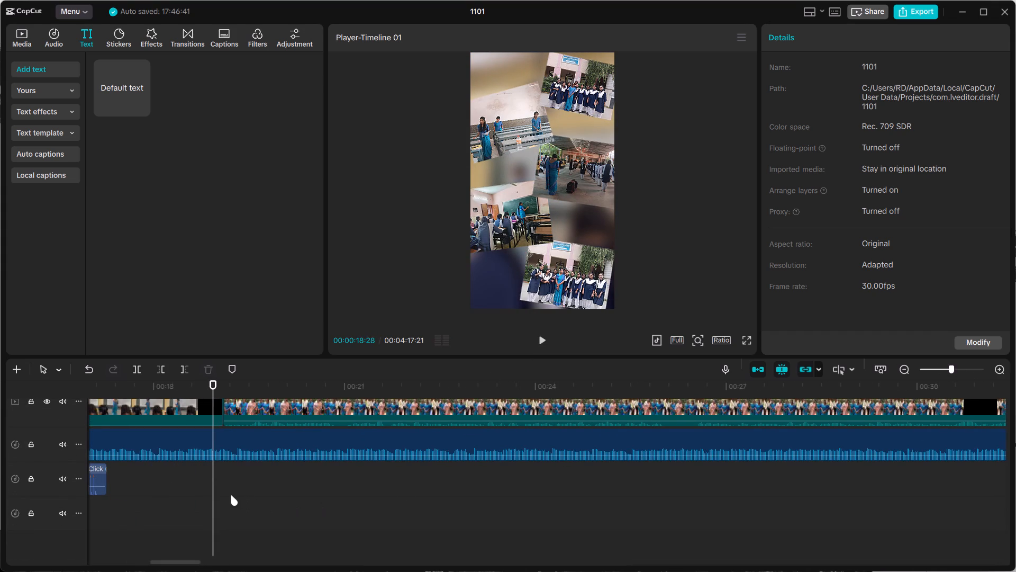
pyautogui.moveTo(213, 490); pyautogui.dragTo(1015, 415)
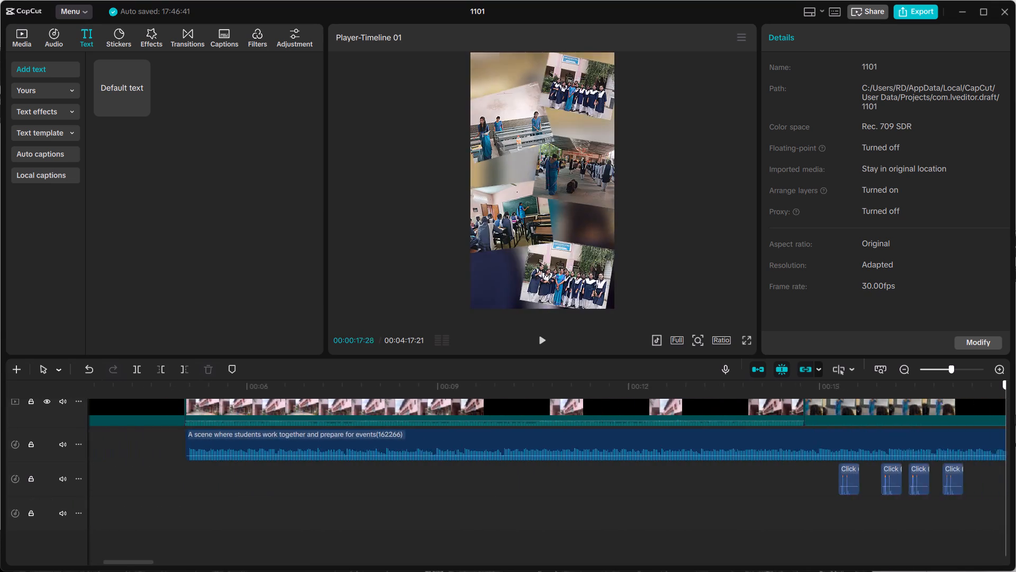
pyautogui.moveTo(1015, 415); pyautogui.dragTo(490, 424)
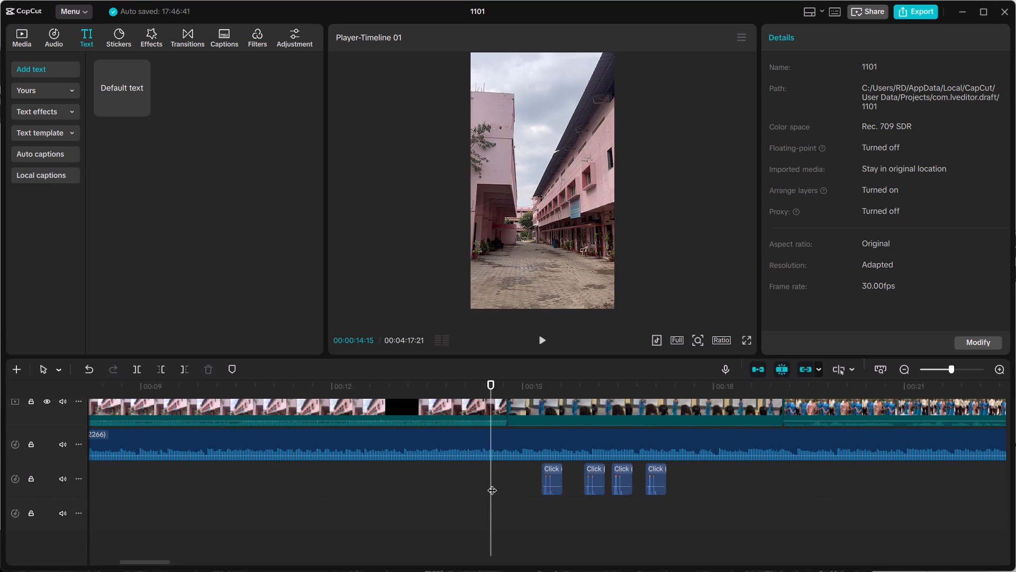
pyautogui.moveTo(490, 484); pyautogui.dragTo(555, 489)
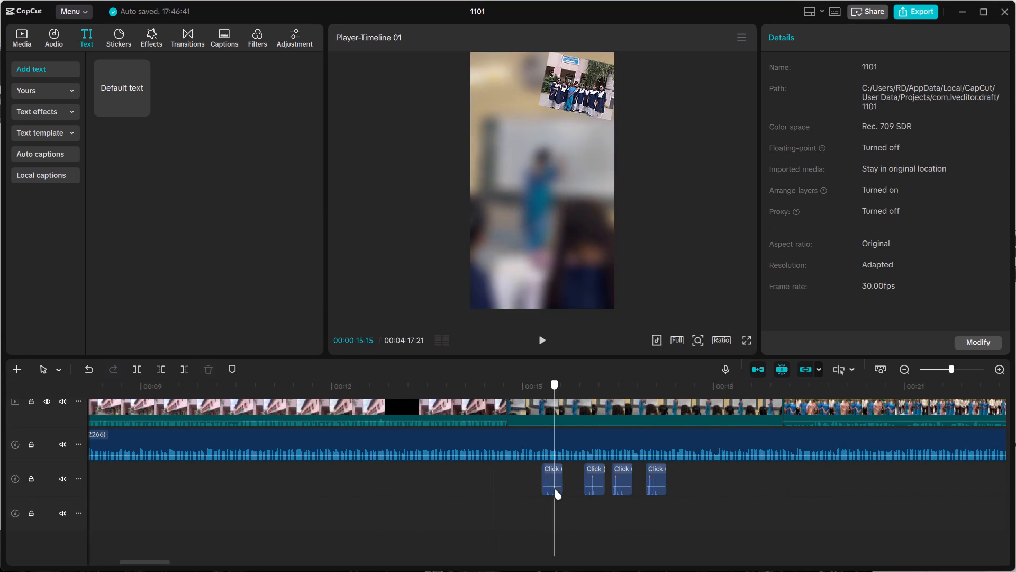
pyautogui.moveTo(555, 489); pyautogui.dragTo(527, 493)
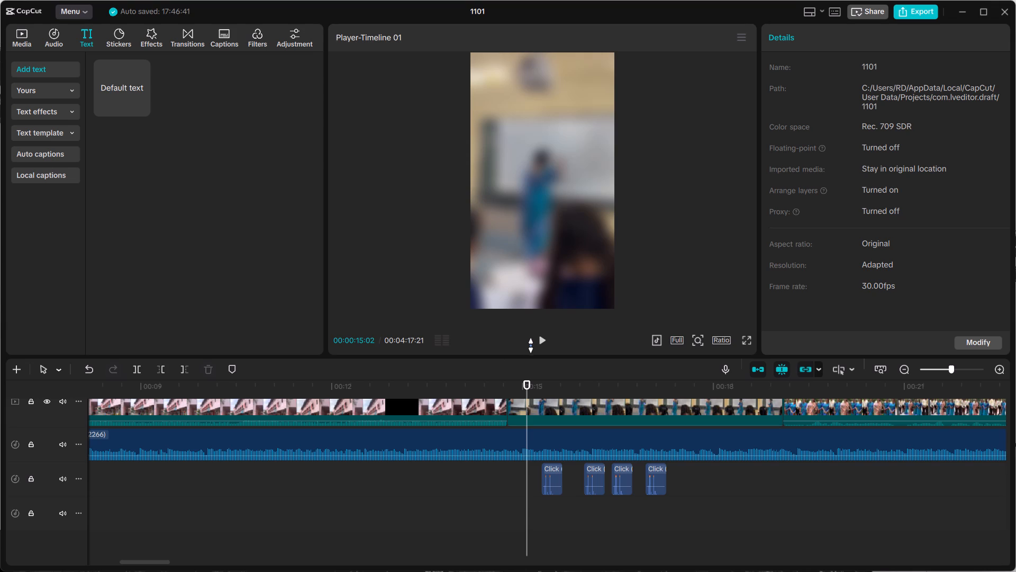
pyautogui.click(540, 336)
pyautogui.click(540, 336)
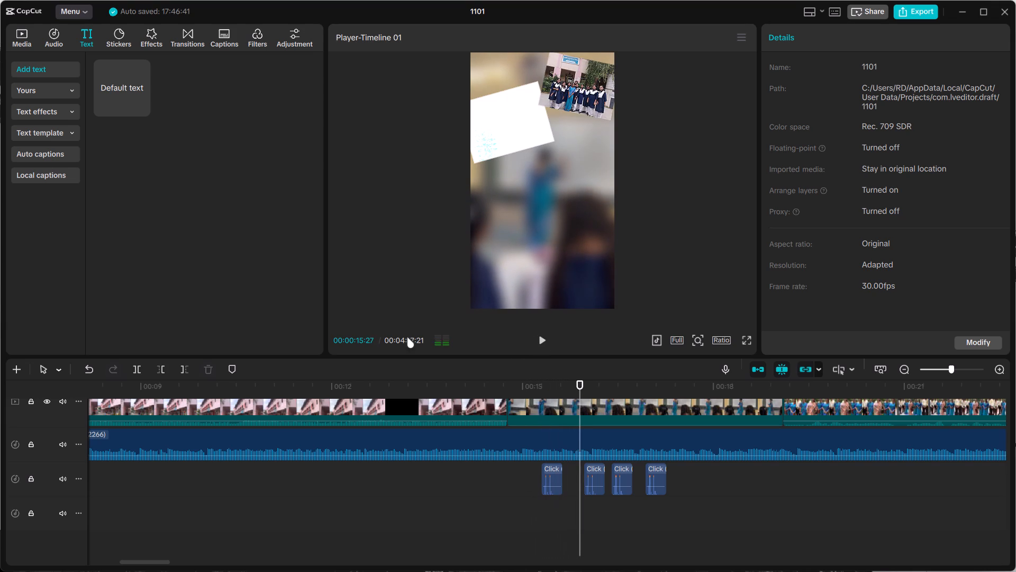
# Preview the StingerCameraShut SDT012501 sound effect and search the sound effects for "camera".
pyautogui.click(56, 39)
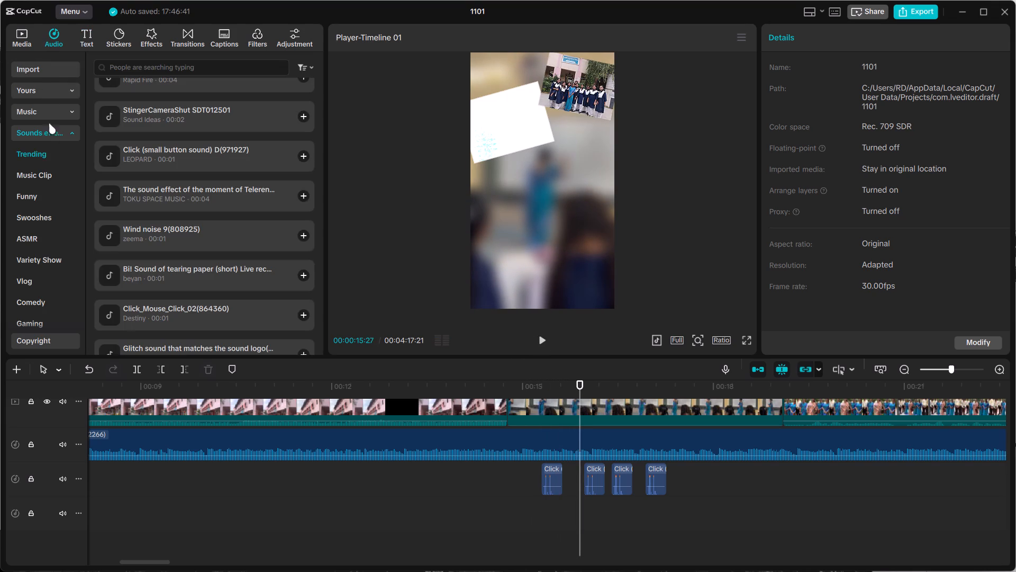
pyautogui.click(48, 131)
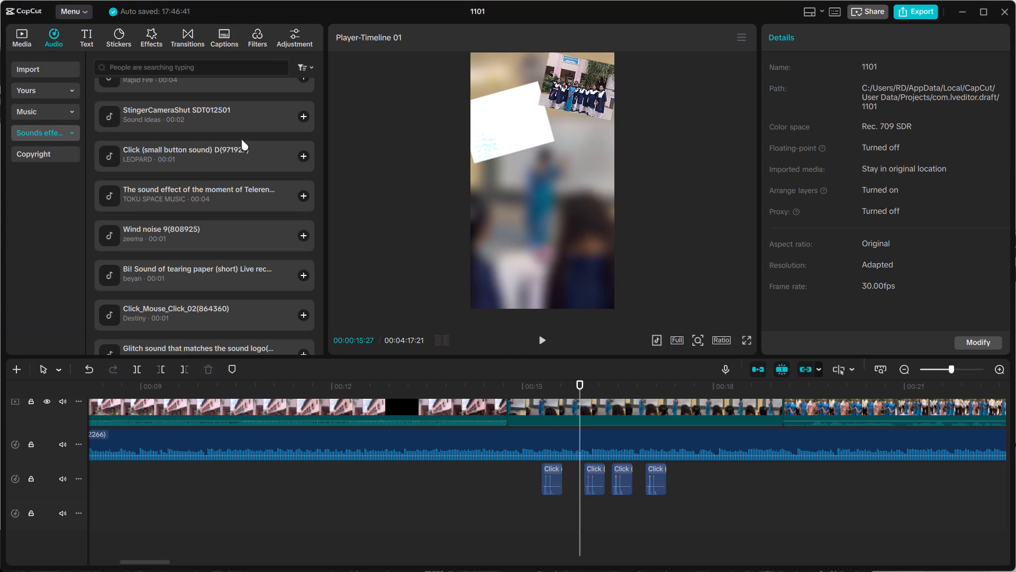
pyautogui.click(194, 119)
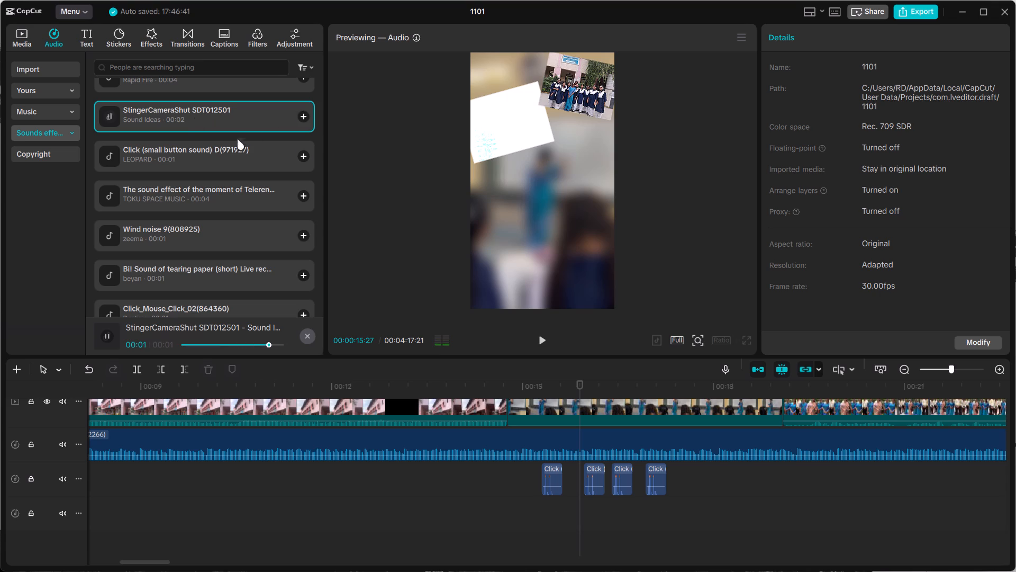
pyautogui.click(216, 71)
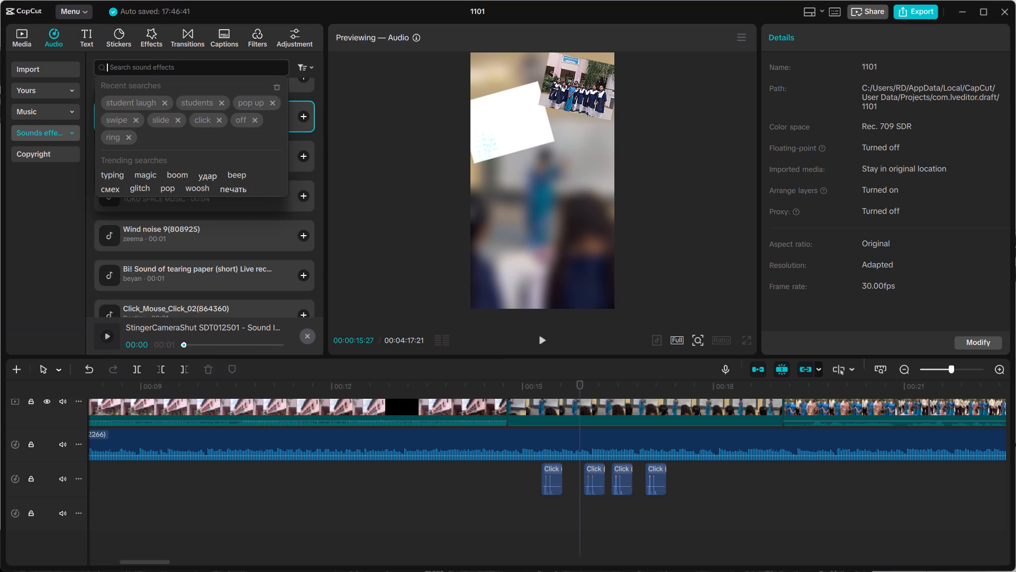
pyautogui.write('ca')
pyautogui.write('mera')
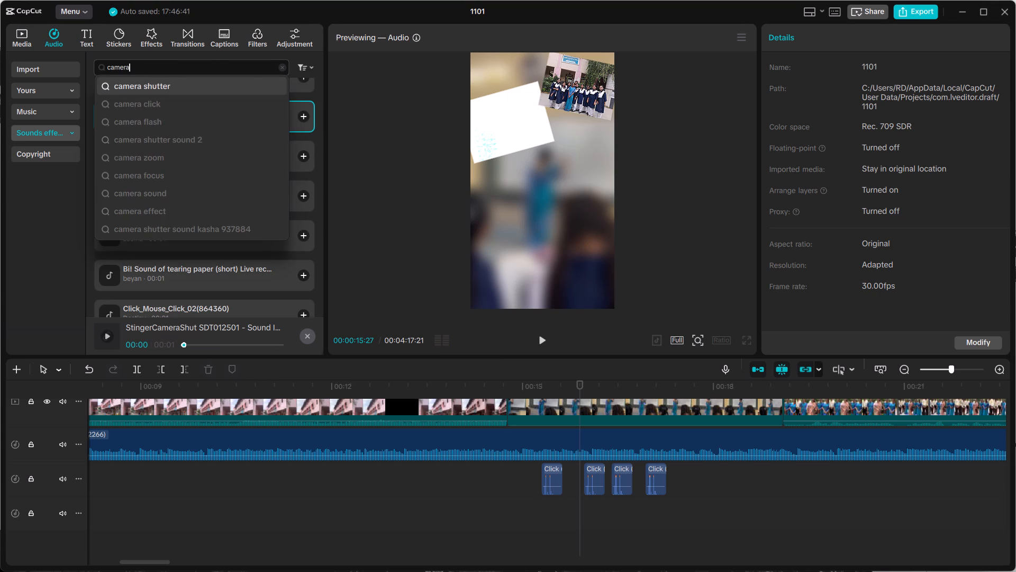
pyautogui.press('Return')
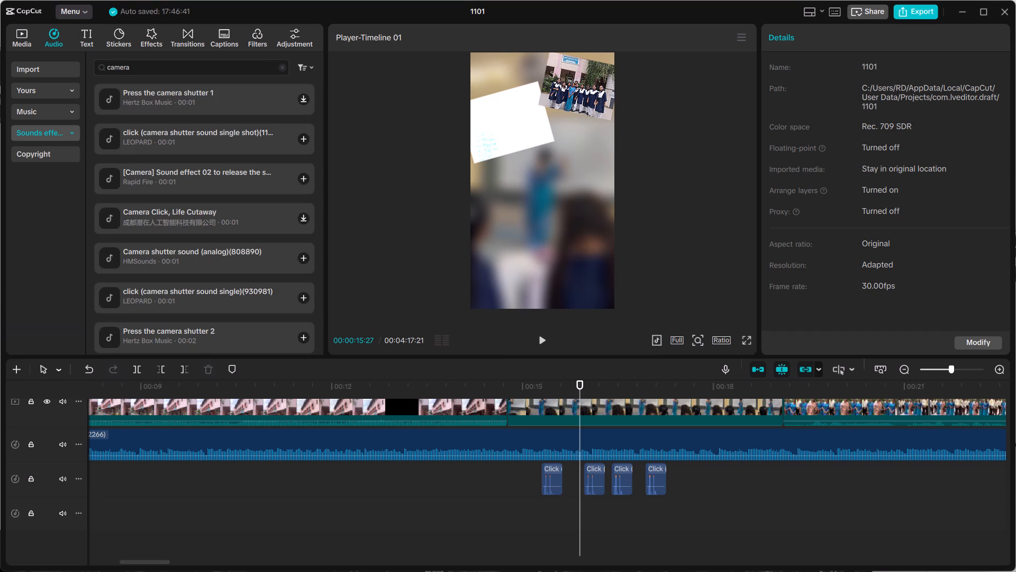
# Audition the camera sounds and place "click (camera shutter sound single shot)" on the track beneath the collage's first click sound, aligned with its start.
pyautogui.click(215, 92)
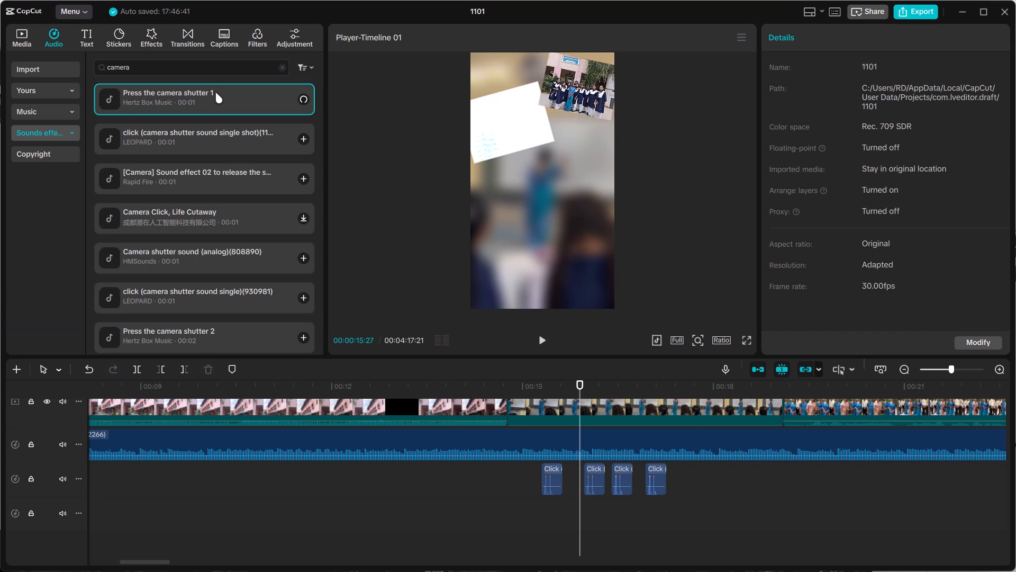
pyautogui.click(247, 147)
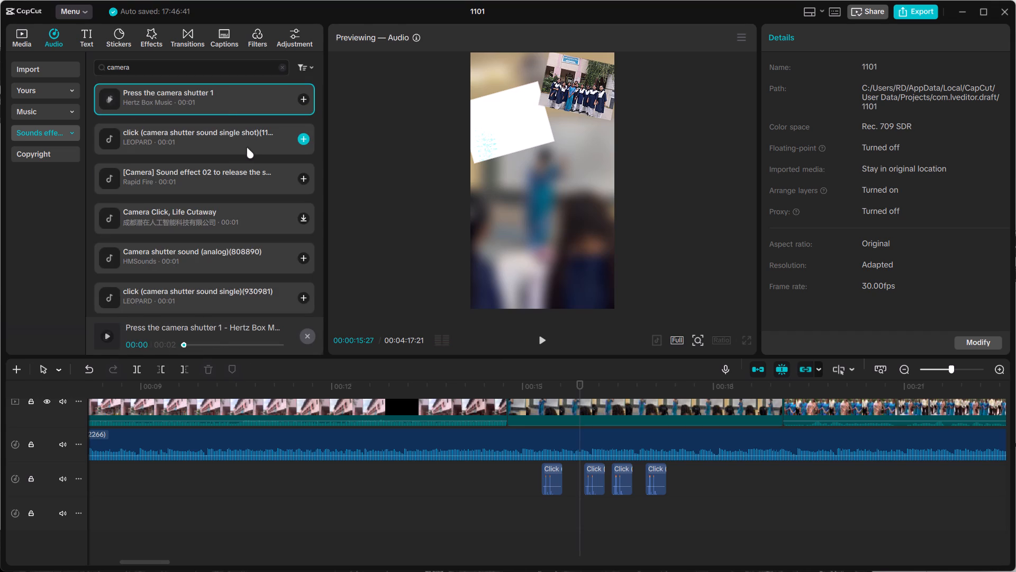
pyautogui.click(218, 180)
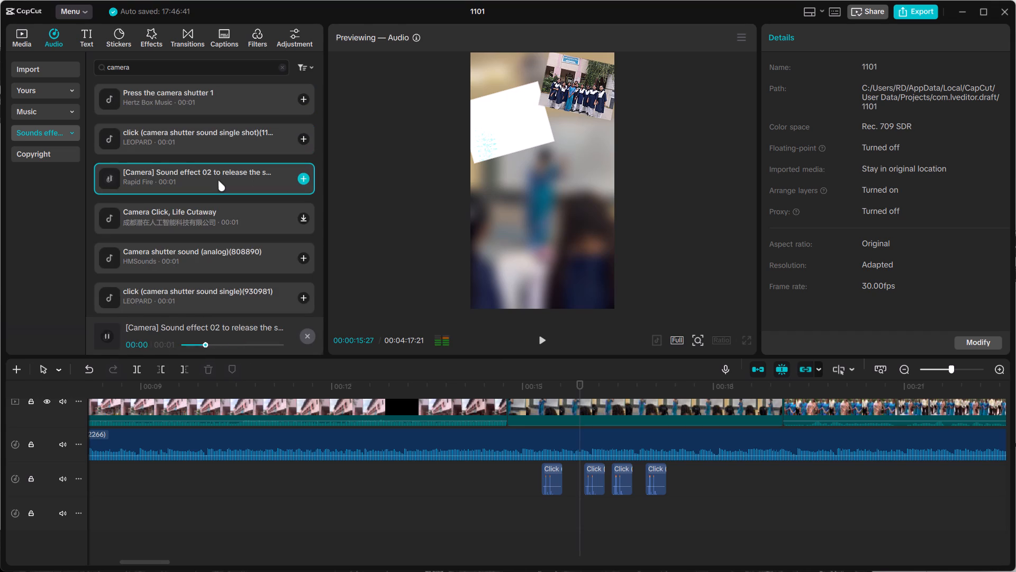
pyautogui.click(277, 144)
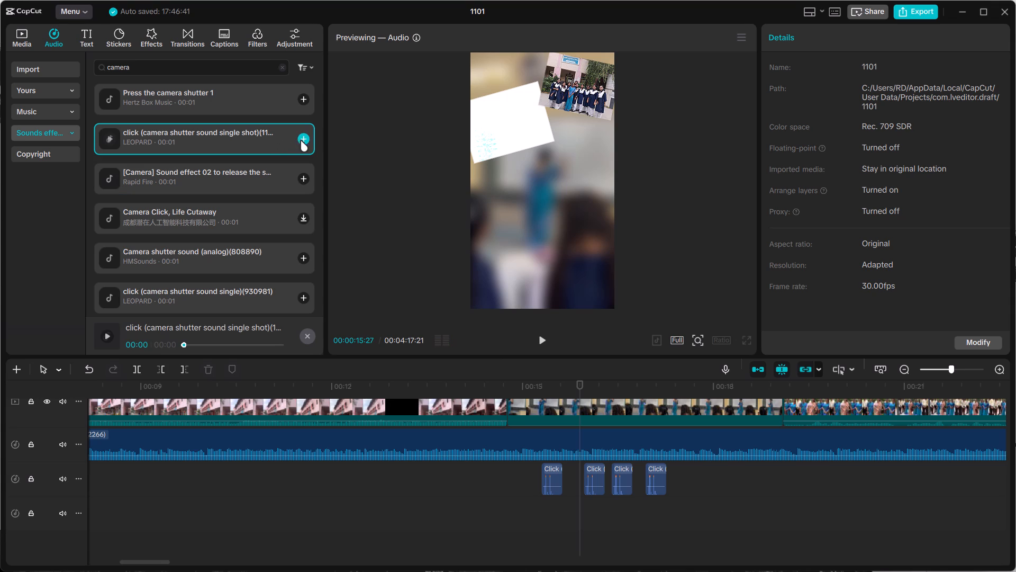
pyautogui.moveTo(253, 130); pyautogui.dragTo(549, 495)
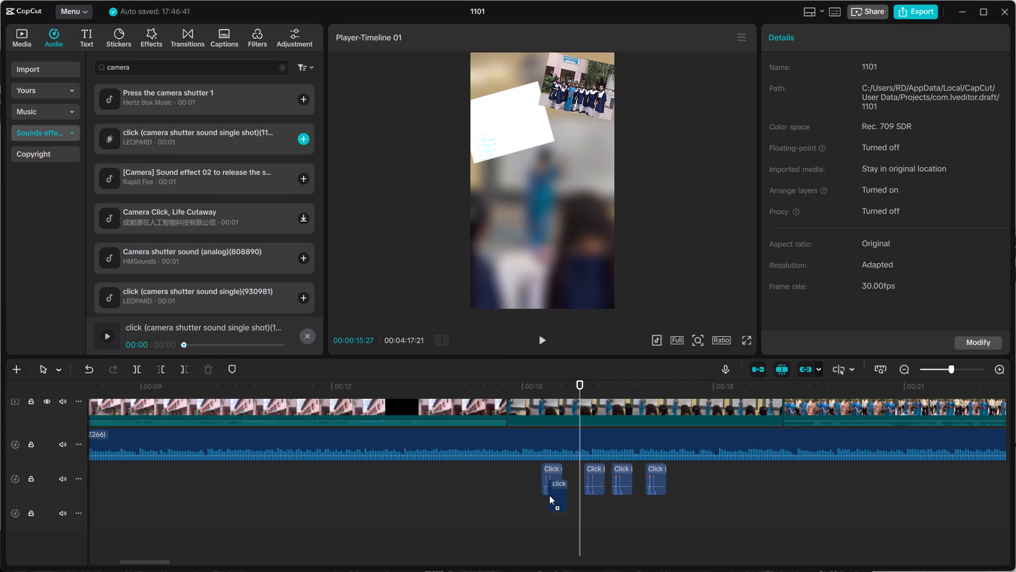
pyautogui.moveTo(549, 495); pyautogui.dragTo(543, 482)
pyautogui.moveTo(543, 482); pyautogui.dragTo(539, 484)
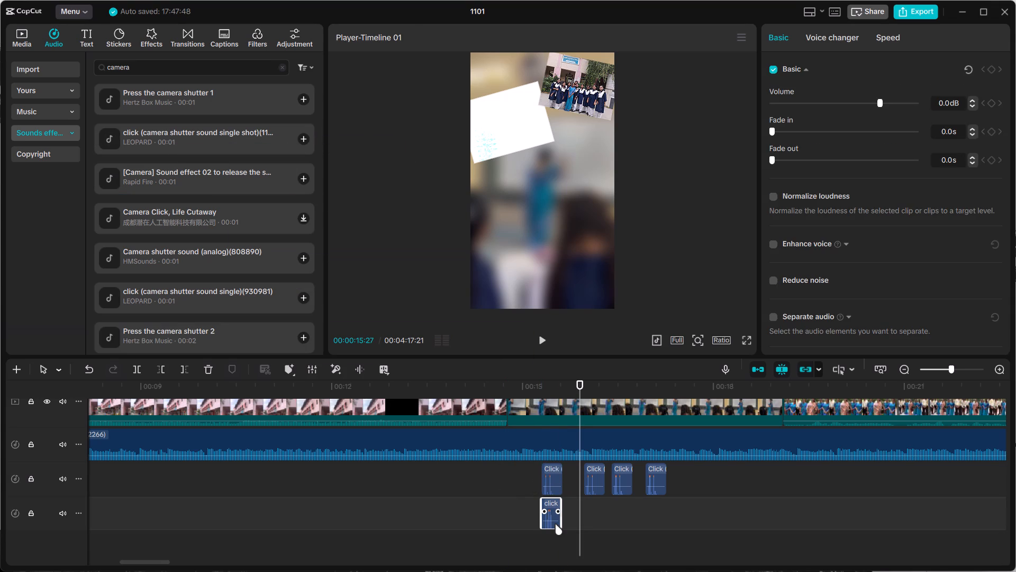
# Duplicate the camera shutter clip three times and align the copies beneath the second, third and fourth click sounds.
pyautogui.hotkey('ctrl', 'c')
pyautogui.hotkey('ctrl', 'v')
pyautogui.hotkey('ctrl', 'v')
pyautogui.hotkey('ctrl', 'v')
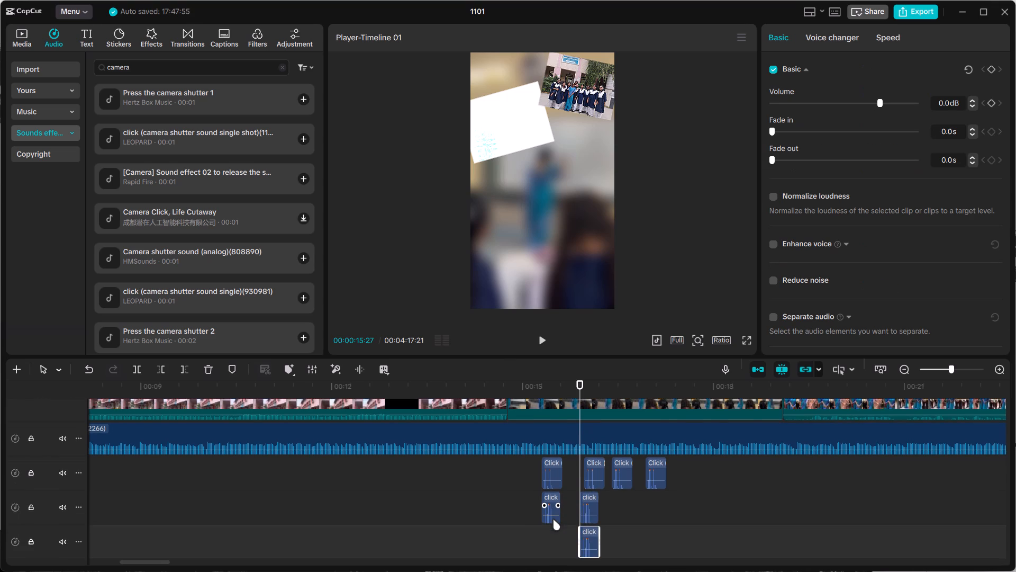
pyautogui.moveTo(589, 534); pyautogui.dragTo(606, 526)
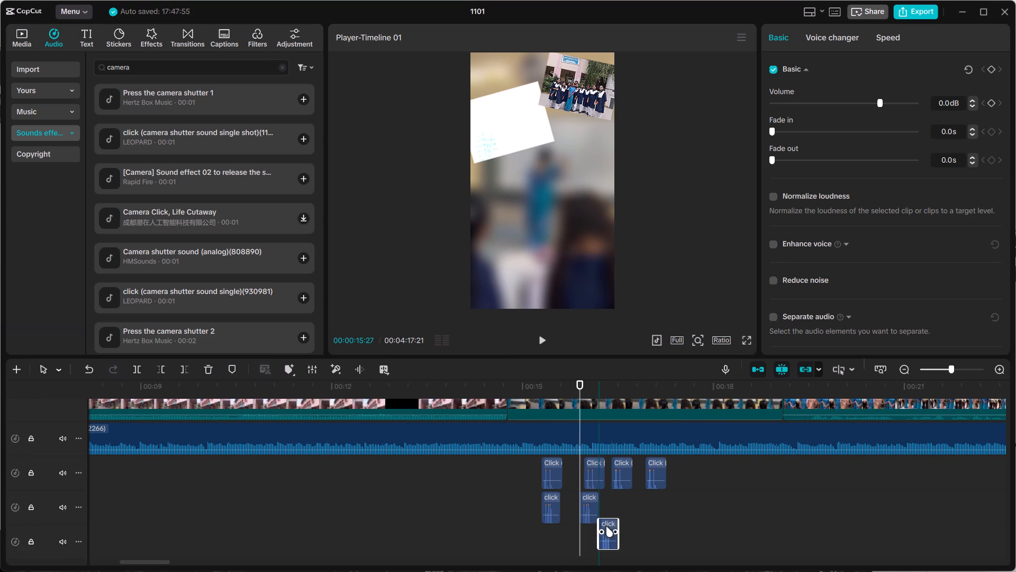
pyautogui.moveTo(606, 526); pyautogui.dragTo(620, 513)
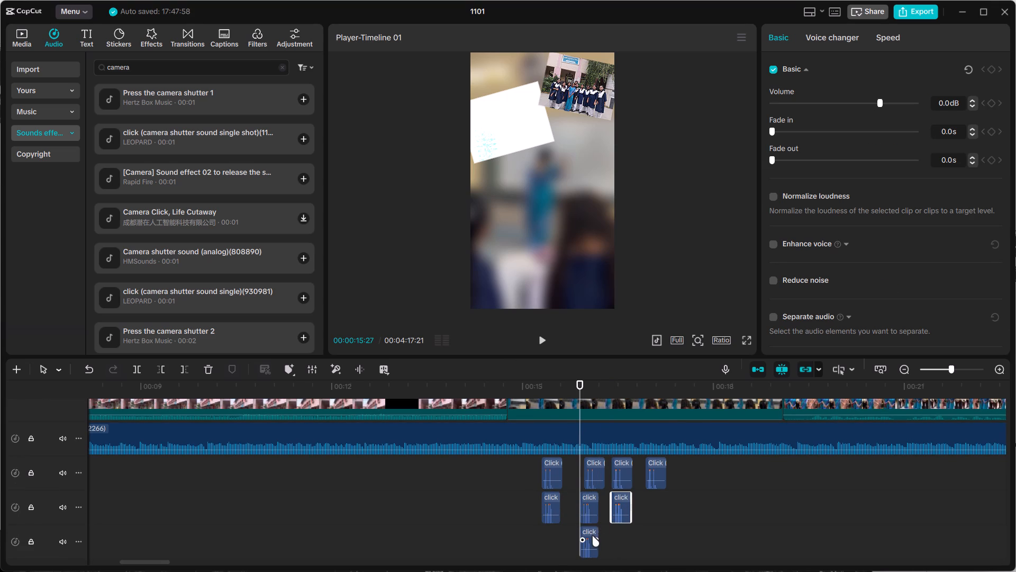
pyautogui.moveTo(588, 534); pyautogui.dragTo(654, 512)
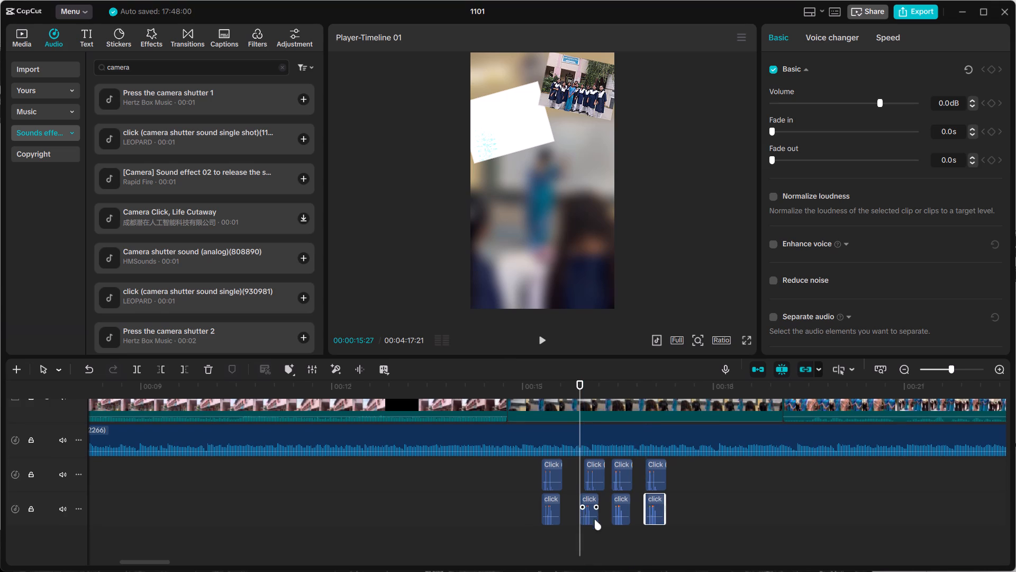
pyautogui.moveTo(589, 504); pyautogui.dragTo(595, 502)
# Delete the four original click sound clips above the camera shutter clips.
pyautogui.click(521, 510)
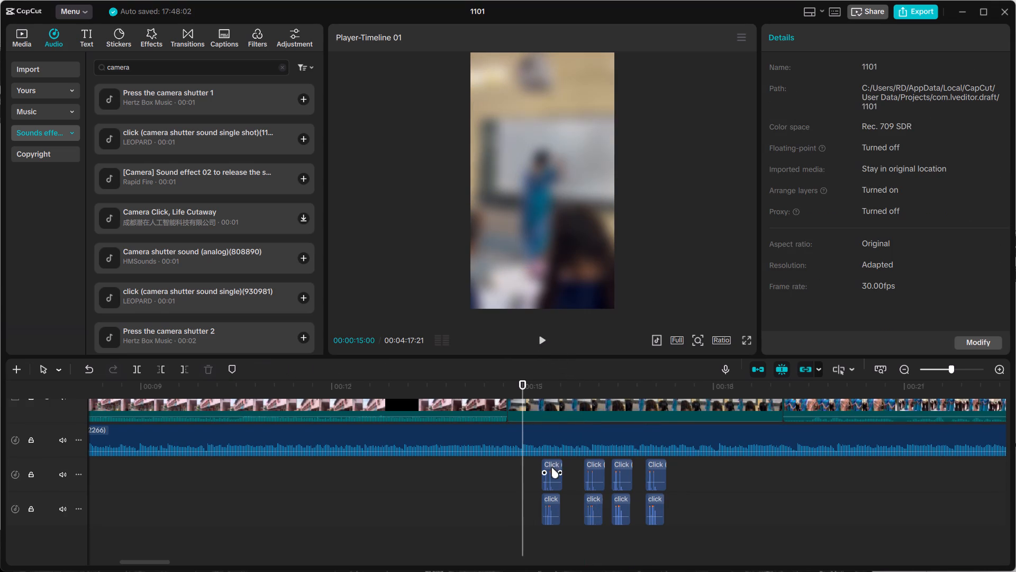
pyautogui.moveTo(533, 466); pyautogui.dragTo(658, 474)
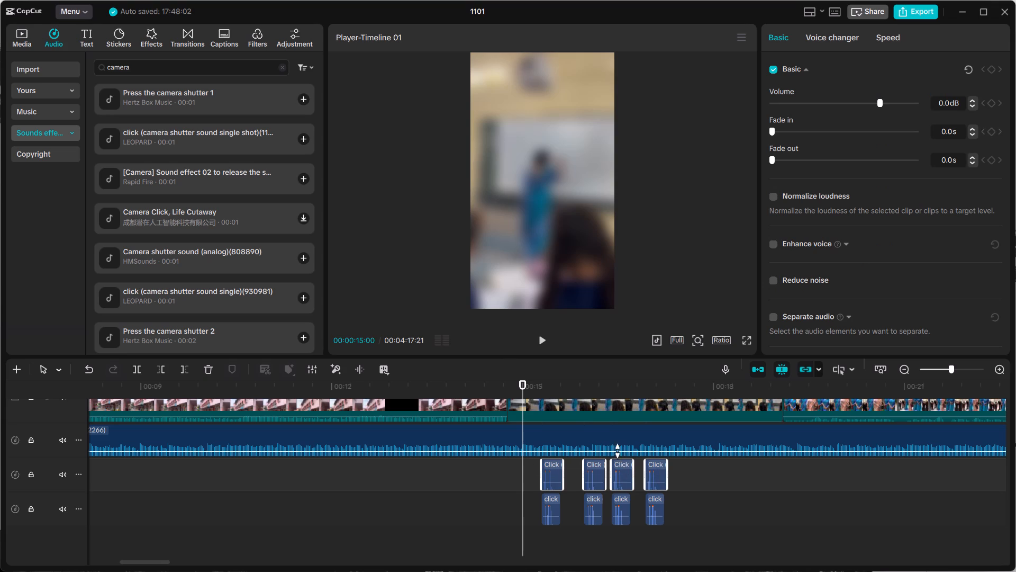
pyautogui.press('BackSpace')
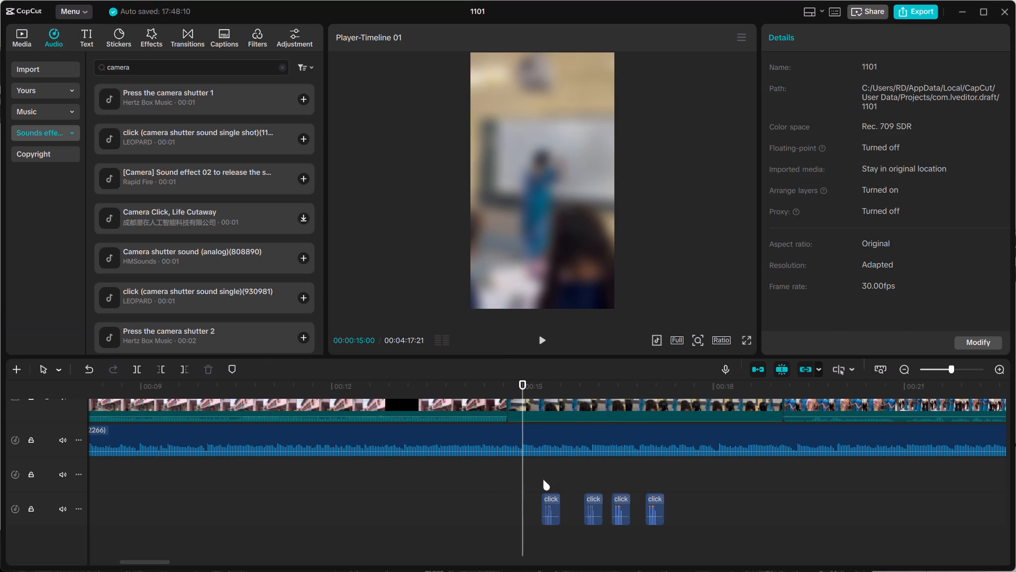
# Play the collage from 00:00:15:00 and add a fifth camera shutter copy where the last photo appears, at about 00:00:17:15.
pyautogui.click(542, 342)
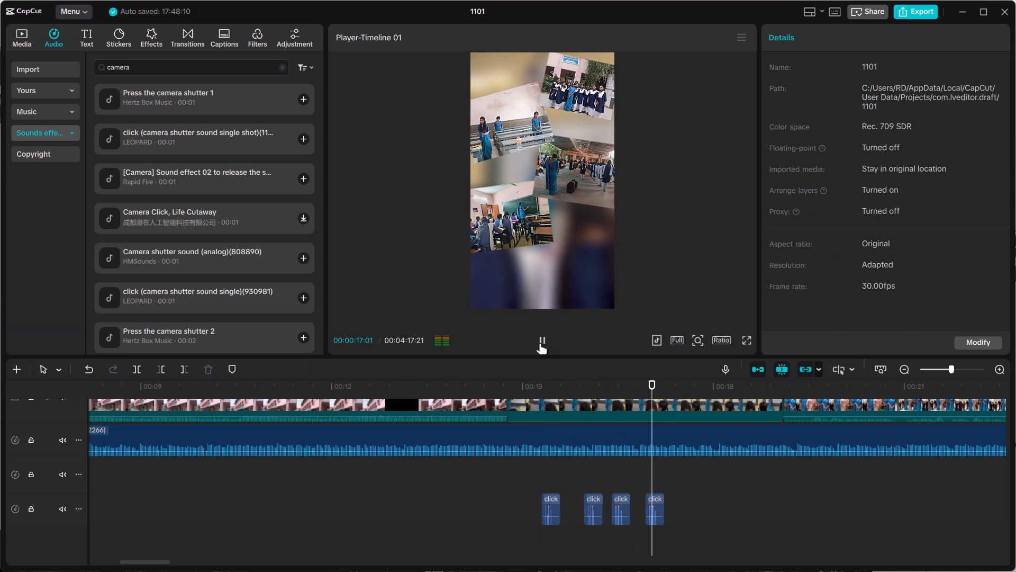
pyautogui.click(540, 343)
pyautogui.click(657, 502)
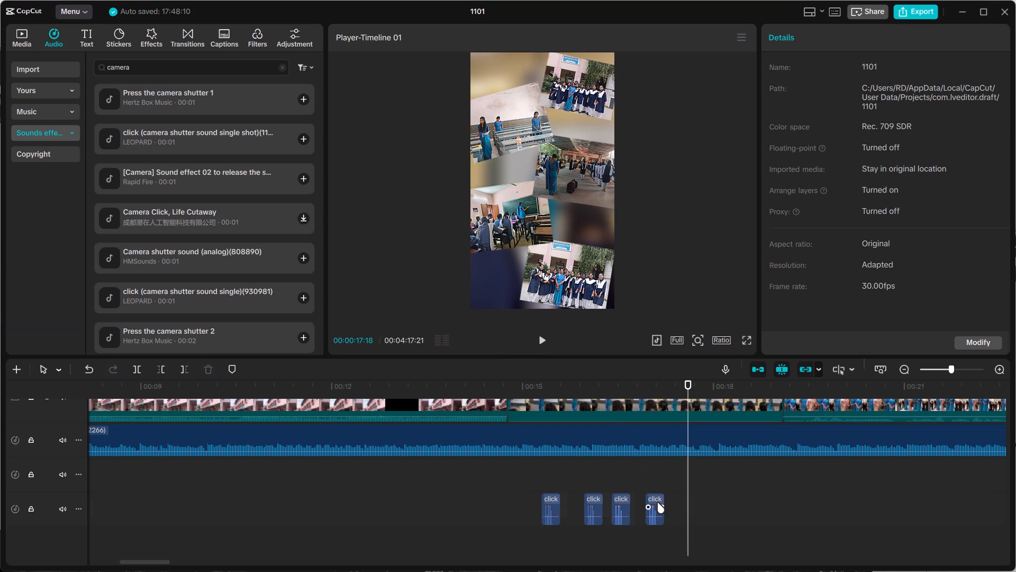
pyautogui.hotkey('ctrl', 'c')
pyautogui.hotkey('ctrl', 'v')
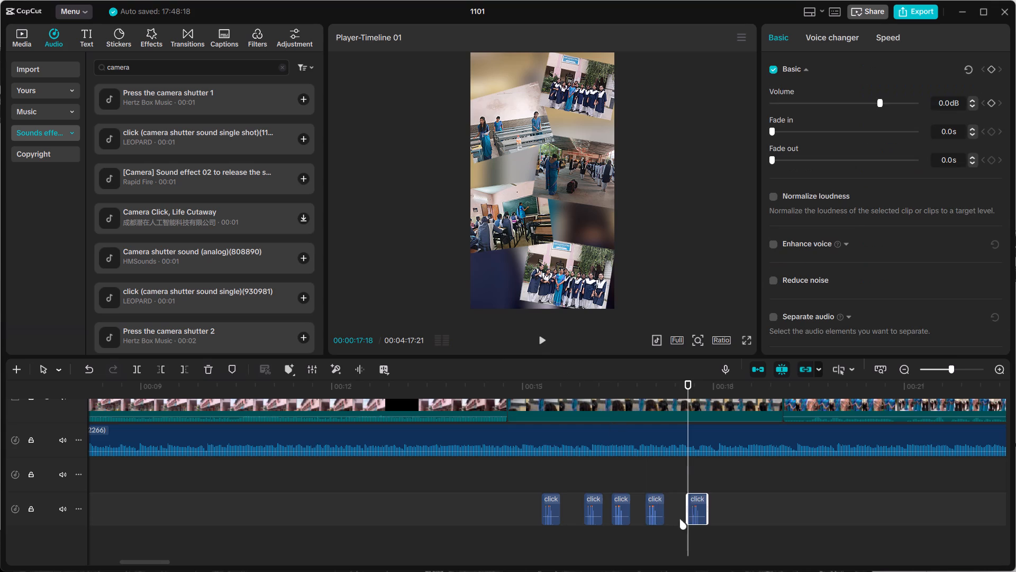
pyautogui.moveTo(697, 502); pyautogui.dragTo(690, 503)
# Play through the photo collage, checking the timing of the five camera shutter sounds against the photos' appearances.
pyautogui.click(640, 474)
pyautogui.click(543, 340)
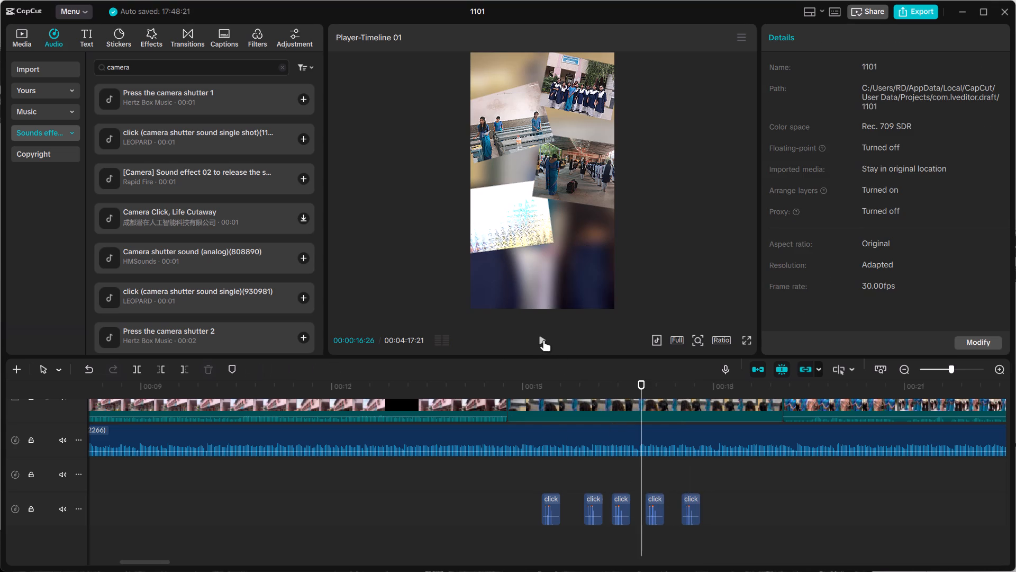
pyautogui.click(543, 340)
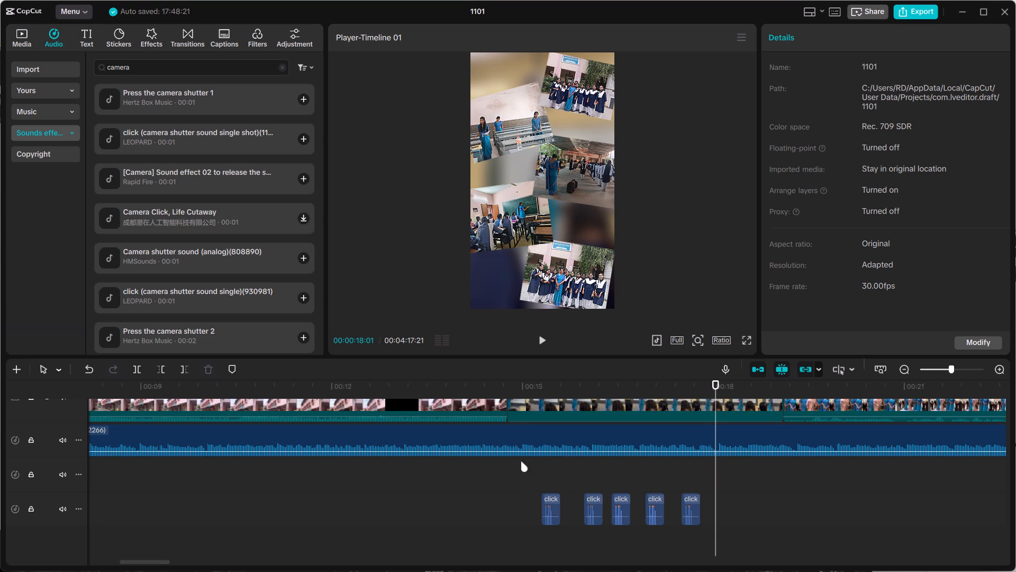
pyautogui.click(532, 479)
pyautogui.click(543, 342)
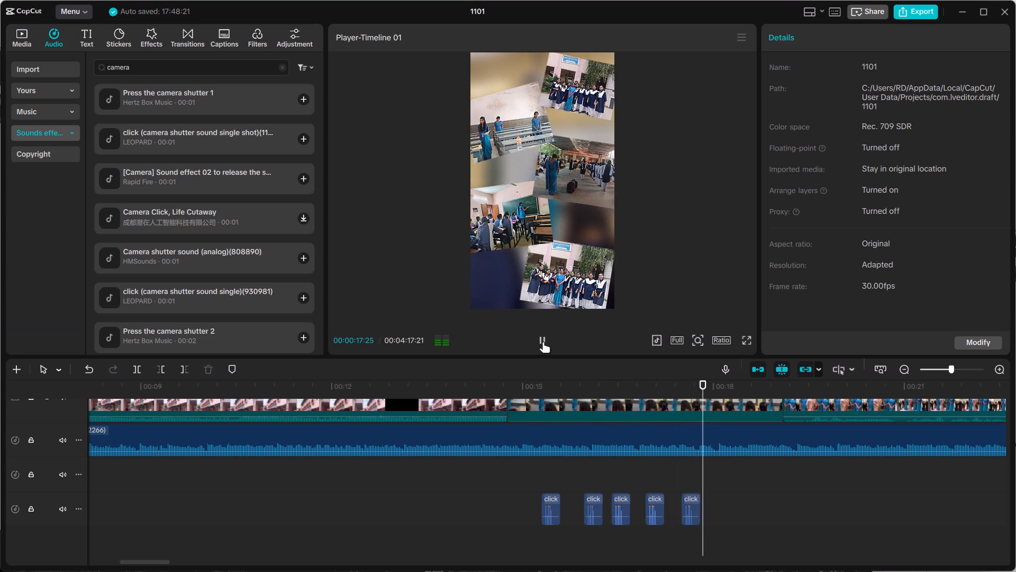
pyautogui.click(543, 342)
pyautogui.click(543, 341)
pyautogui.click(543, 341)
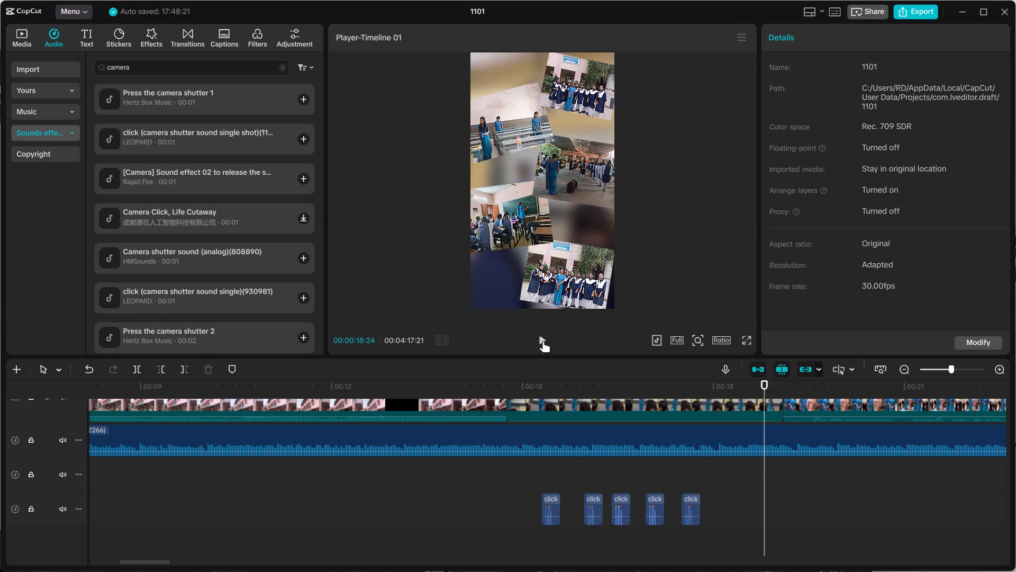
# Delete the background music clip running under the photo collage.
pyautogui.click(586, 429)
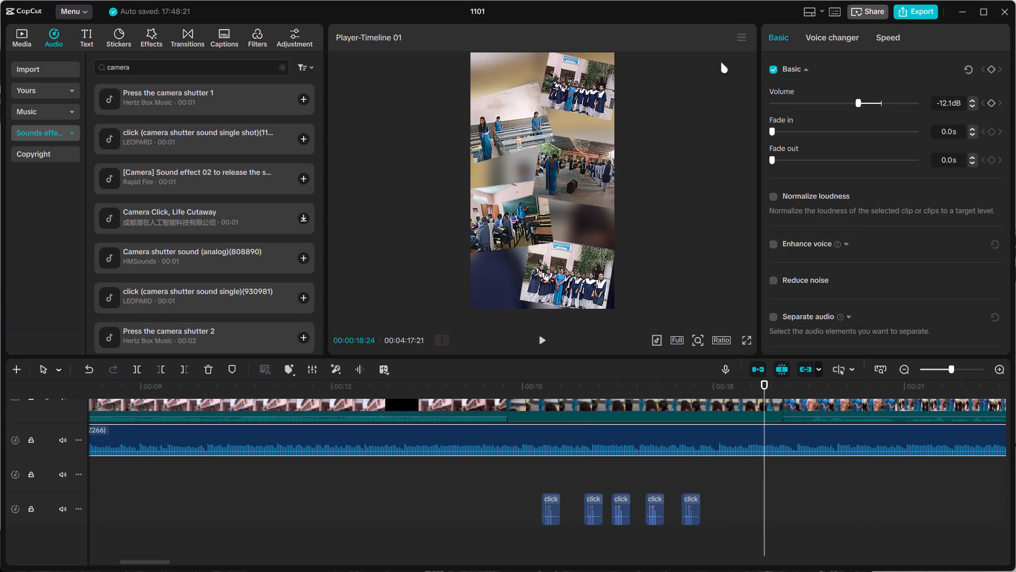
pyautogui.moveTo(856, 103); pyautogui.dragTo(923, 117)
pyautogui.click(207, 369)
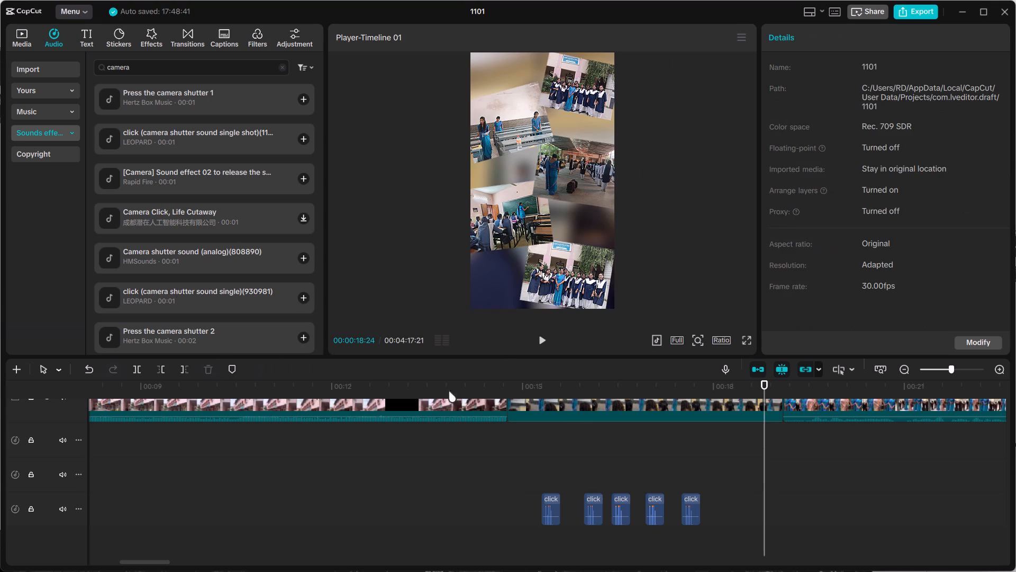
# Play from 00:00:14:10 into the collage and set the volume of the pink building clip just before it to -∞ dB.
pyautogui.click(478, 454)
pyautogui.click(540, 338)
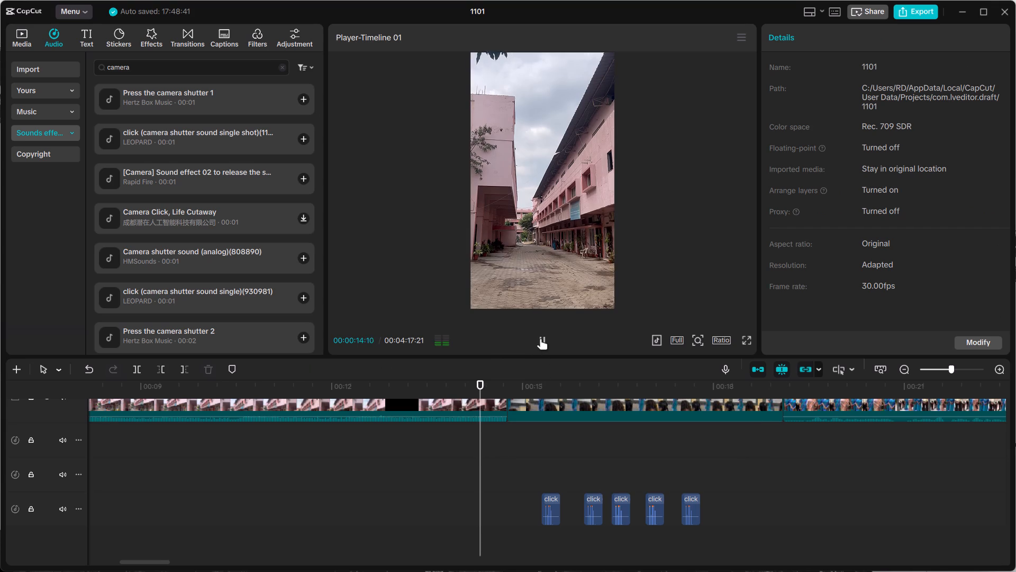
pyautogui.click(482, 414)
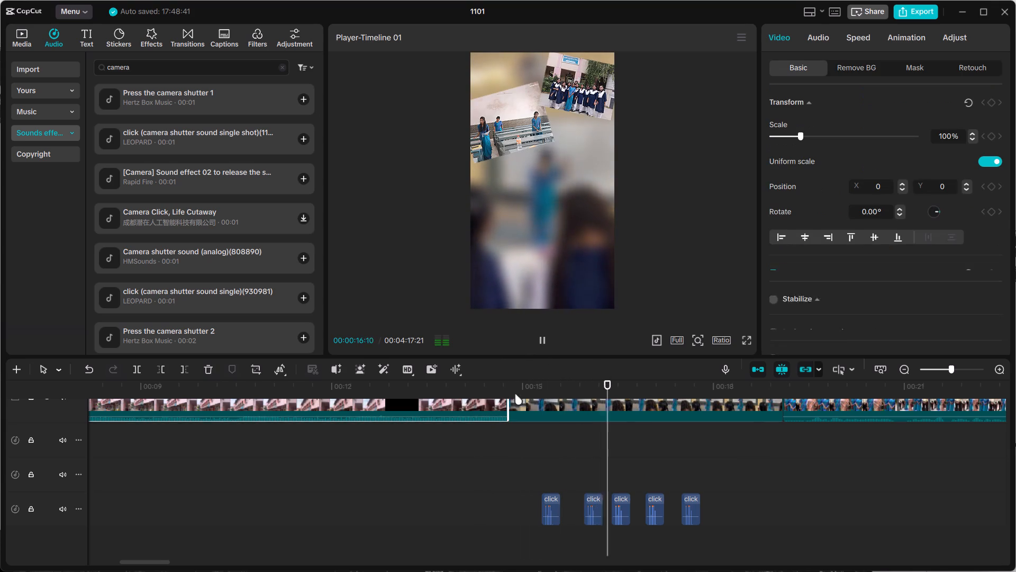
pyautogui.click(542, 341)
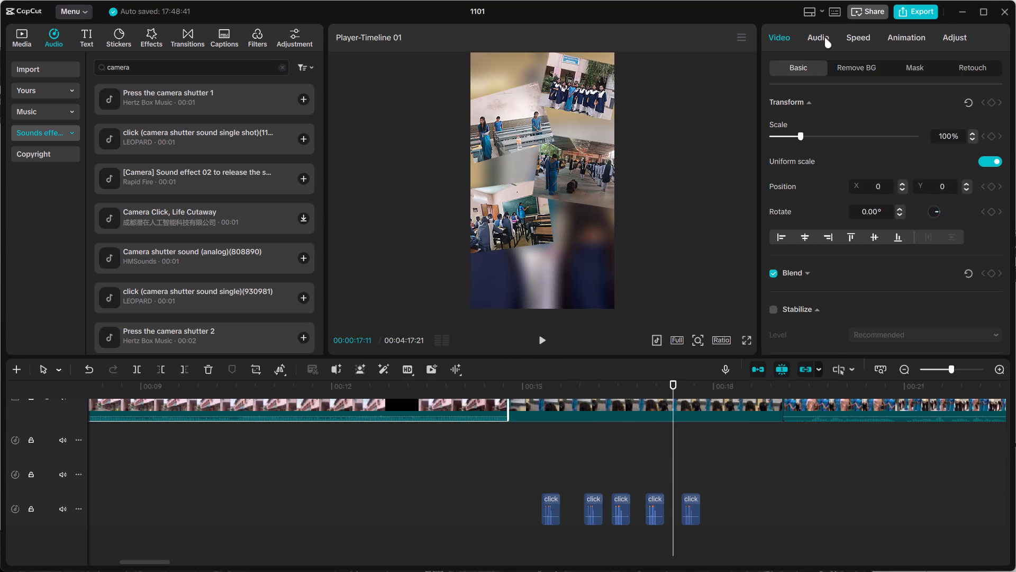
pyautogui.click(824, 37)
pyautogui.moveTo(873, 136); pyautogui.dragTo(424, 220)
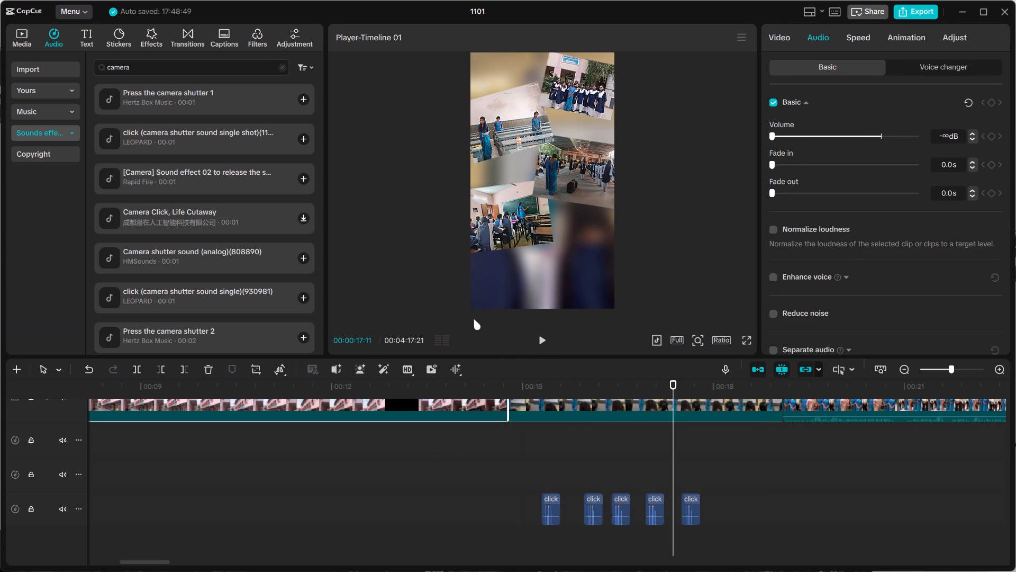
# Play the end of the photo collage from about 00:00:17:08 to check the last shutter sound.
pyautogui.click(536, 459)
pyautogui.click(543, 343)
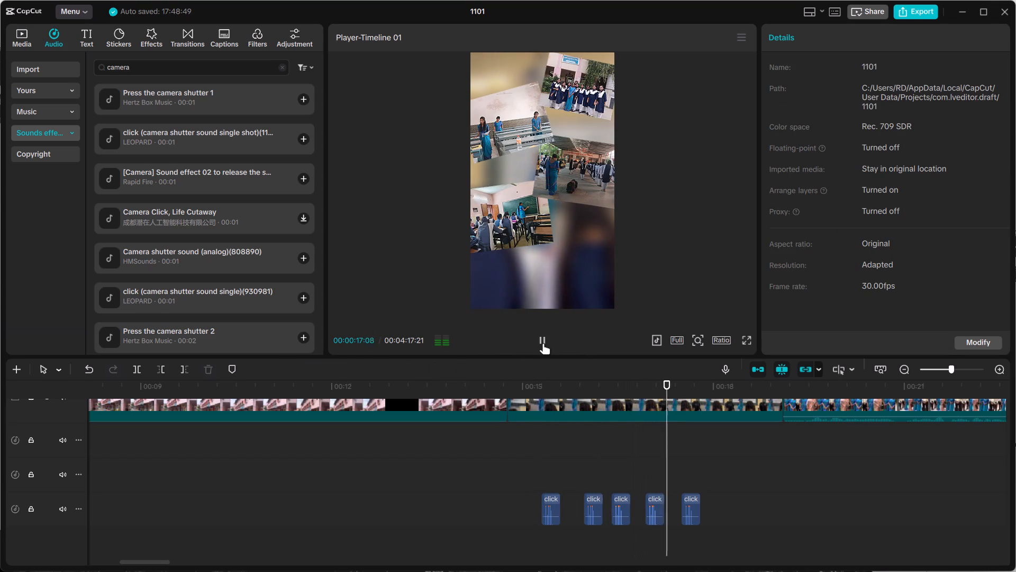
pyautogui.click(543, 343)
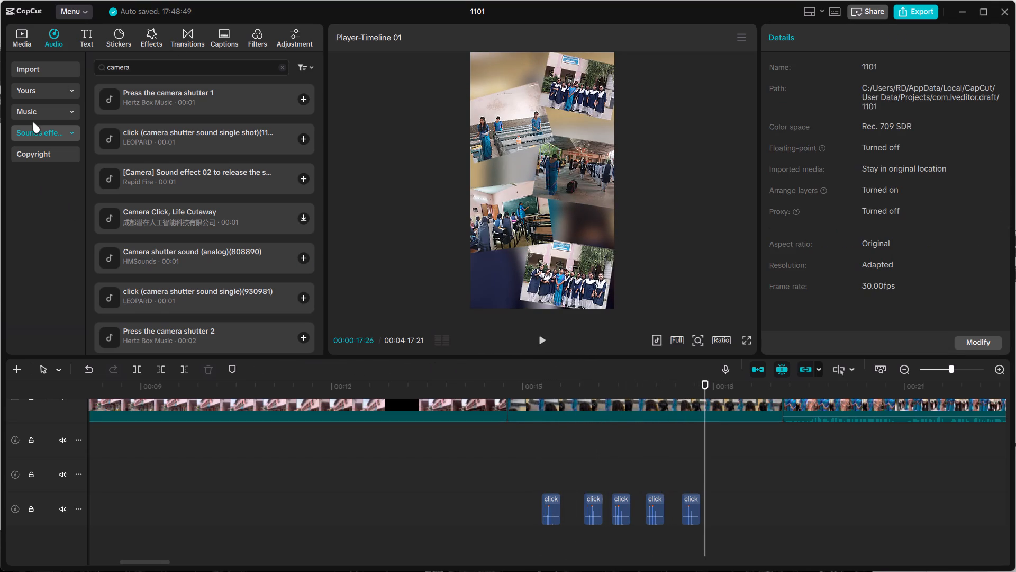
# Search the music library for "scchool" and preview tracks such as BIGBOOM and The Happy Shool.
pyautogui.click(31, 116)
pyautogui.click(258, 71)
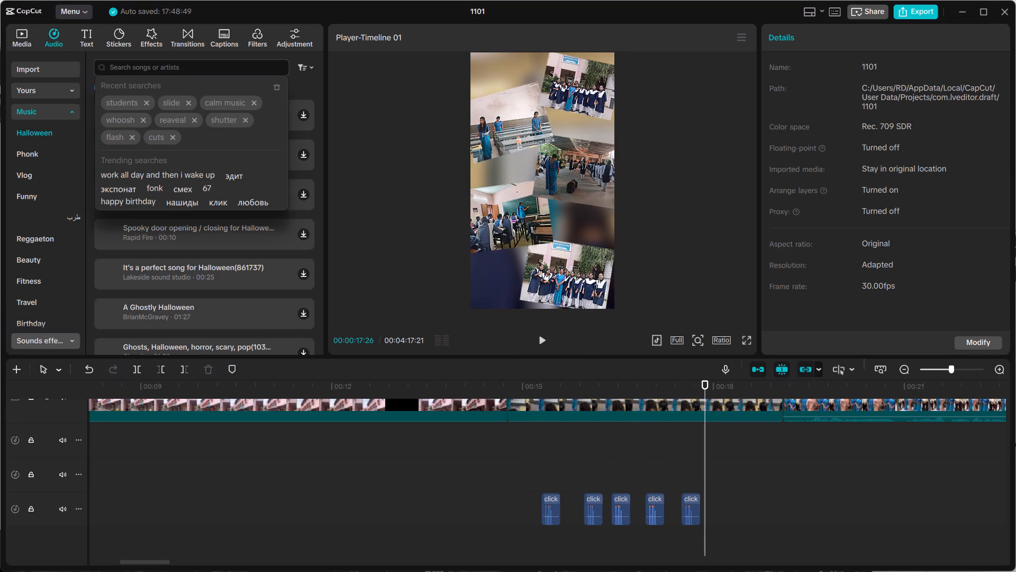
pyautogui.click(210, 64)
pyautogui.write('scv')
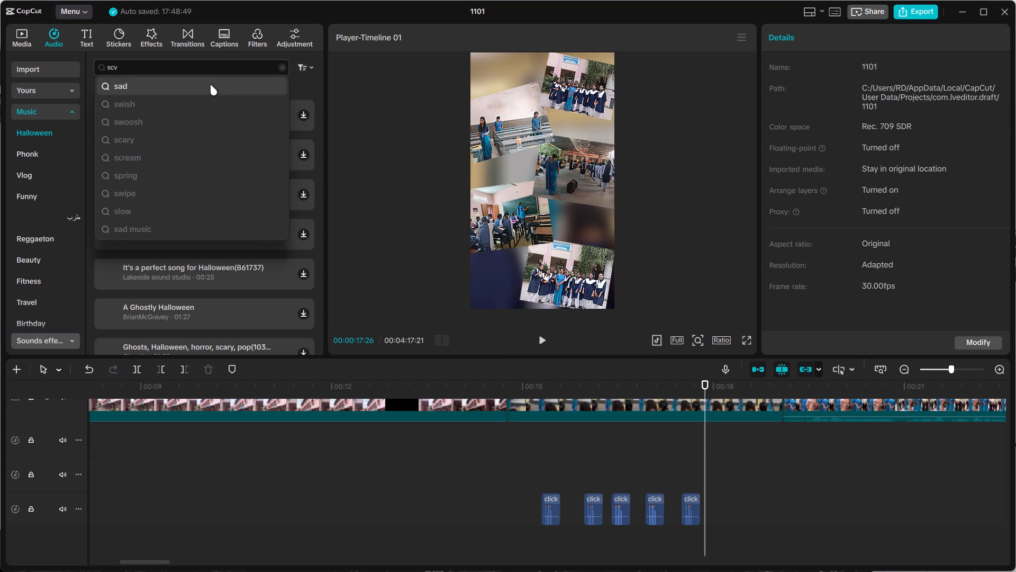
pyautogui.press('BackSpace')
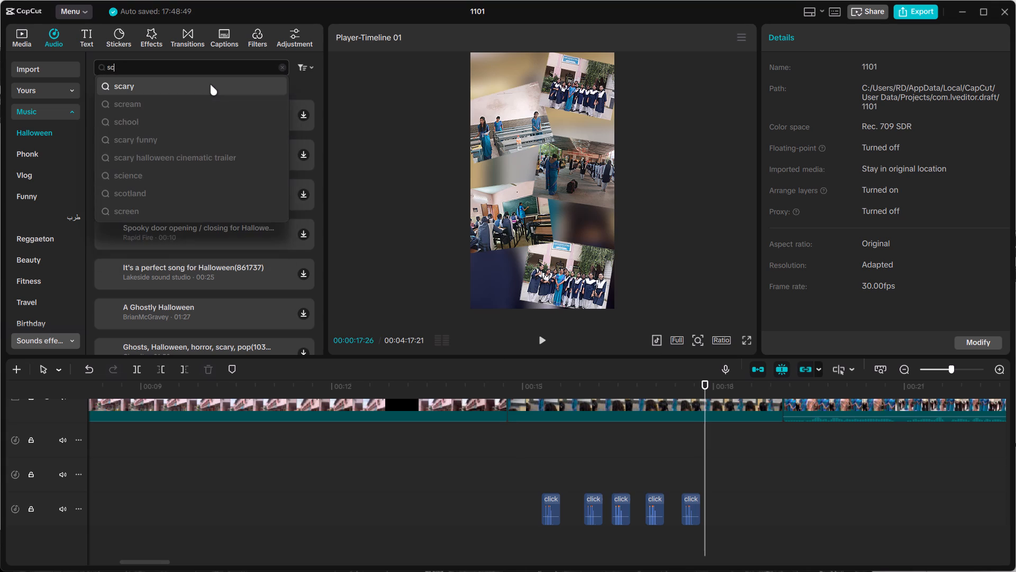
pyautogui.write('chool')
pyautogui.press('Return')
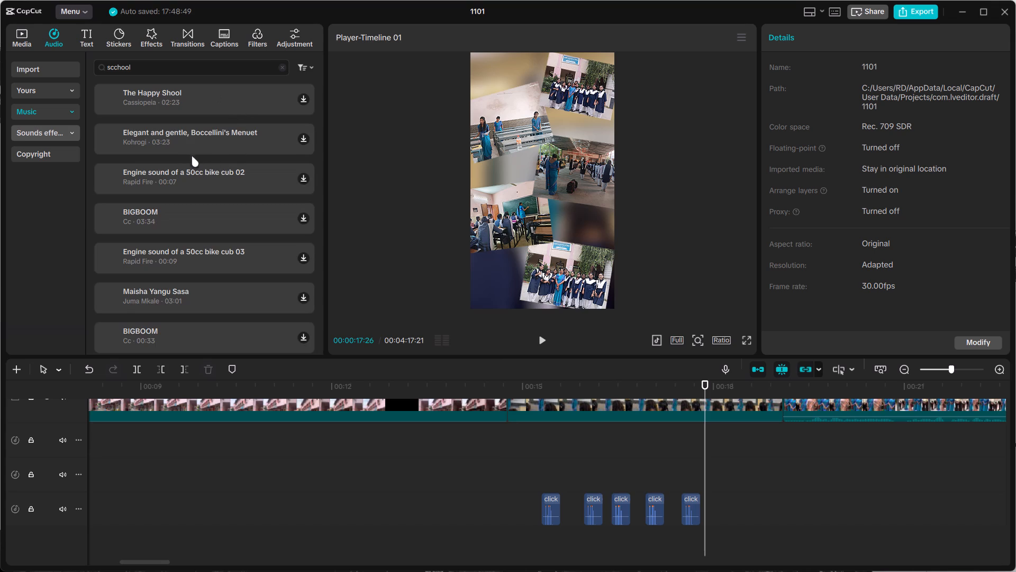
pyautogui.click(192, 145)
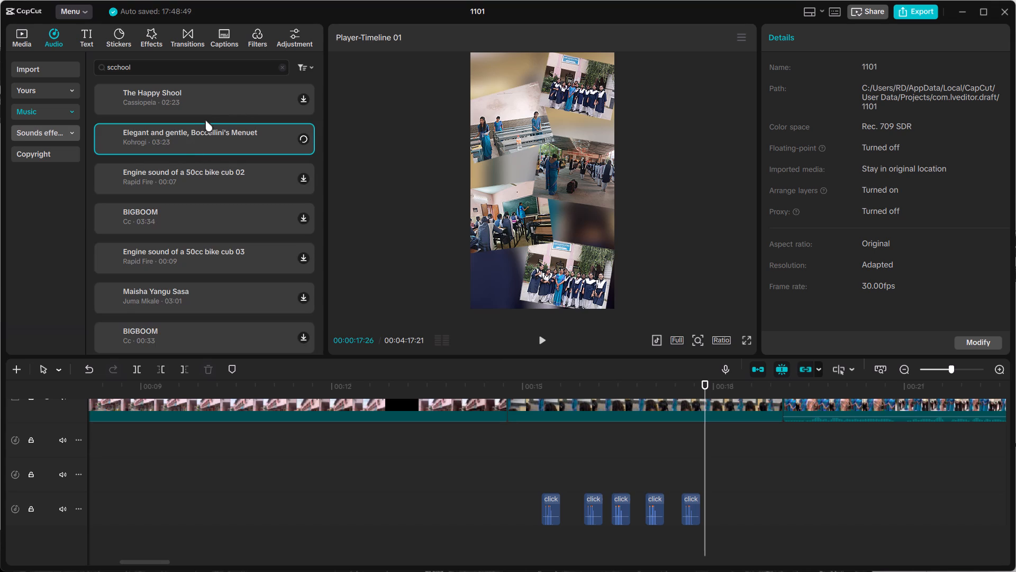
pyautogui.click(213, 100)
pyautogui.click(226, 178)
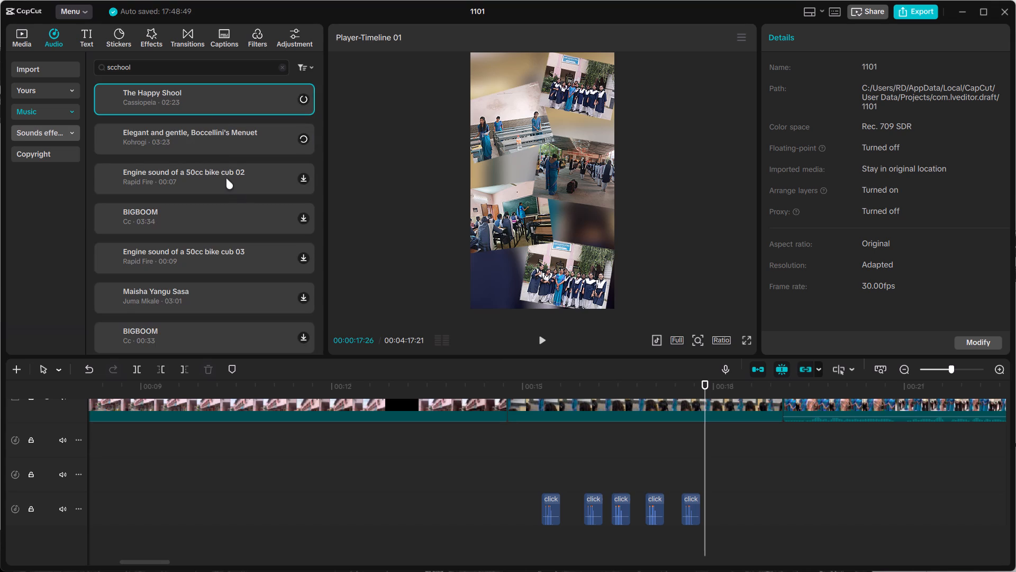
pyautogui.click(223, 212)
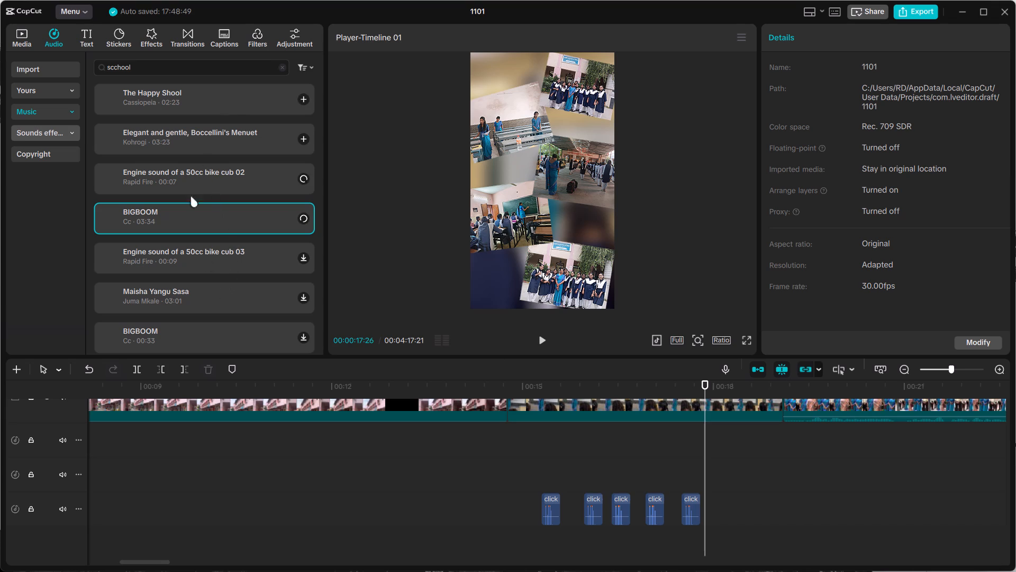
pyautogui.click(250, 65)
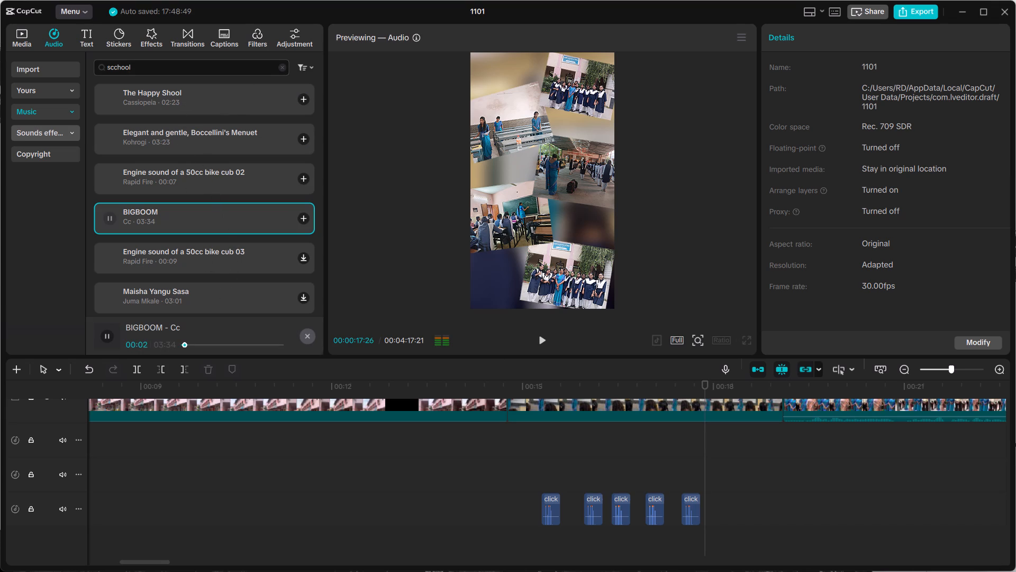
pyautogui.click(183, 103)
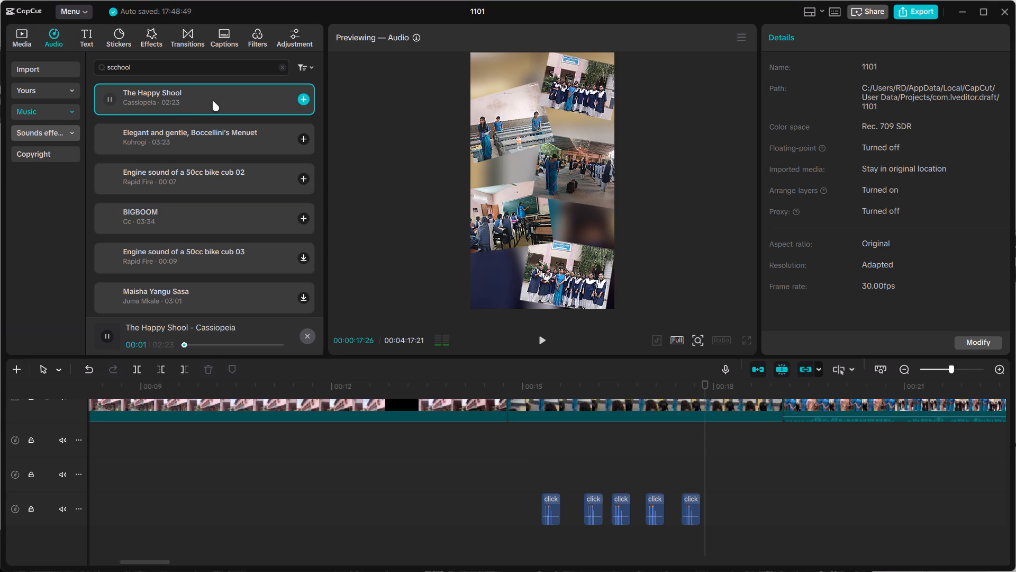
# Correct the music search to "school".
pyautogui.click(217, 70)
pyautogui.press('BackSpace')
pyautogui.press('BackSpace')
pyautogui.press('BackSpace')
pyautogui.press('BackSpace')
pyautogui.press('BackSpace')
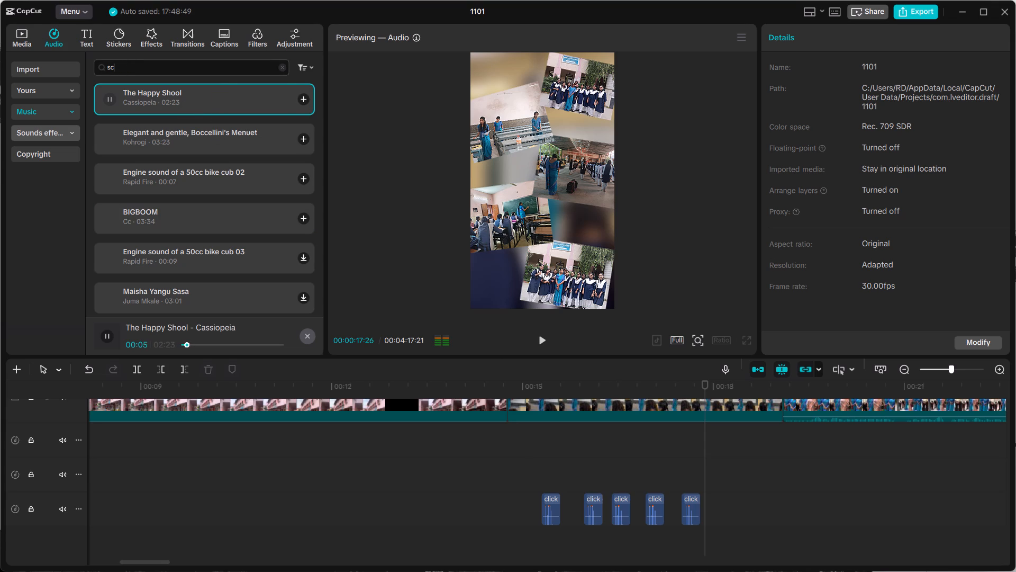
pyautogui.write('hool')
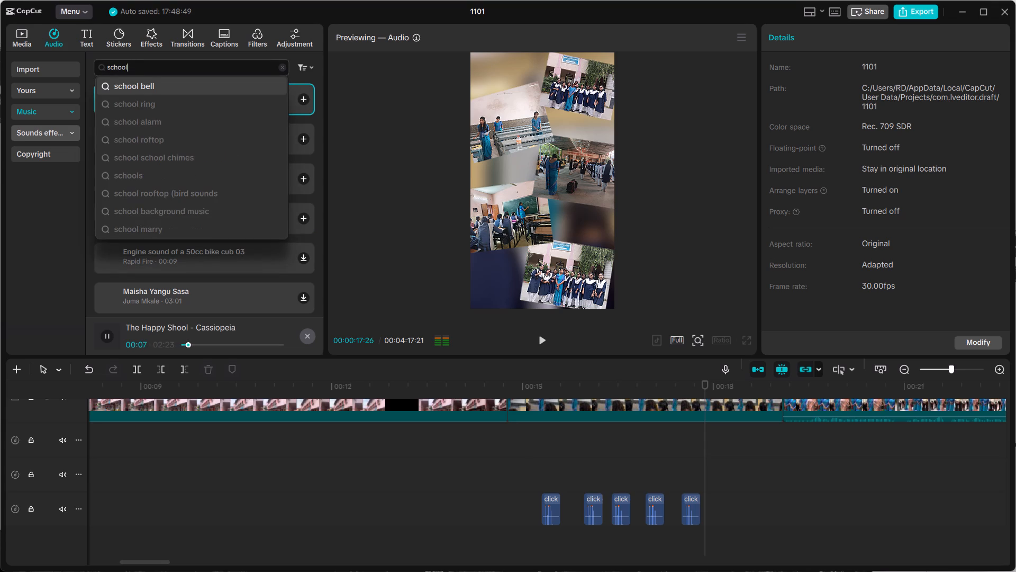
pyautogui.press('Return')
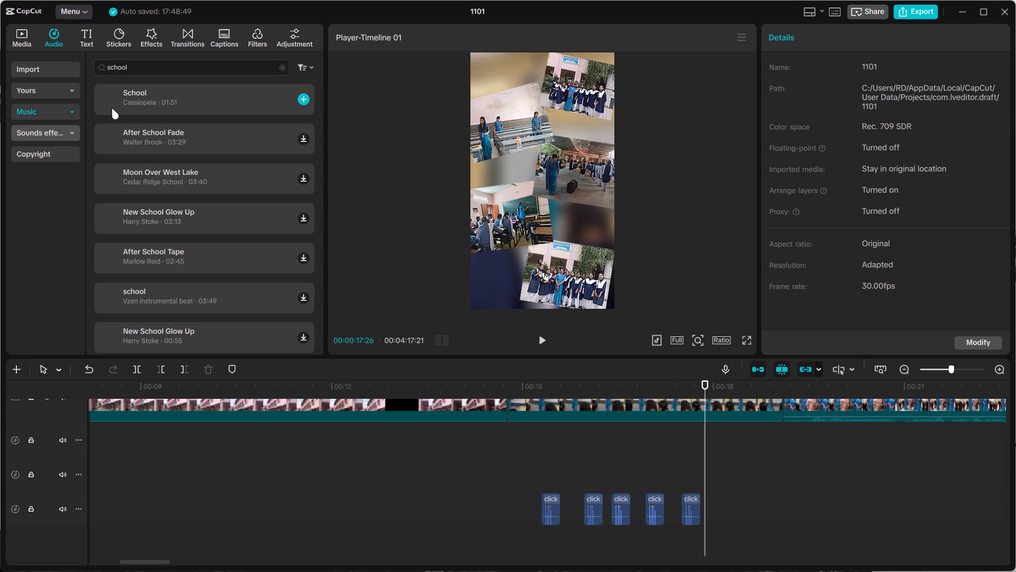
# Preview School, After School Fade, Moon Over West Lake and New School Glow Up, sampling middle sections of the first three.
pyautogui.click(179, 91)
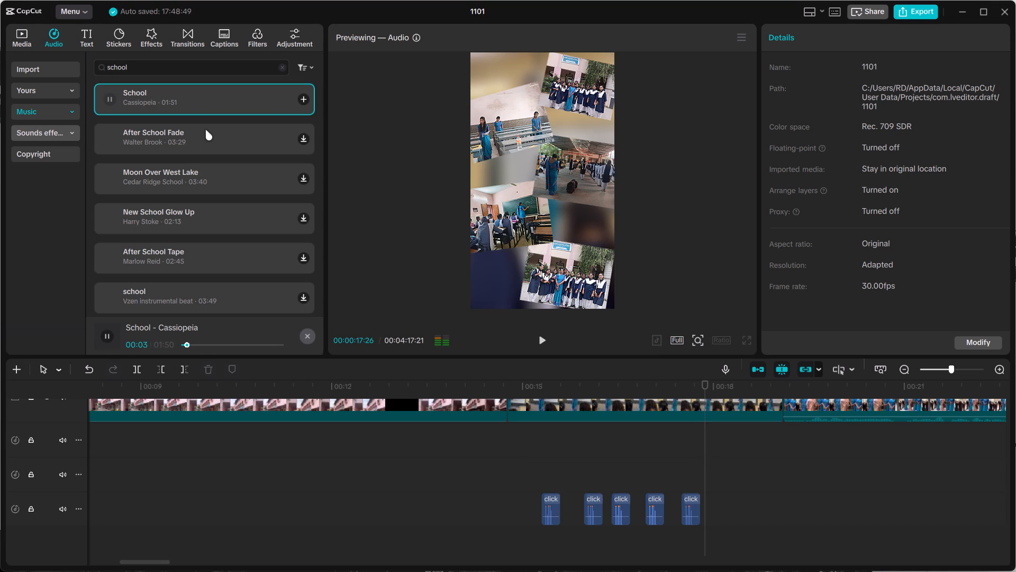
pyautogui.click(213, 209)
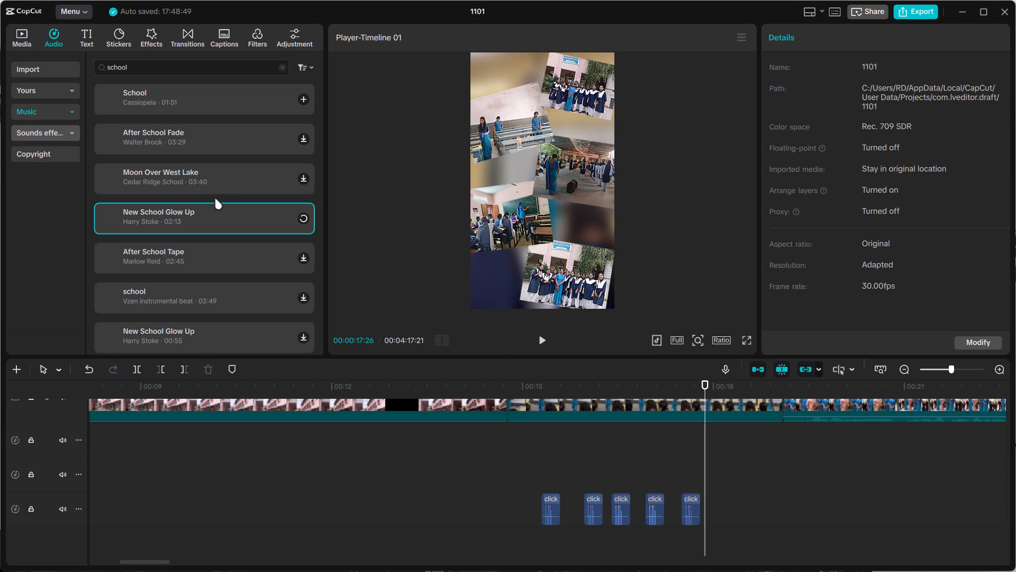
pyautogui.click(216, 180)
pyautogui.click(226, 145)
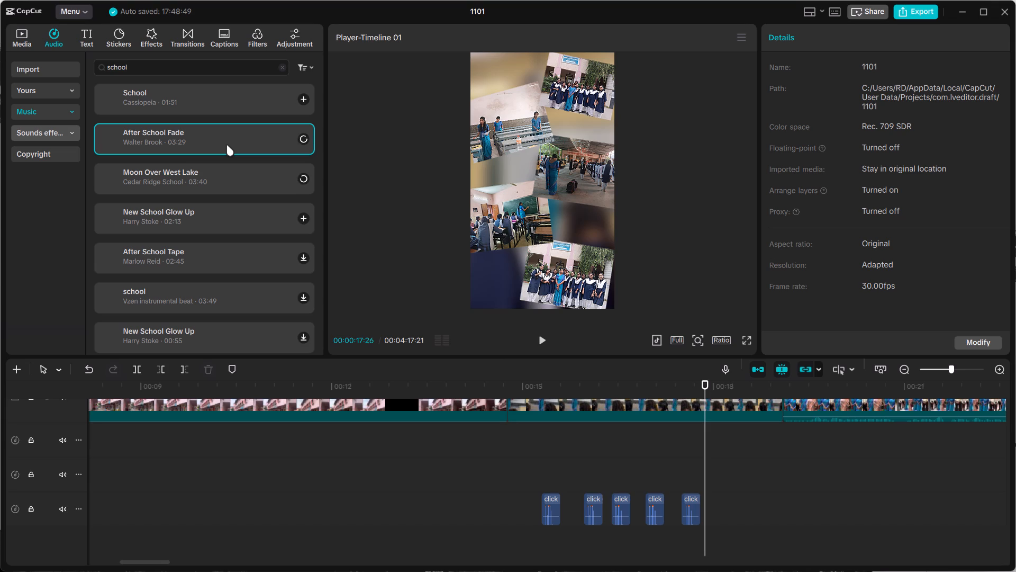
pyautogui.click(278, 223)
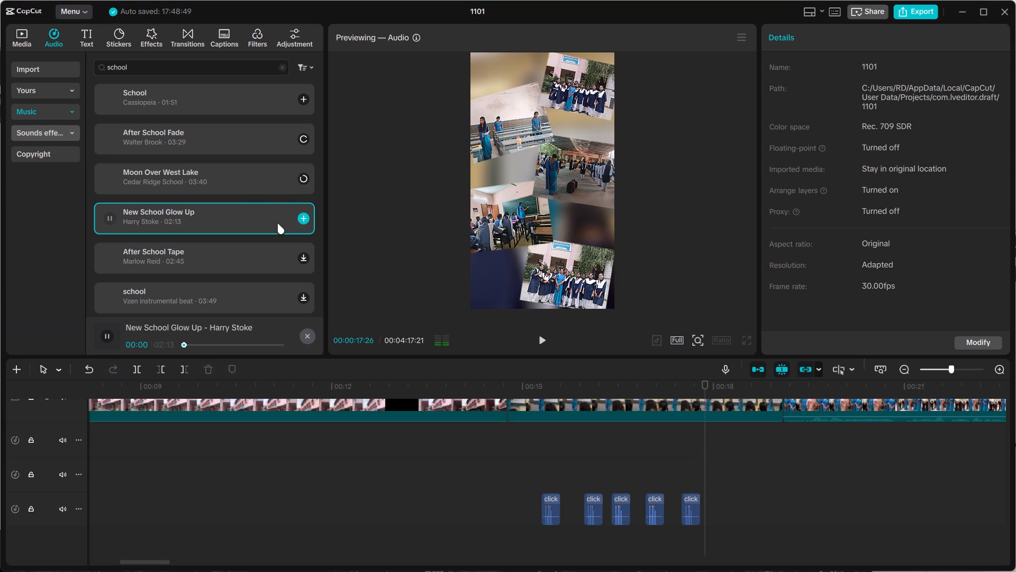
pyautogui.click(242, 181)
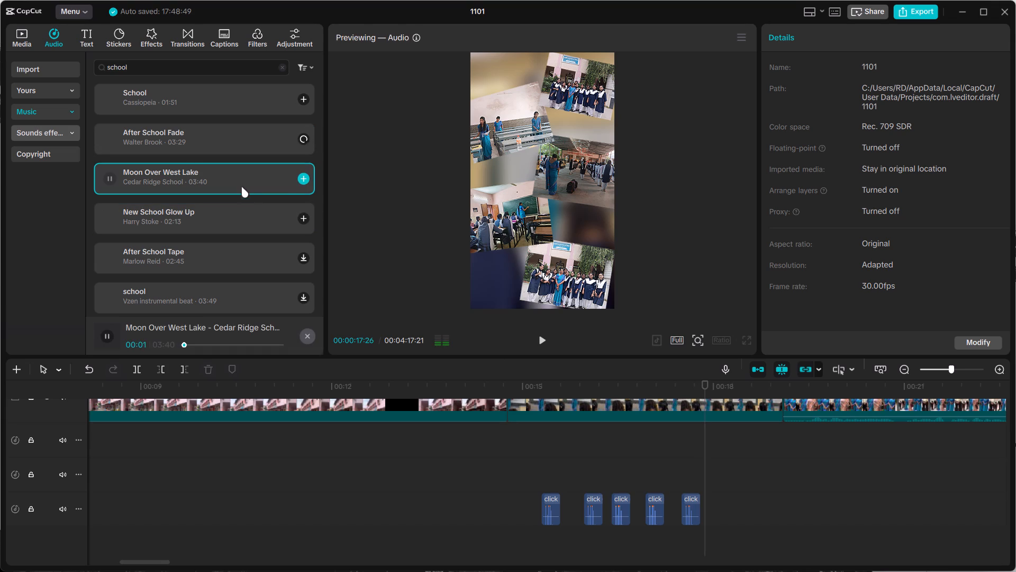
pyautogui.click(241, 215)
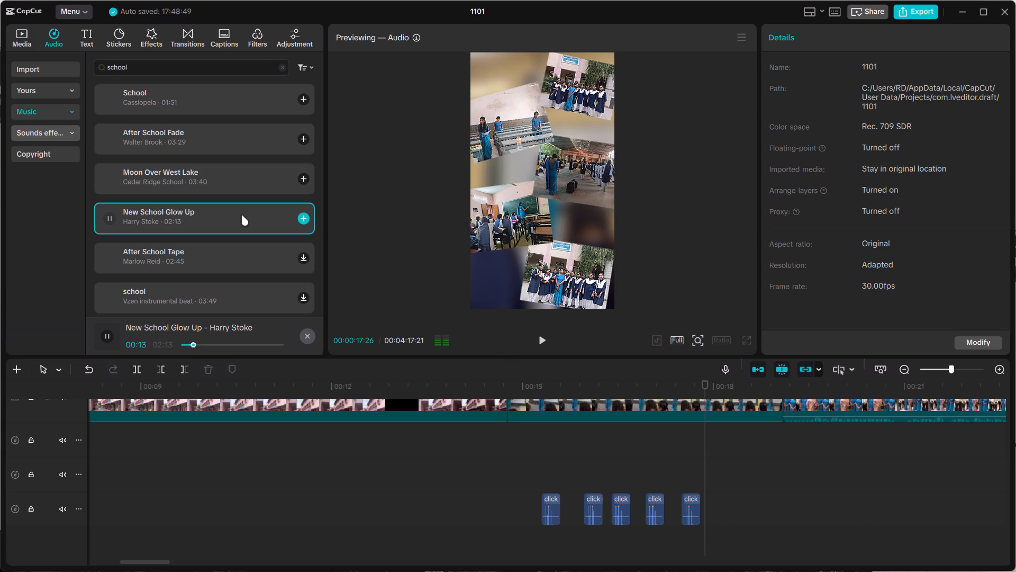
pyautogui.click(213, 179)
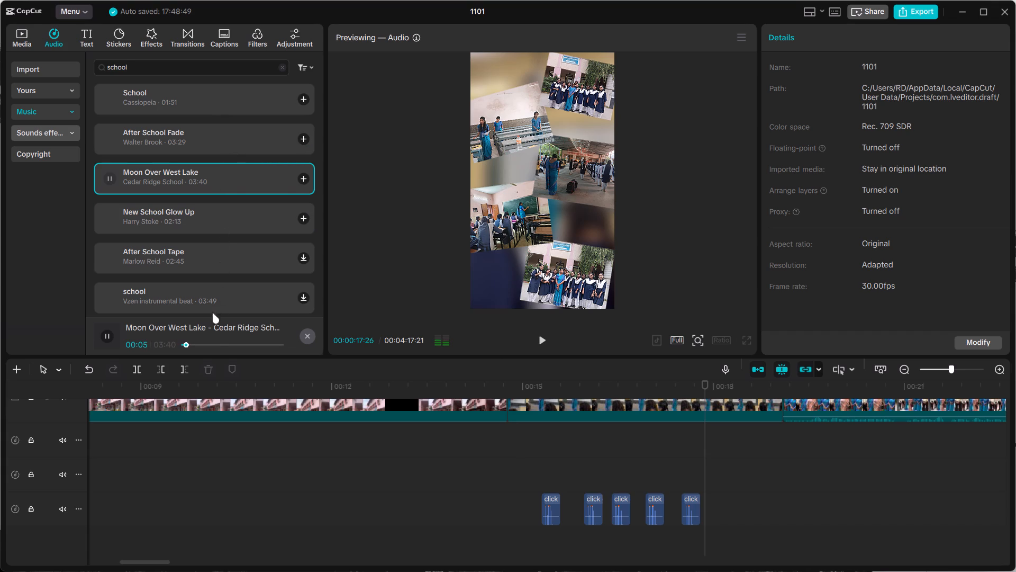
pyautogui.click(220, 342)
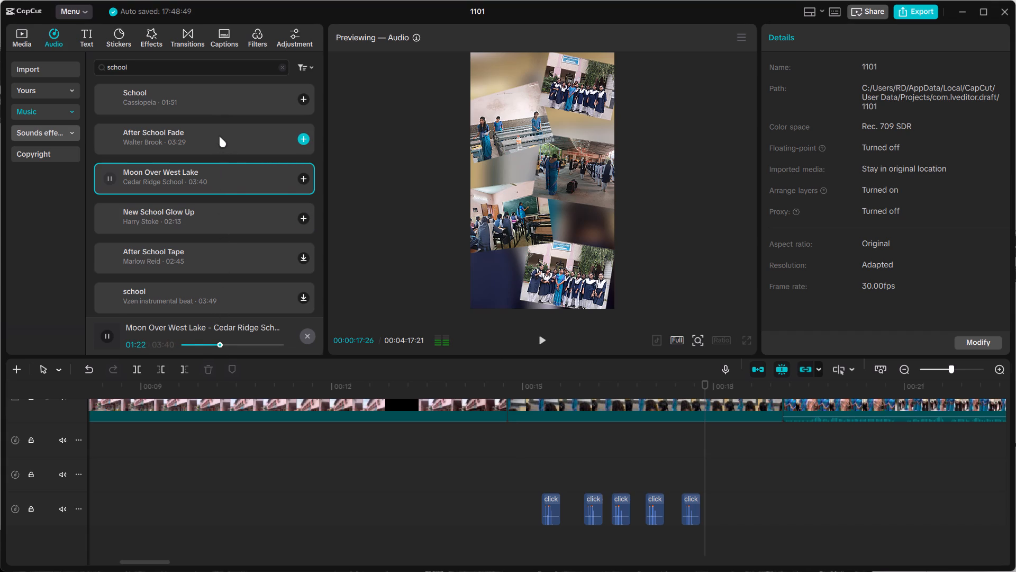
pyautogui.click(219, 131)
pyautogui.click(226, 345)
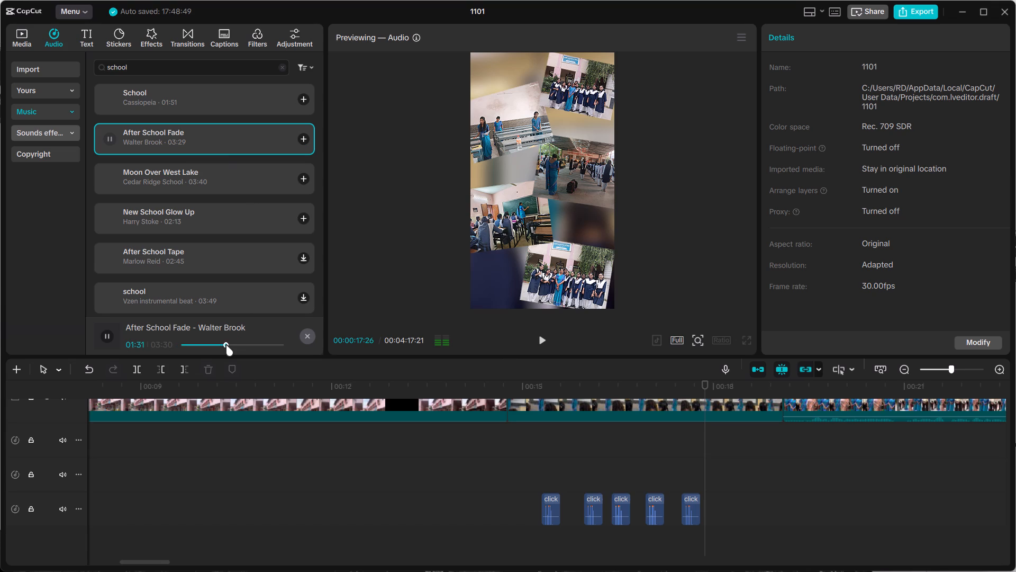
pyautogui.click(194, 103)
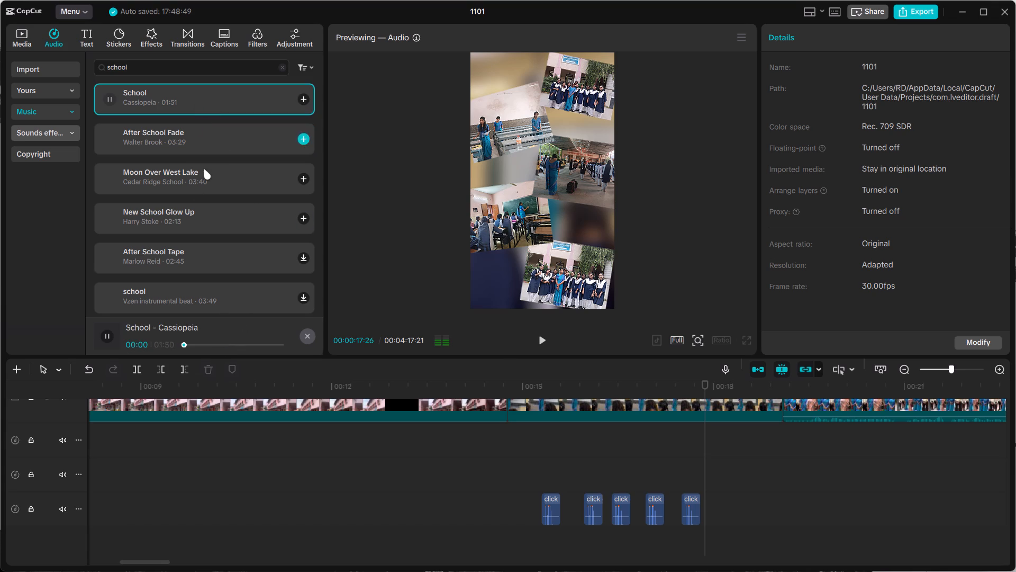
pyautogui.click(215, 344)
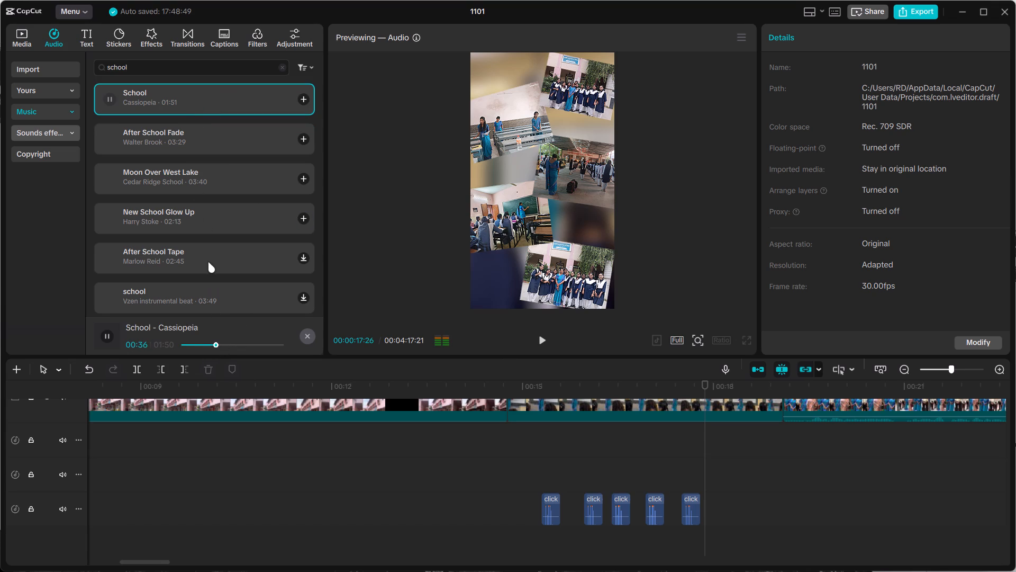
# Look through the rest of the school music results for a suitable track while the School preview plays.
pyautogui.scroll(-4, 212, 261)
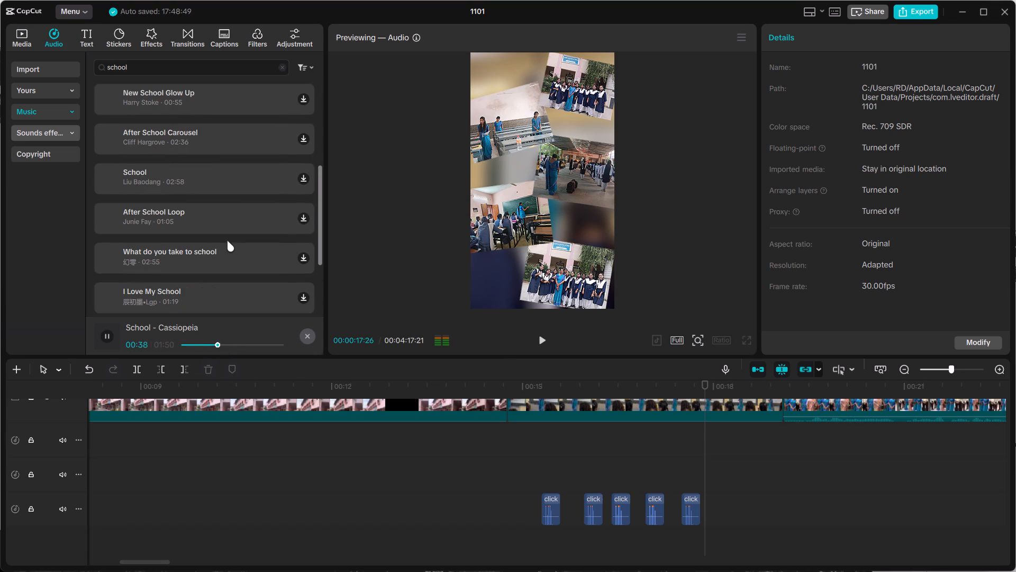
pyautogui.scroll(-1, 224, 218)
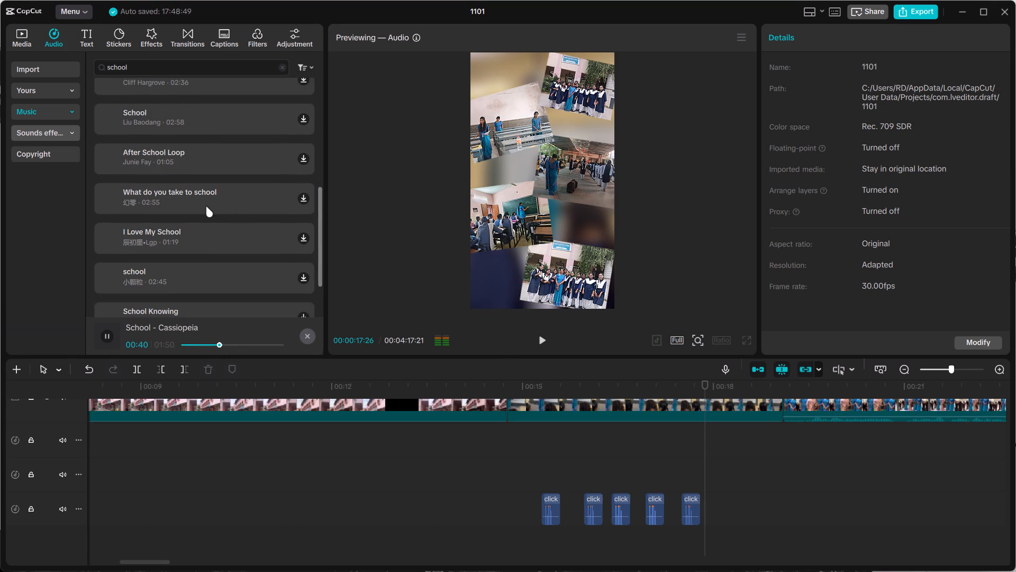
pyautogui.scroll(-1, 190, 204)
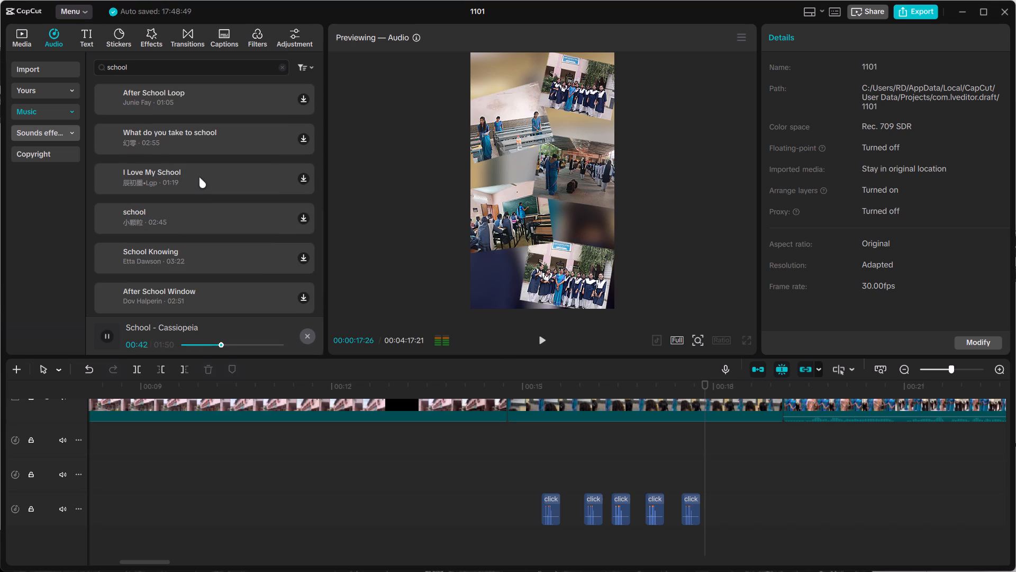
pyautogui.scroll(-6, 199, 177)
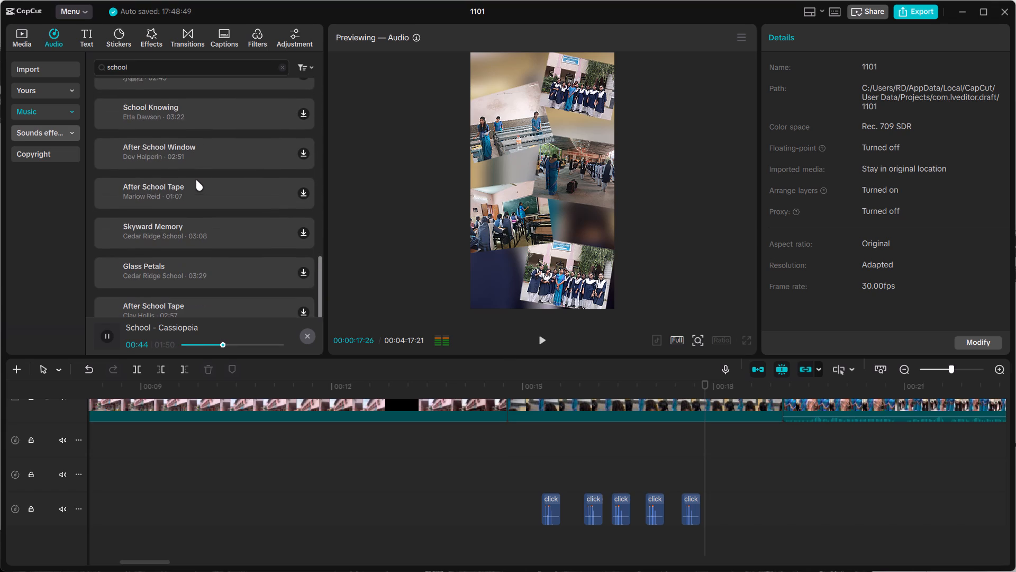
pyautogui.scroll(-8, 196, 180)
pyautogui.scroll(-3, 159, 204)
pyautogui.scroll(15, 257, 183)
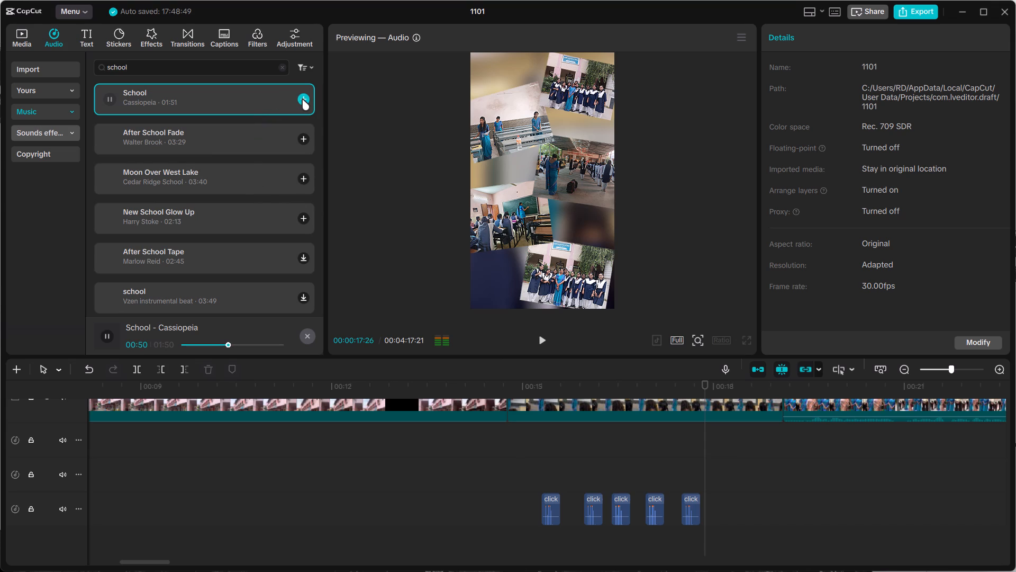
# Add the School track by Cassiopeia to the timeline at 00:00:17:26 and turn on loudness normalization for it.
pyautogui.click(302, 99)
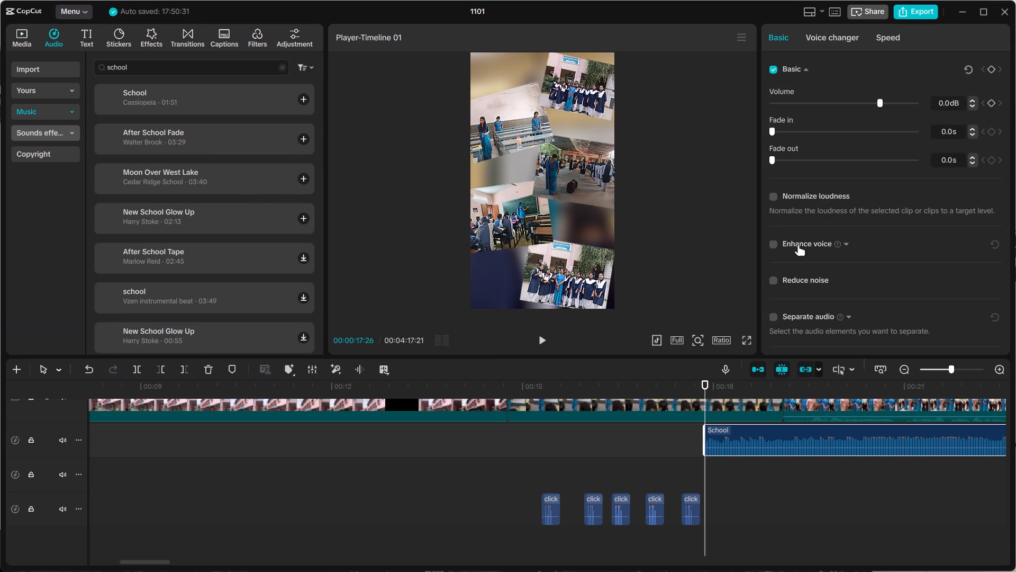
pyautogui.click(774, 198)
# Move the School music earlier so it starts with the pink school building clip, at about 5 seconds.
pyautogui.moveTo(826, 431); pyautogui.dragTo(346, 436)
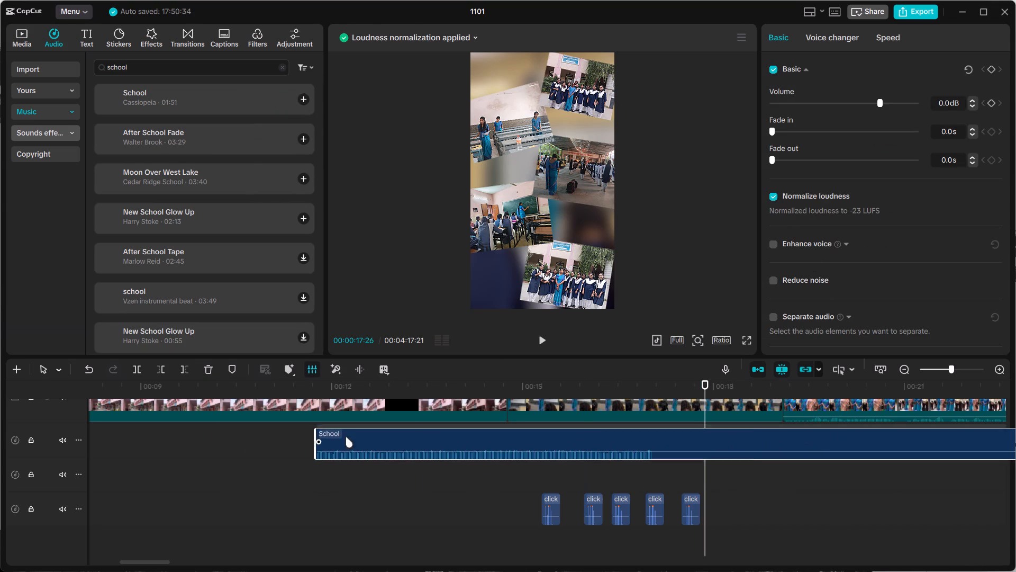
pyautogui.moveTo(346, 436); pyautogui.dragTo(441, 434)
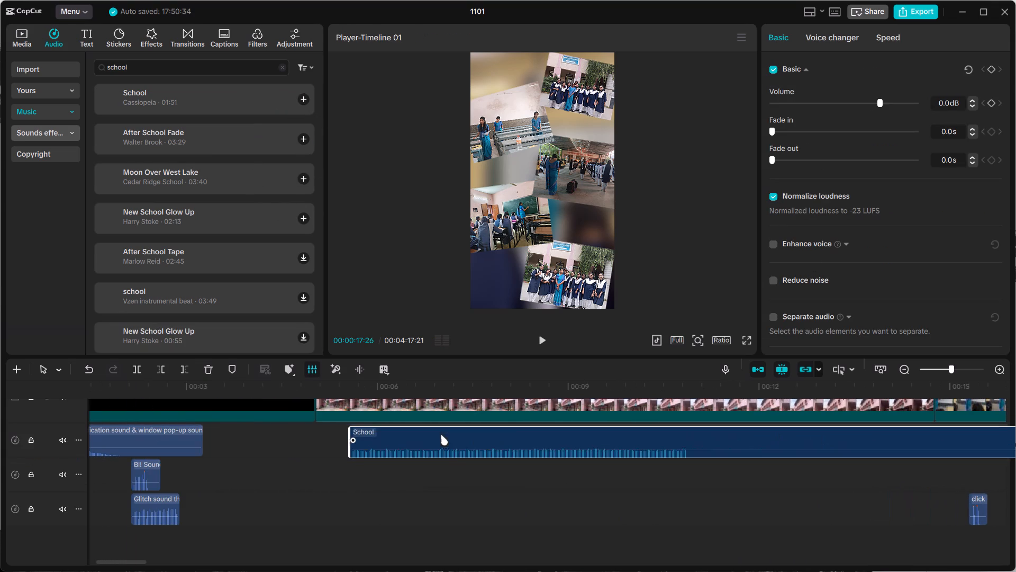
pyautogui.moveTo(441, 434); pyautogui.dragTo(434, 433)
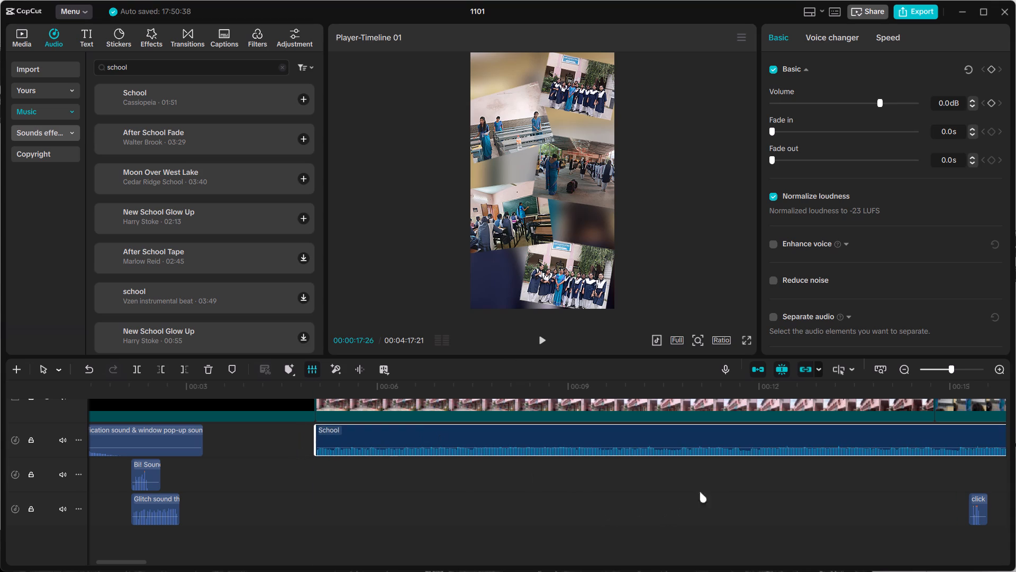
# Play the video from 00:00:04:19 into the photo collage to check the School music placement.
pyautogui.click(289, 464)
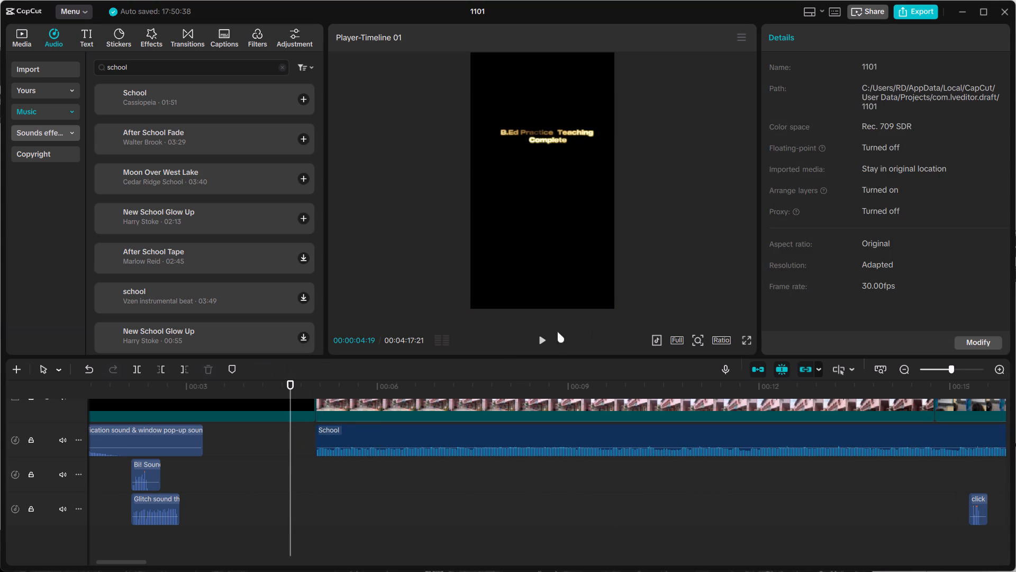
pyautogui.click(545, 339)
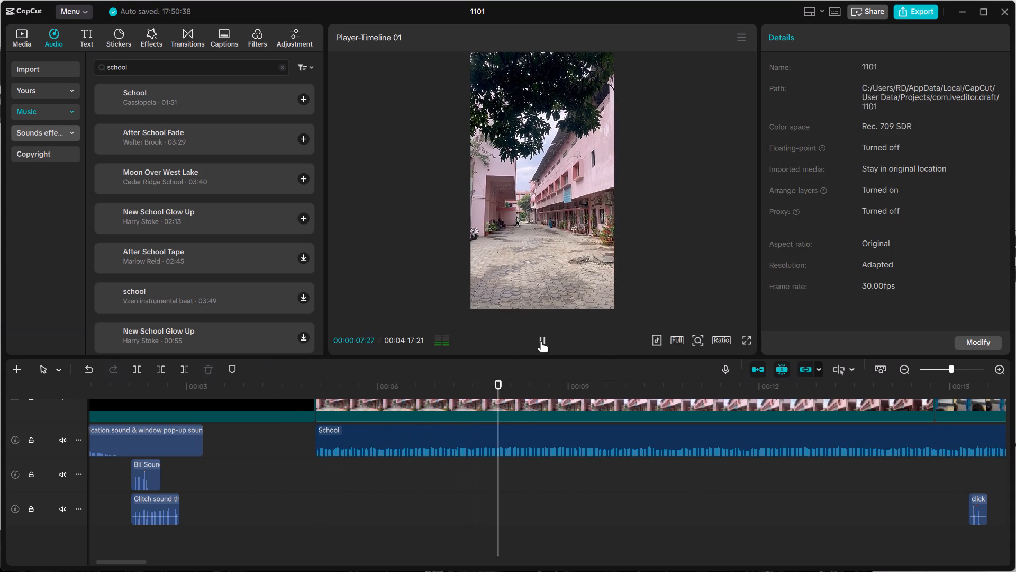
pyautogui.click(942, 370)
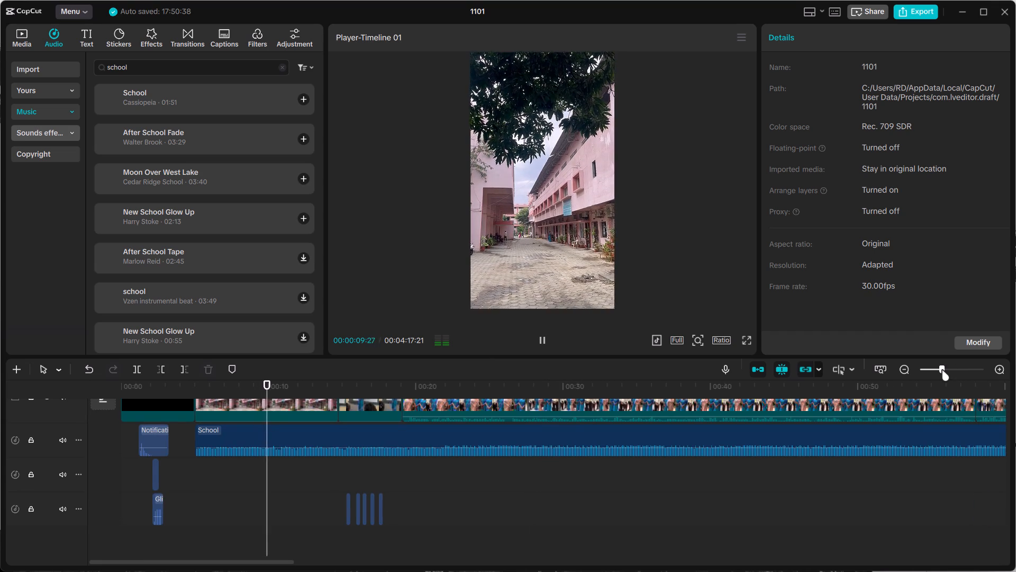
pyautogui.click(542, 338)
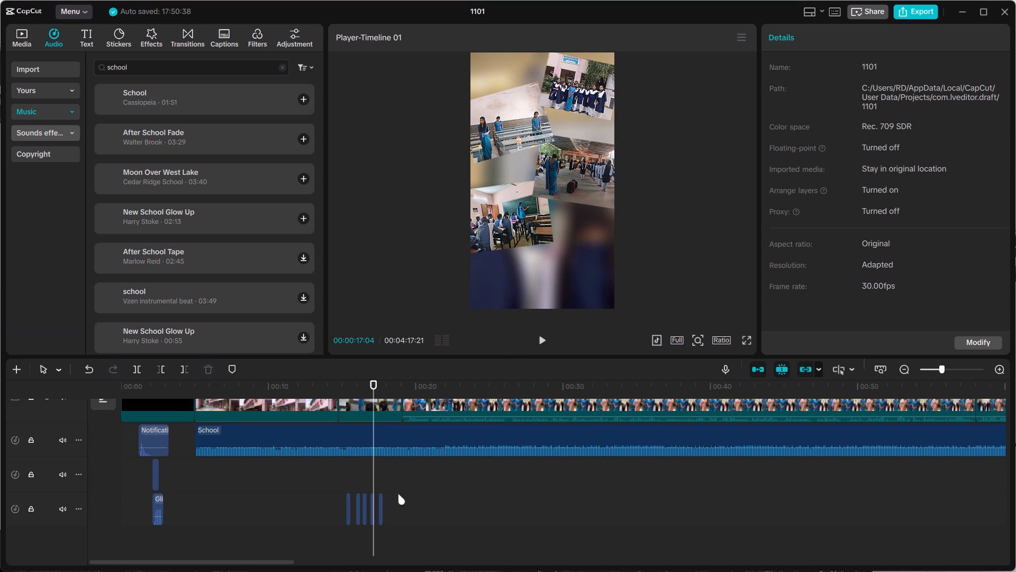
# Find the collage's last-appearing photo on the timeline and search the video effects for "border".
pyautogui.moveTo(944, 367); pyautogui.dragTo(957, 369)
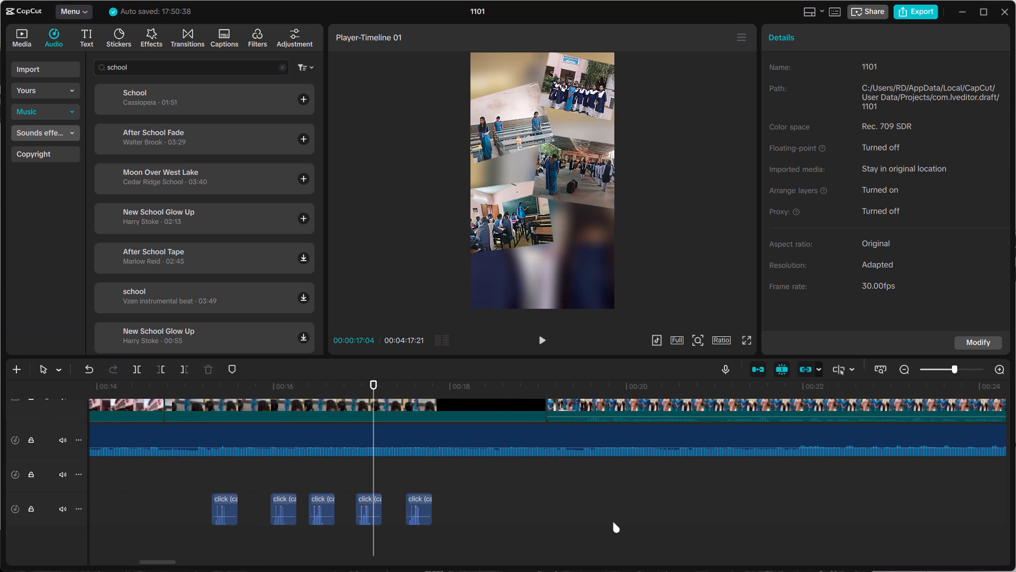
pyautogui.scroll(8, 613, 521)
pyautogui.click(499, 459)
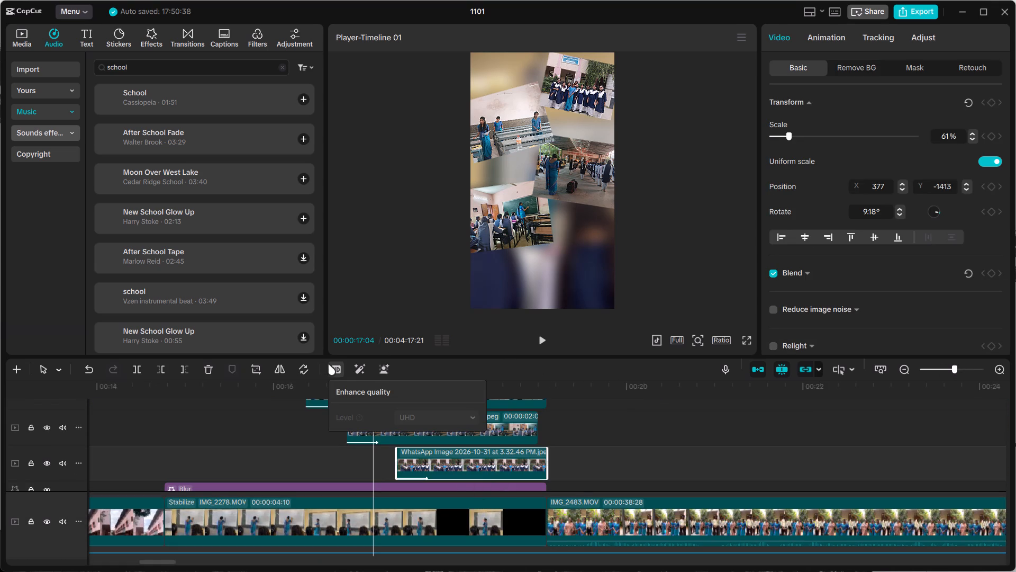
pyautogui.click(150, 30)
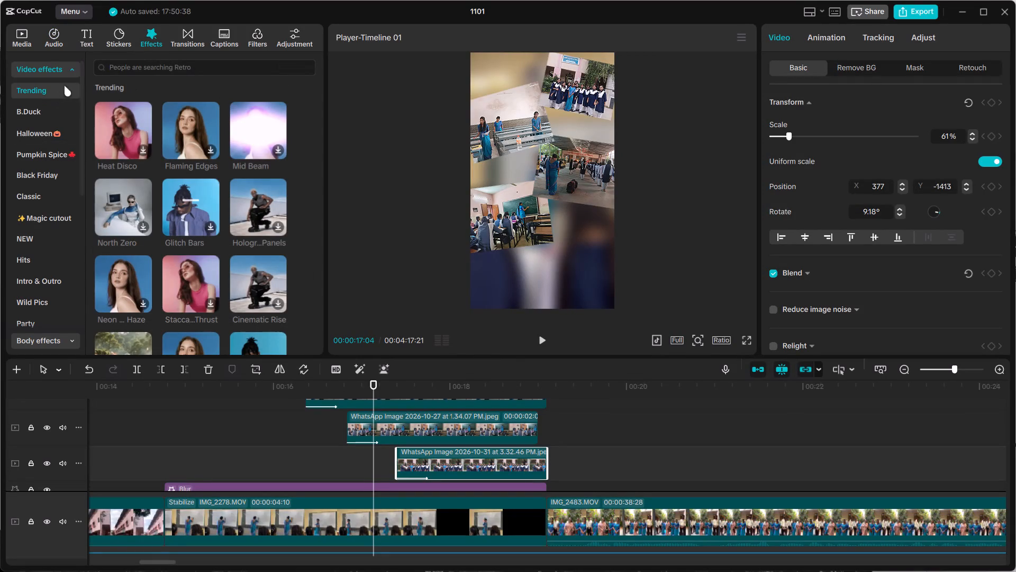
pyautogui.click(152, 71)
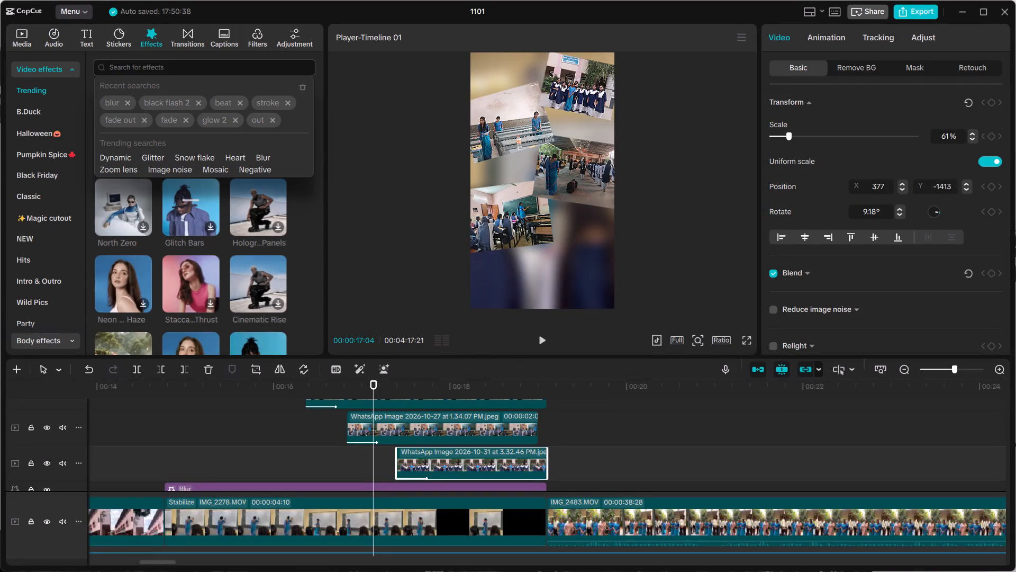
pyautogui.write('border')
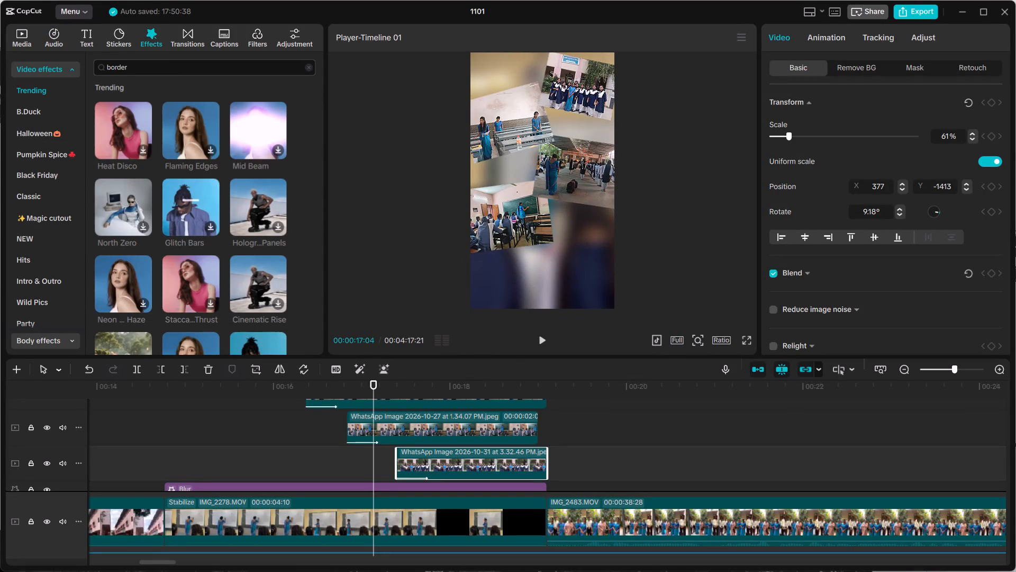
pyautogui.press('Return')
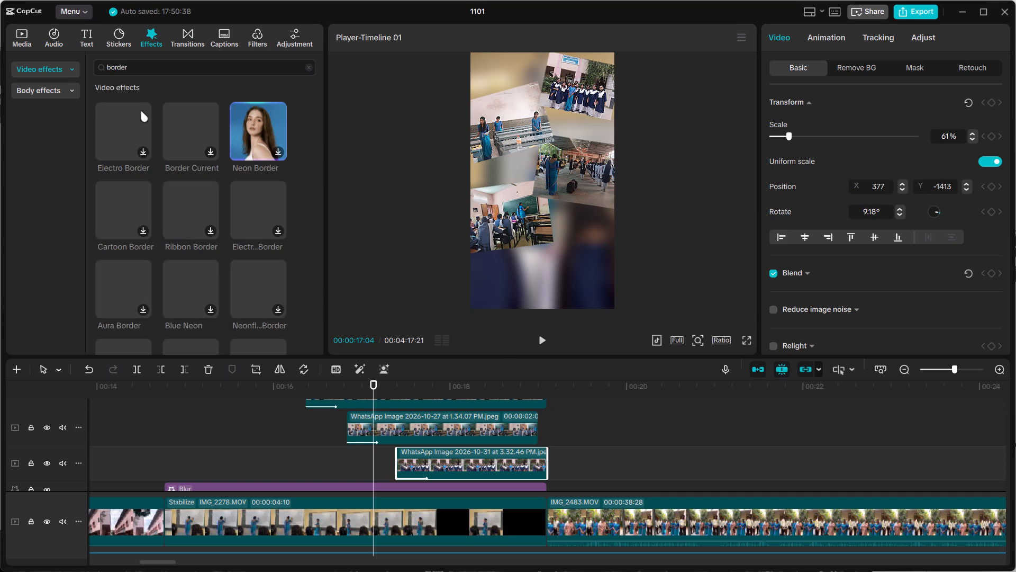
# Preview the Neon Border effect, apply it to the last-appearing collage photo, and play that part to check it.
pyautogui.click(248, 136)
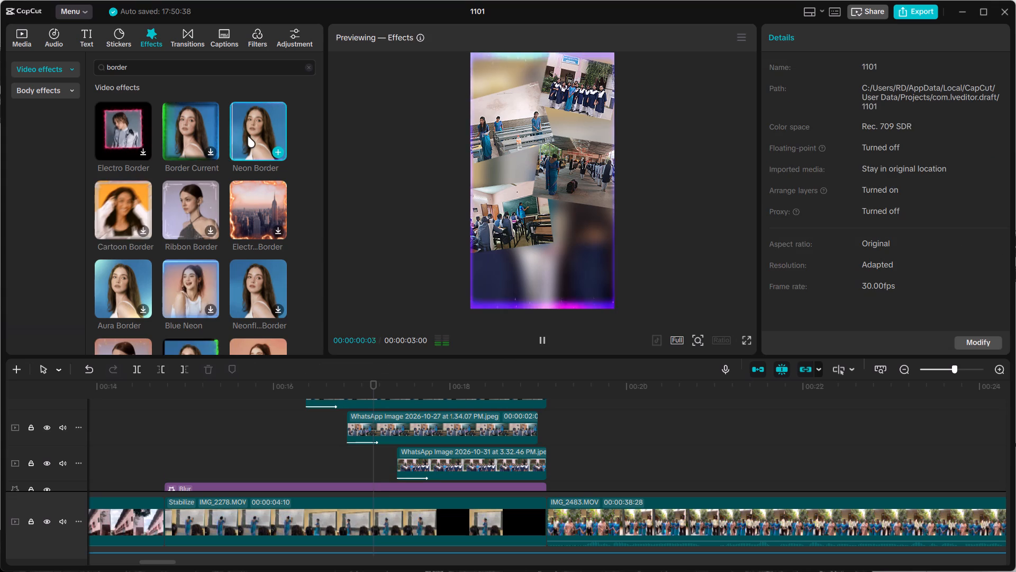
pyautogui.moveTo(253, 137); pyautogui.dragTo(420, 476)
pyautogui.scroll(1, 255, 142)
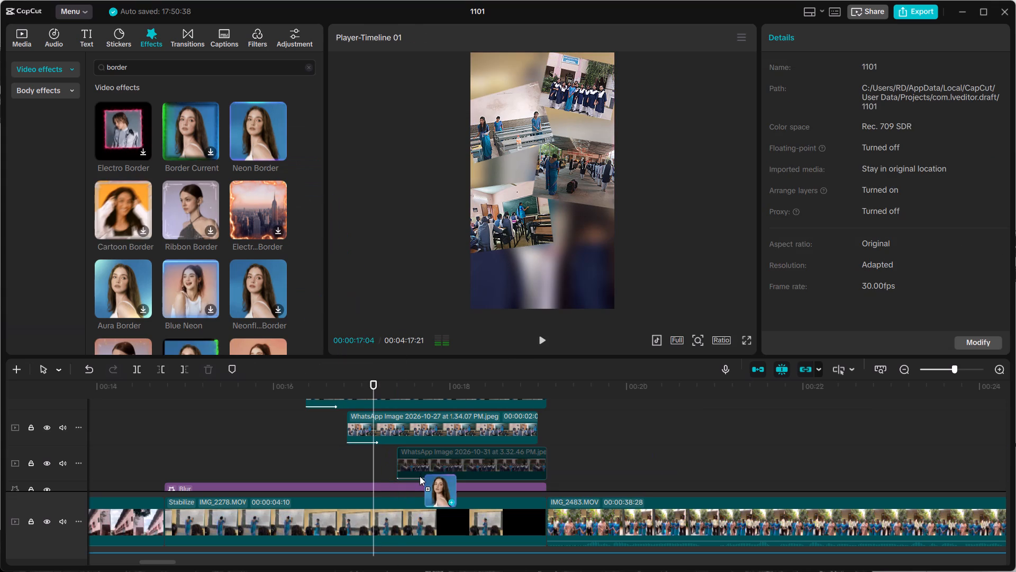
pyautogui.moveTo(420, 476); pyautogui.dragTo(420, 464)
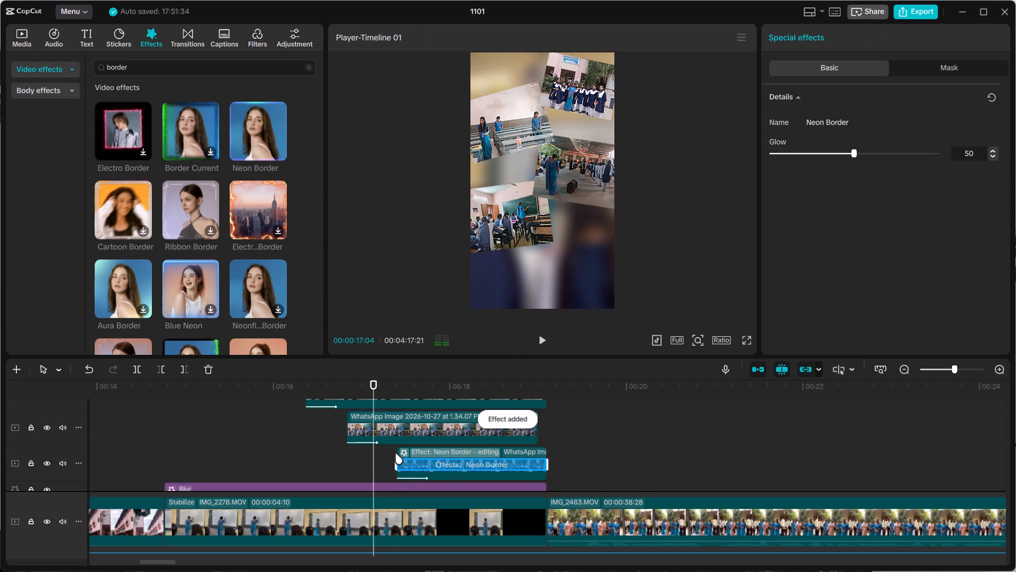
pyautogui.click(386, 454)
pyautogui.click(540, 339)
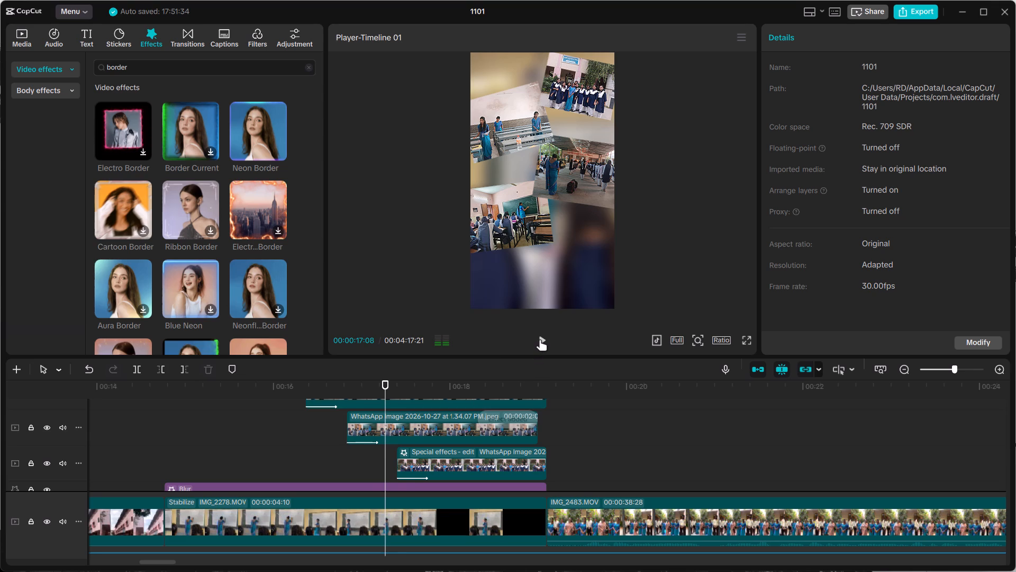
pyautogui.click(540, 339)
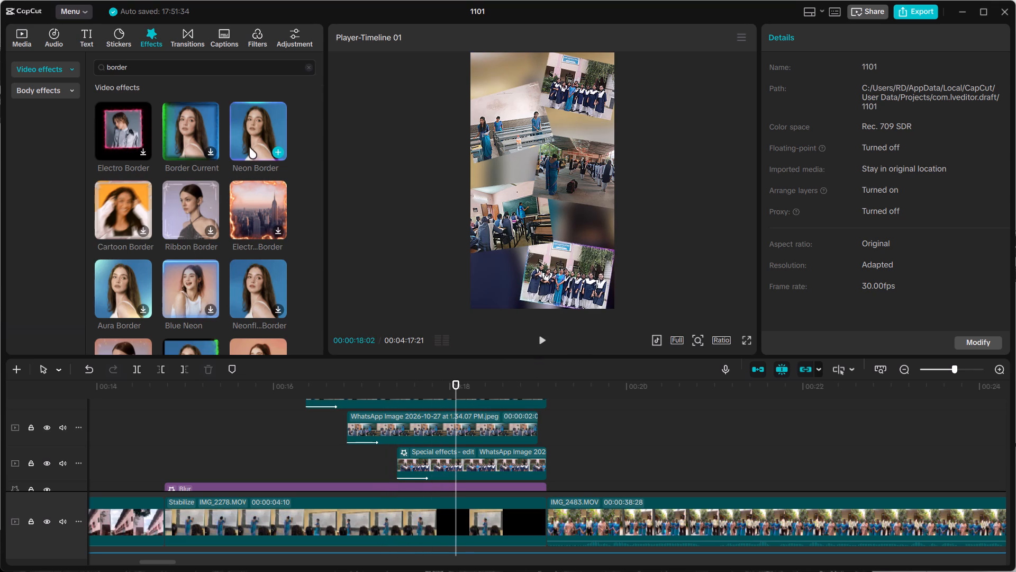
# Apply the Neon Border effect to each of the four other collage photos.
pyautogui.moveTo(256, 129); pyautogui.dragTo(397, 424)
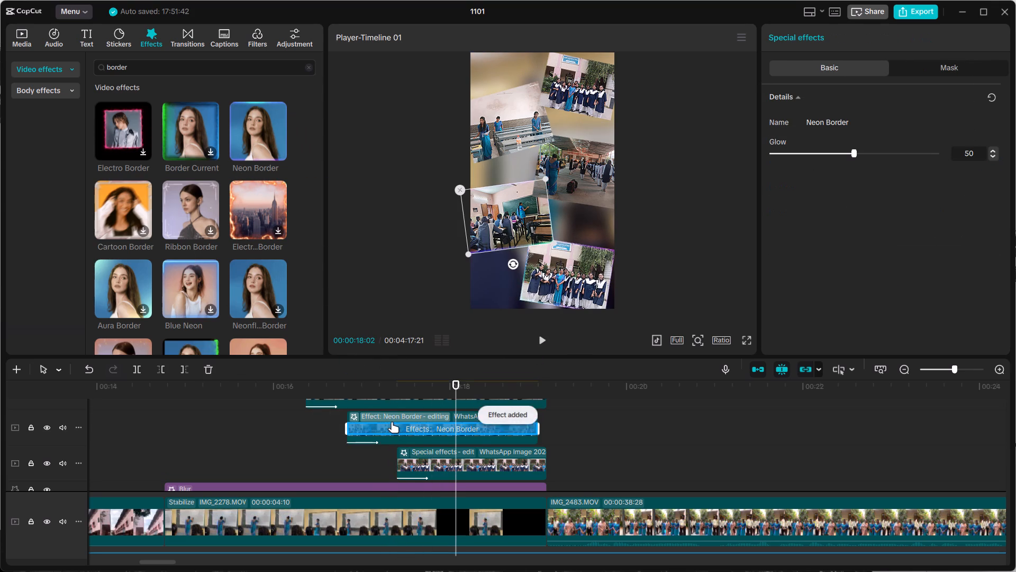
pyautogui.scroll(2, 392, 422)
pyautogui.moveTo(243, 129); pyautogui.dragTo(356, 421)
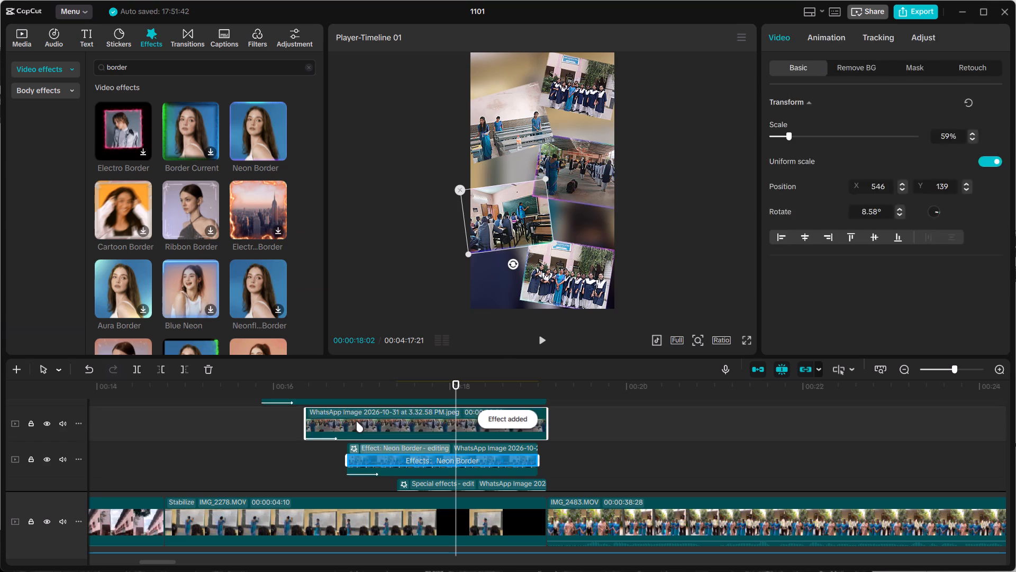
pyautogui.scroll(2, 357, 421)
pyautogui.moveTo(259, 131); pyautogui.dragTo(352, 414)
pyautogui.scroll(3, 350, 414)
pyautogui.moveTo(263, 134); pyautogui.dragTo(304, 434)
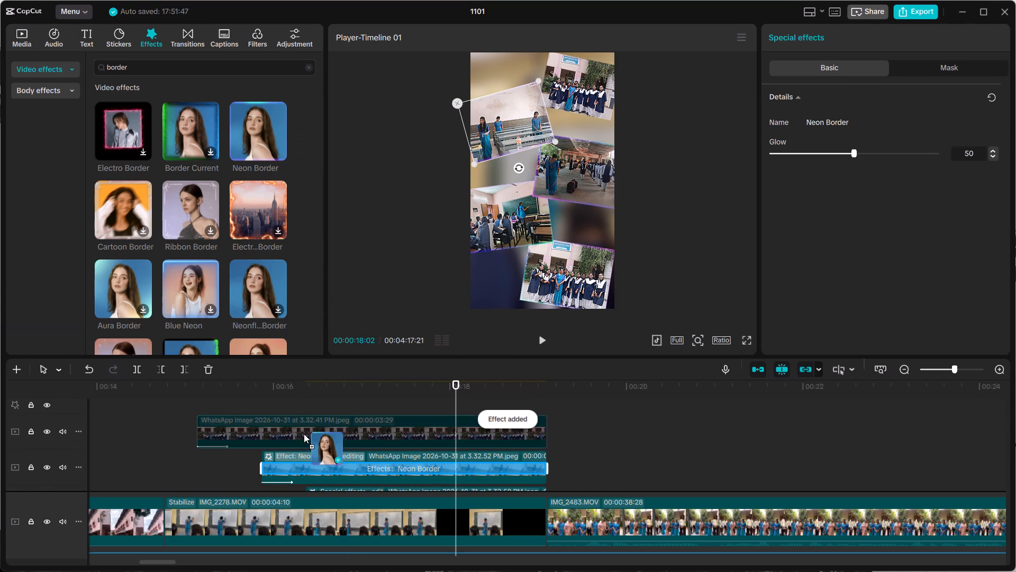
pyautogui.moveTo(304, 434); pyautogui.dragTo(304, 434)
# Play the photo collage from 00:00:14:27 into the following group clip to check the neon borders.
pyautogui.click(174, 440)
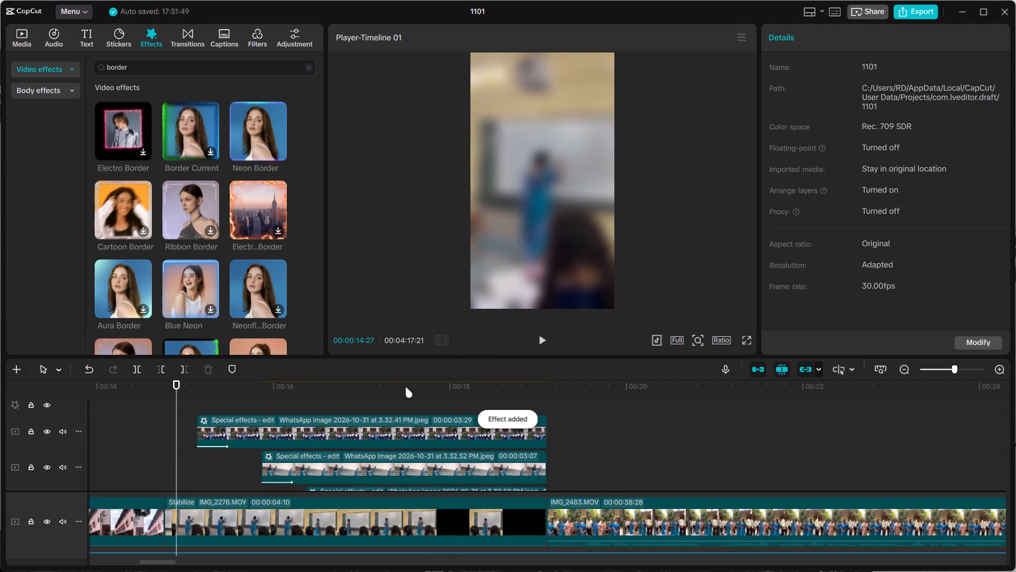
pyautogui.click(541, 340)
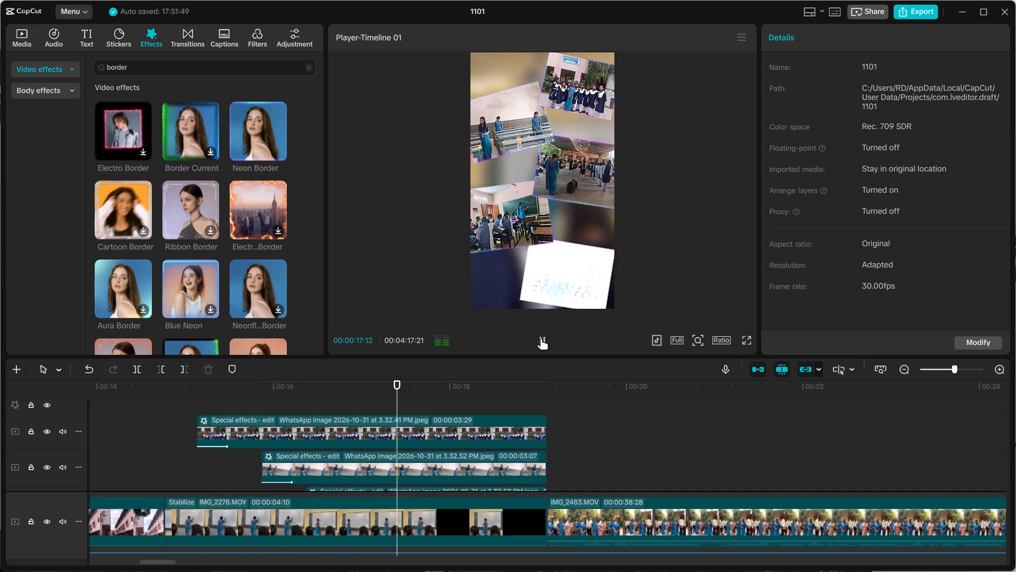
pyautogui.click(541, 338)
pyautogui.click(541, 338)
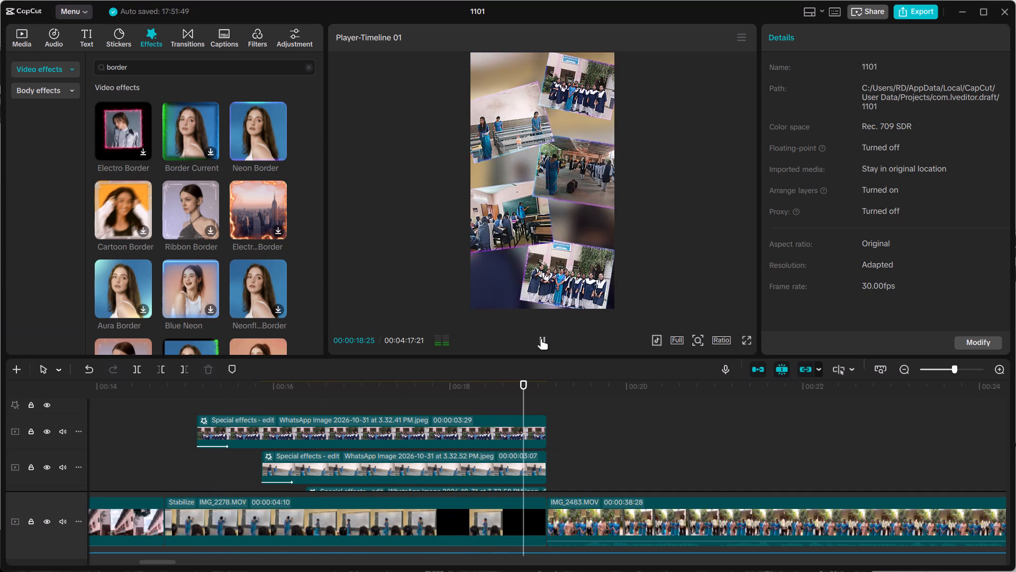
pyautogui.click(541, 338)
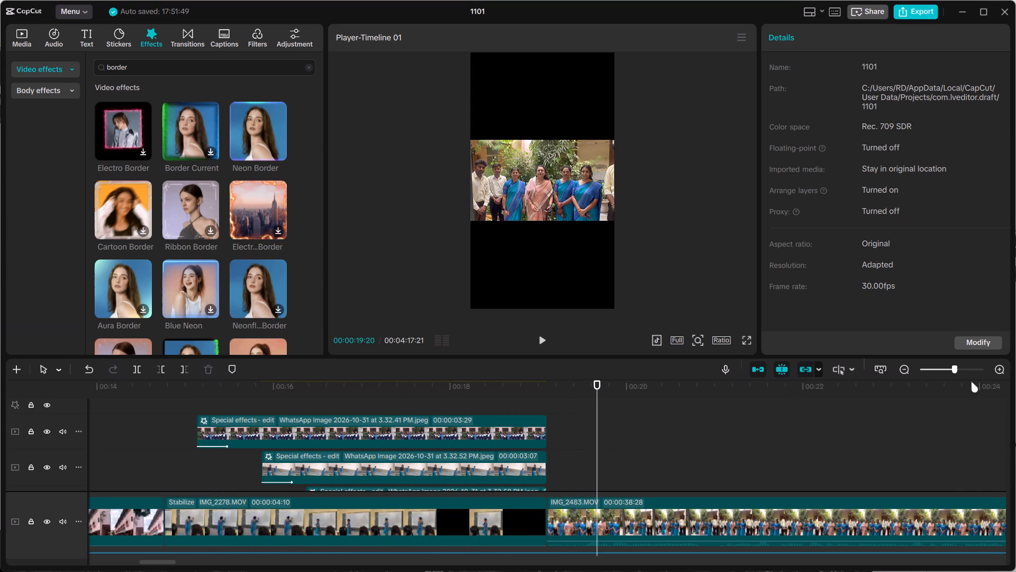
pyautogui.click(949, 366)
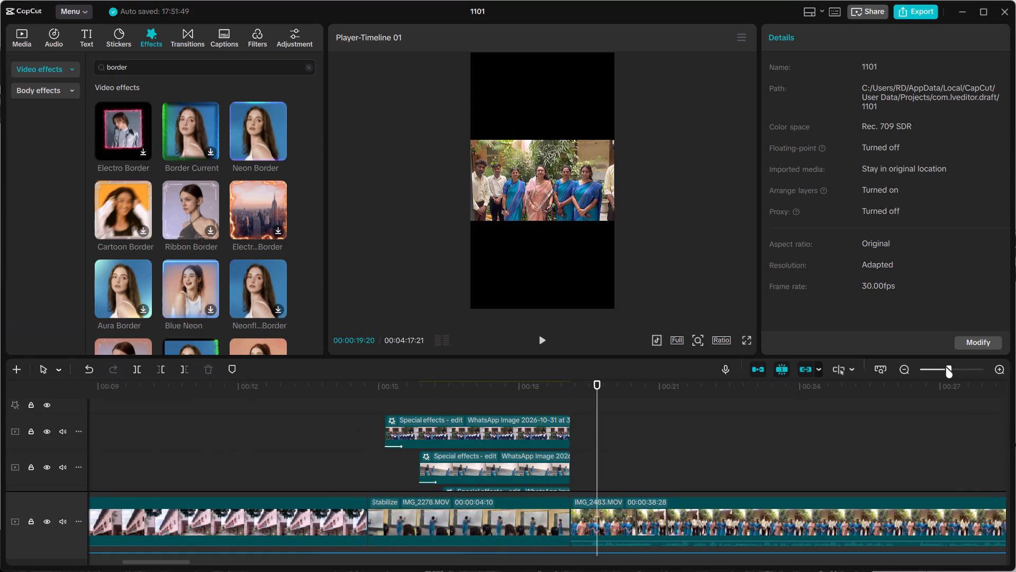
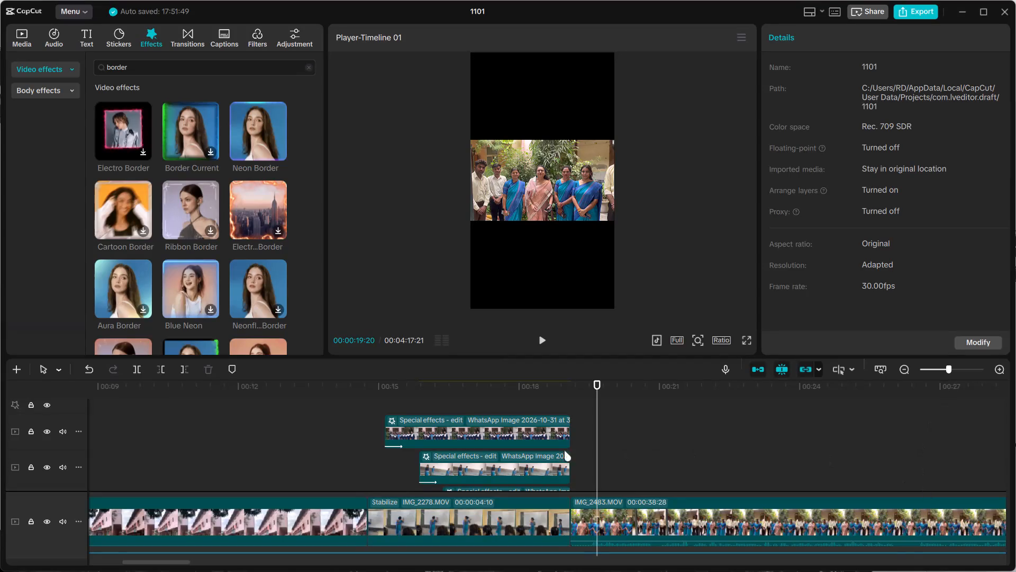
# Play the photo collage from 00:00:14:12 through the appearance of all five photos.
pyautogui.click(351, 427)
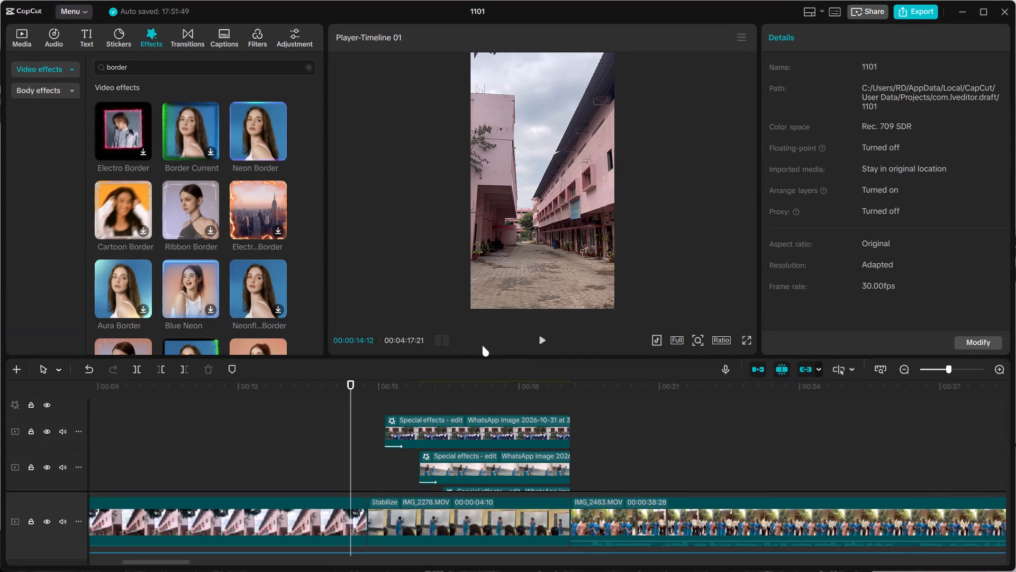
pyautogui.click(545, 336)
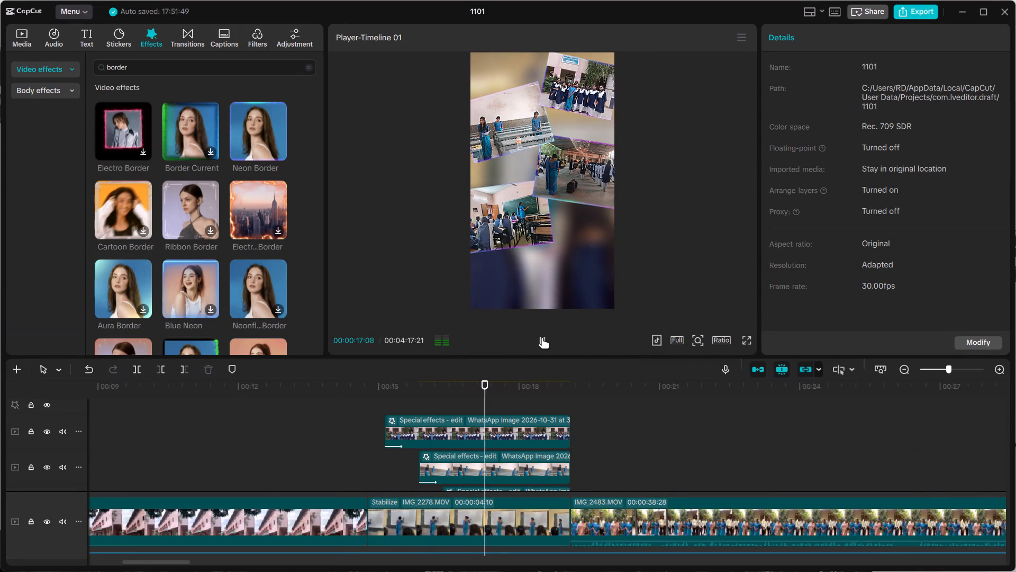
pyautogui.click(542, 337)
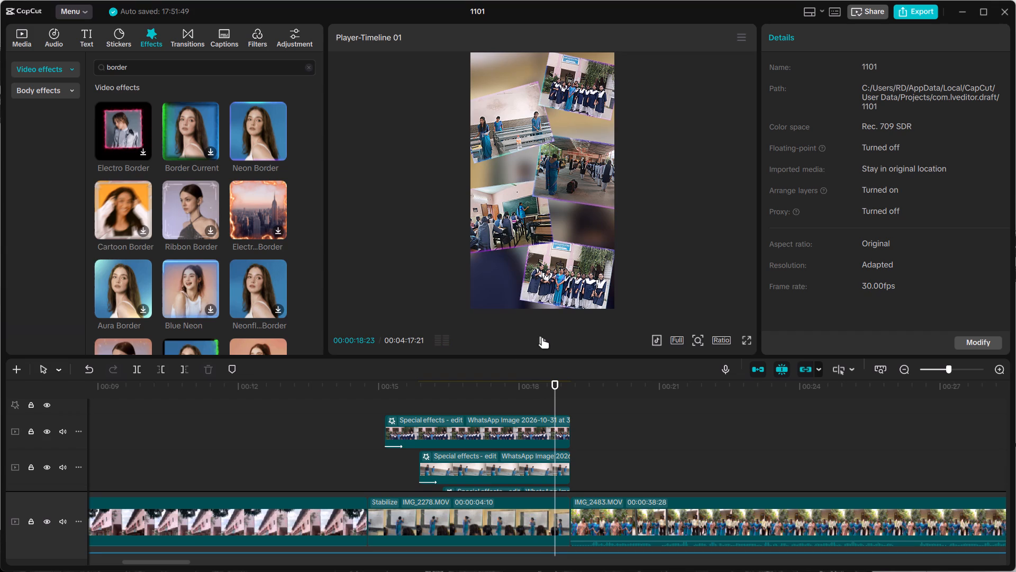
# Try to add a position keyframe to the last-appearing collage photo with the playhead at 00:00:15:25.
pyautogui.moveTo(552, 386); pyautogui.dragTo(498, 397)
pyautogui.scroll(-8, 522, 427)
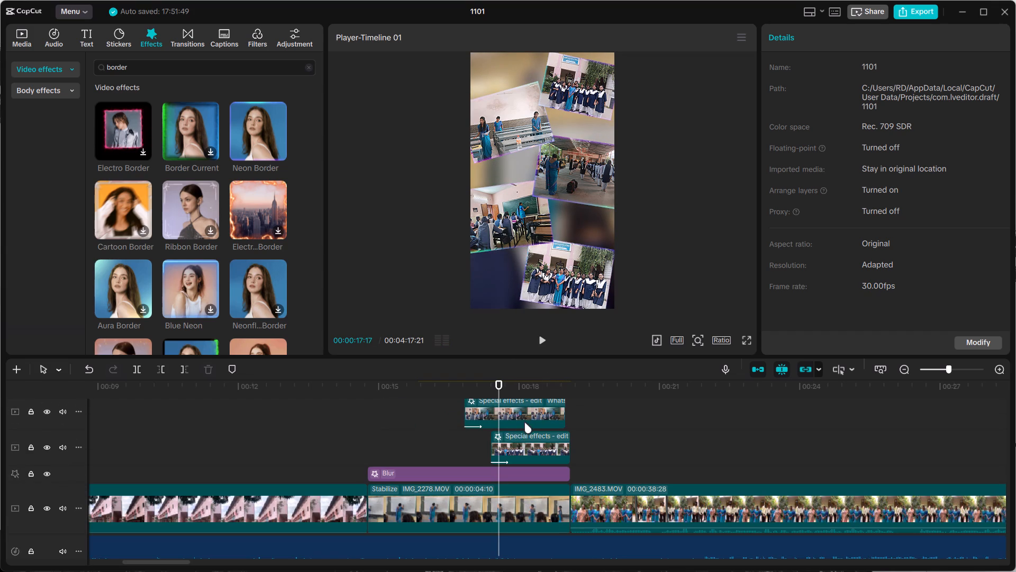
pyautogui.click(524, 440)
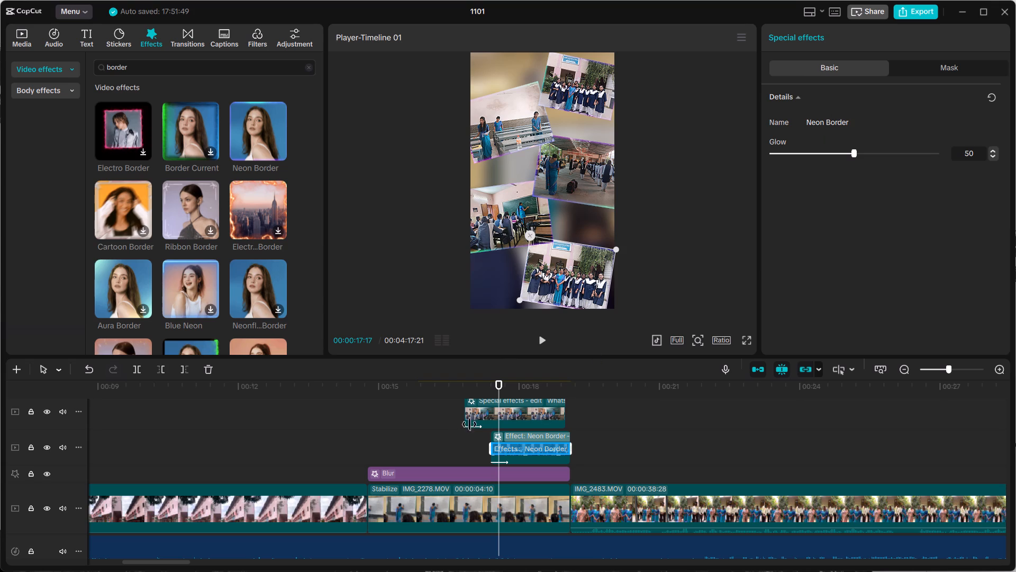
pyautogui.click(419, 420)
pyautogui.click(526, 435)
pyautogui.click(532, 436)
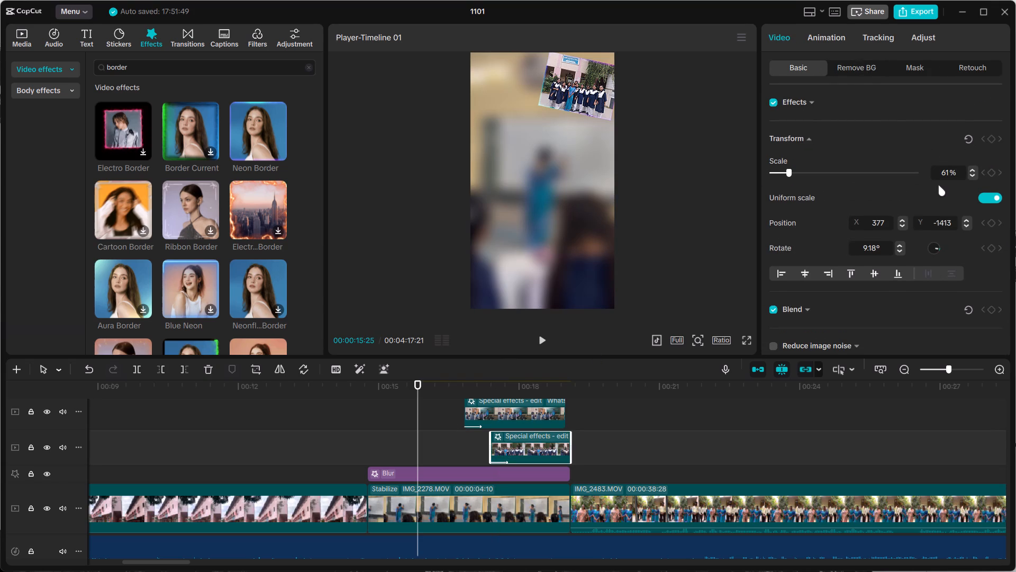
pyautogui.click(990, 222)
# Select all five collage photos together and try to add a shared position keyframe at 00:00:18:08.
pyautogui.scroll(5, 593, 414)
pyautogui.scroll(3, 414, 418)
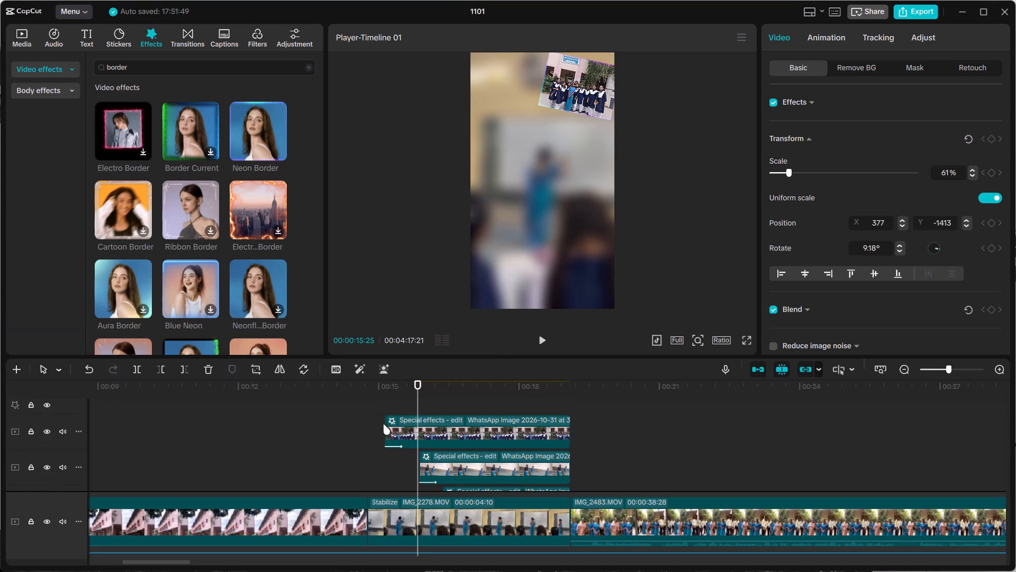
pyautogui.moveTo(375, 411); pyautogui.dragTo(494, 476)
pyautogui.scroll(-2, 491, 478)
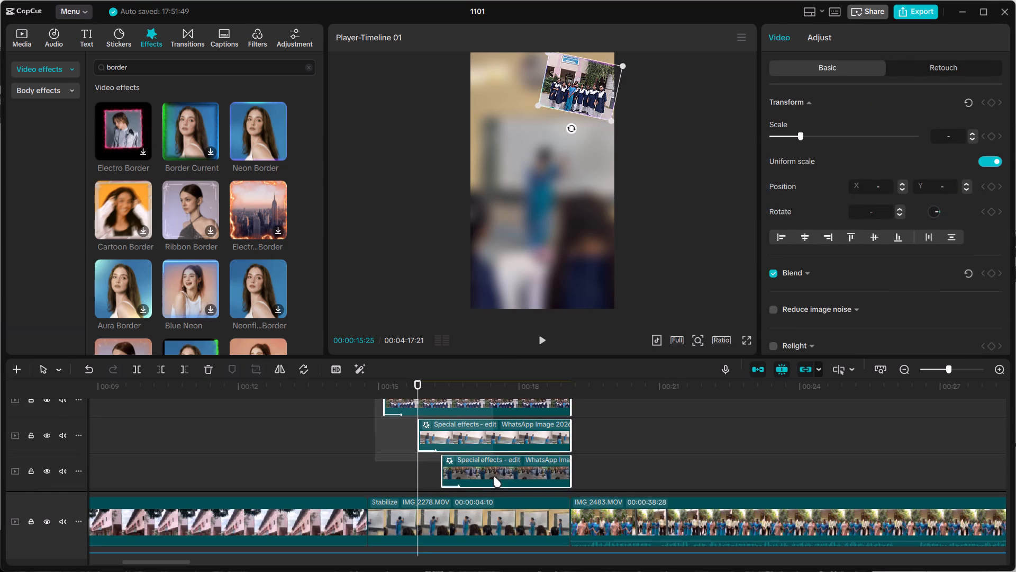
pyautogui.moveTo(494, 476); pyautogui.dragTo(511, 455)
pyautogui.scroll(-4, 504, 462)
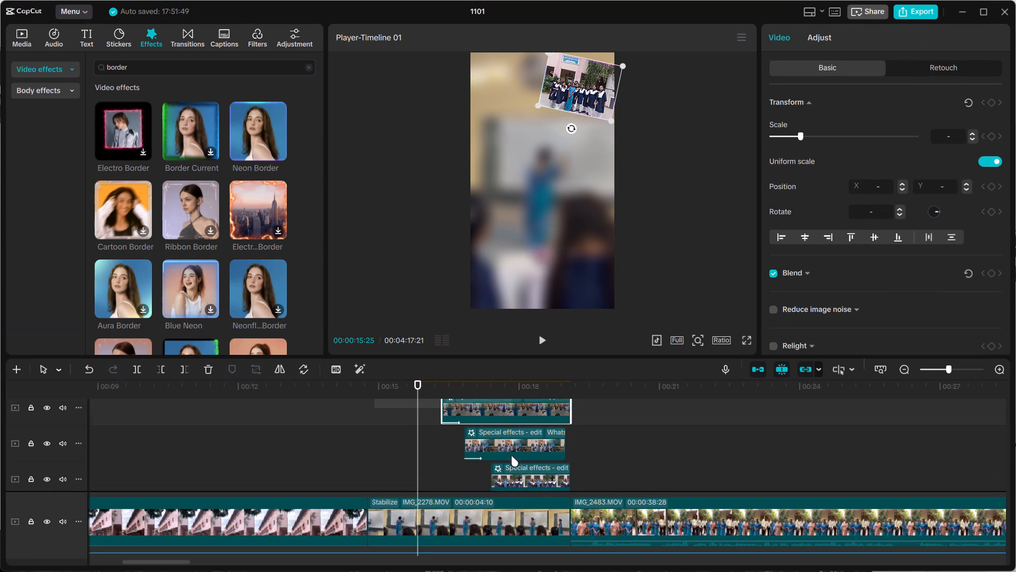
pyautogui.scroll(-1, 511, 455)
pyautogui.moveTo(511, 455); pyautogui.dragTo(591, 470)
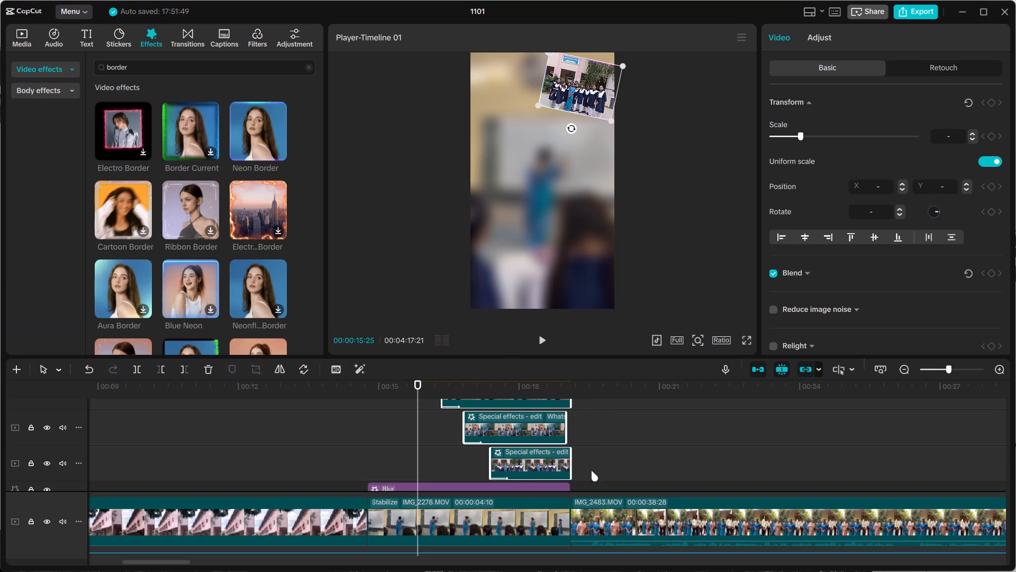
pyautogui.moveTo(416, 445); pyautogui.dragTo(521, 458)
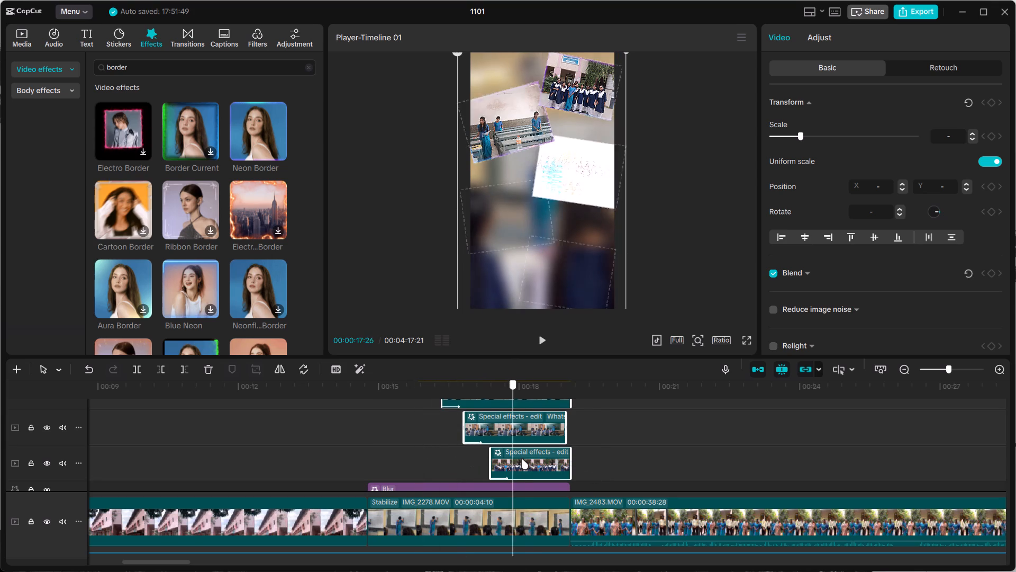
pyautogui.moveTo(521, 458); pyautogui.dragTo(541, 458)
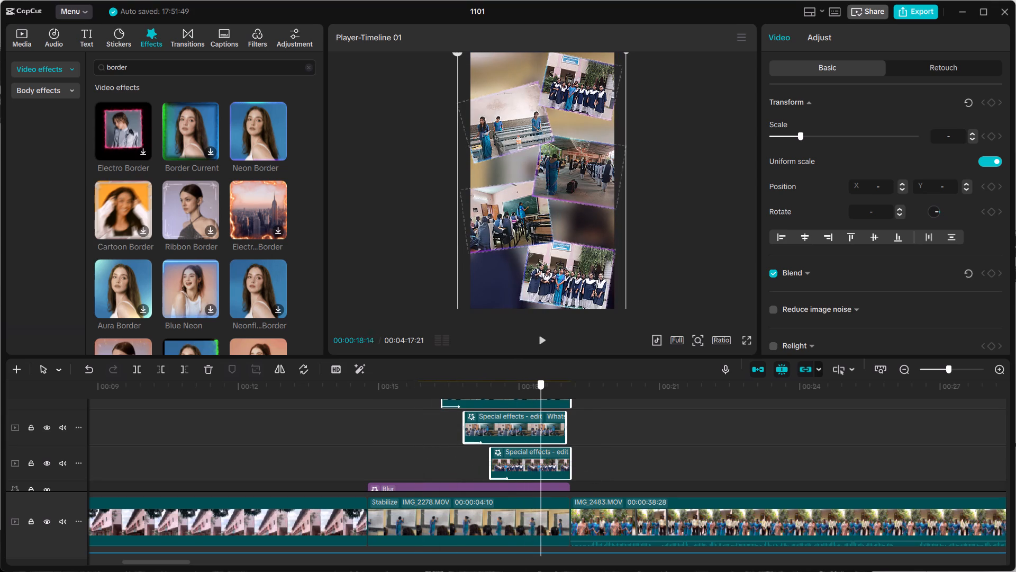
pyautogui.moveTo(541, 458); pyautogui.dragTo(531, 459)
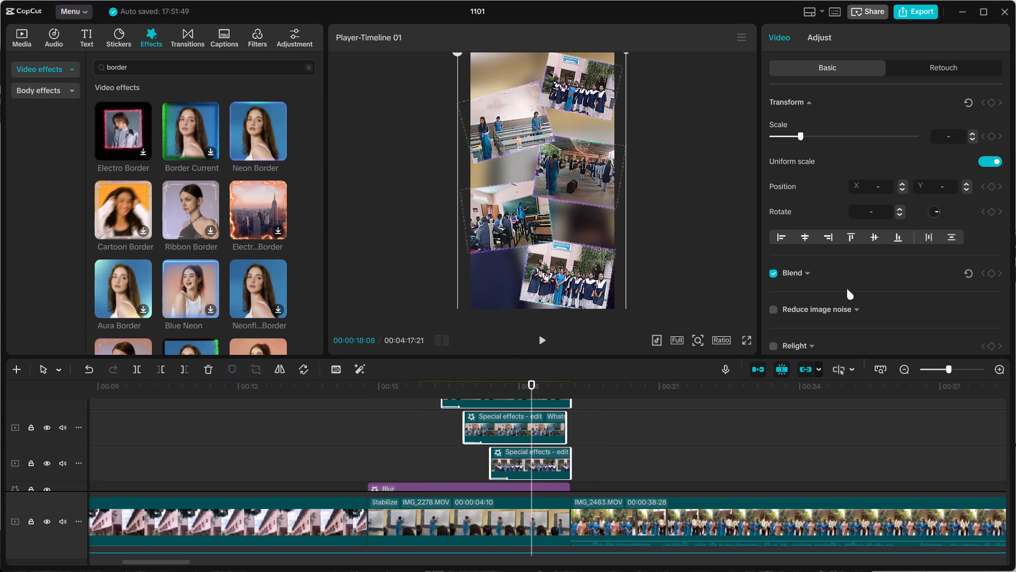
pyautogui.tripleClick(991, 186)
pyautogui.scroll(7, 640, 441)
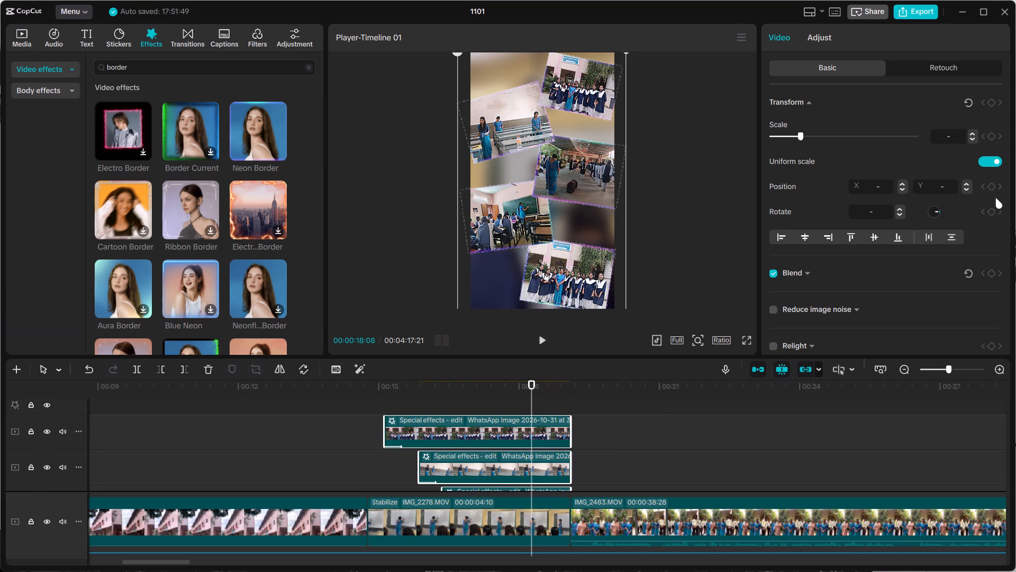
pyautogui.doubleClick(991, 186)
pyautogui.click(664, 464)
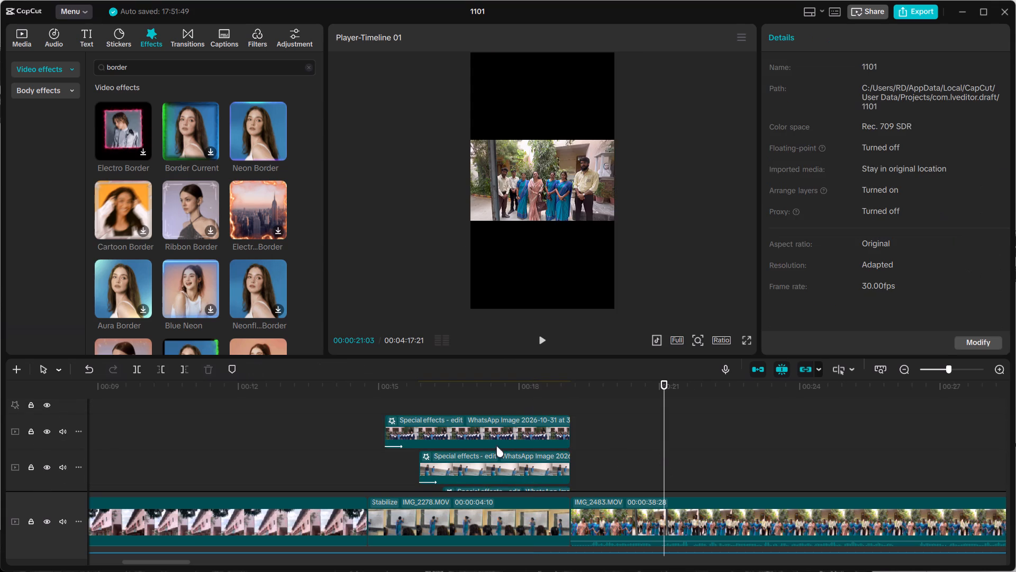
# Add a position keyframe to the first-appearing collage photo at 00:00:18:14.
pyautogui.click(530, 398)
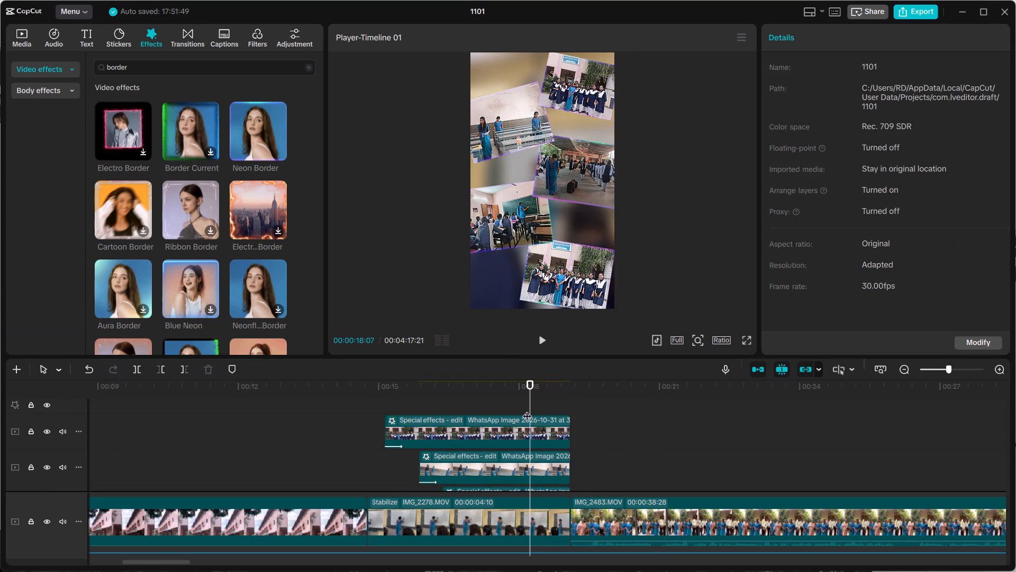
pyautogui.click(529, 395)
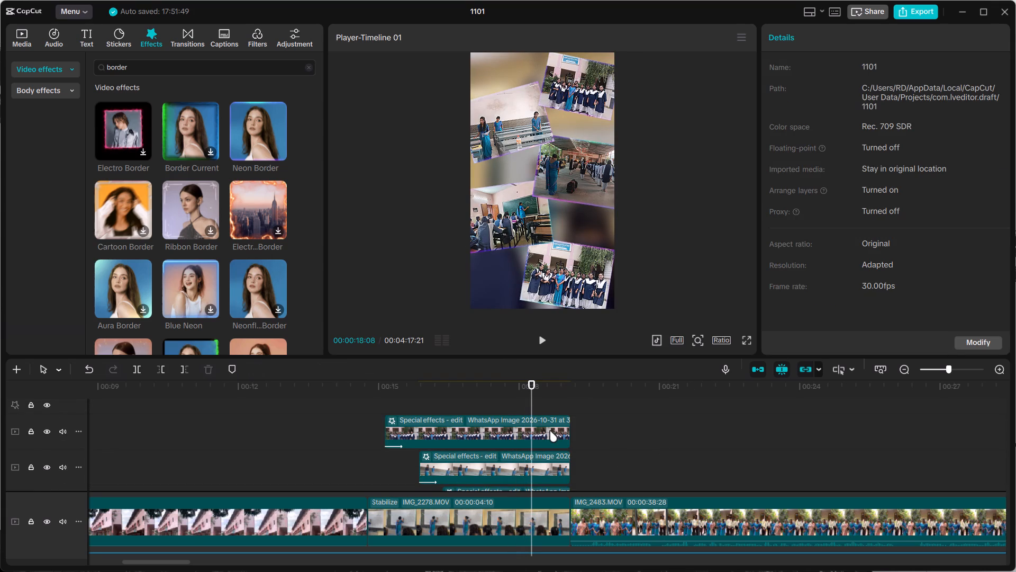
pyautogui.moveTo(527, 412); pyautogui.dragTo(535, 410)
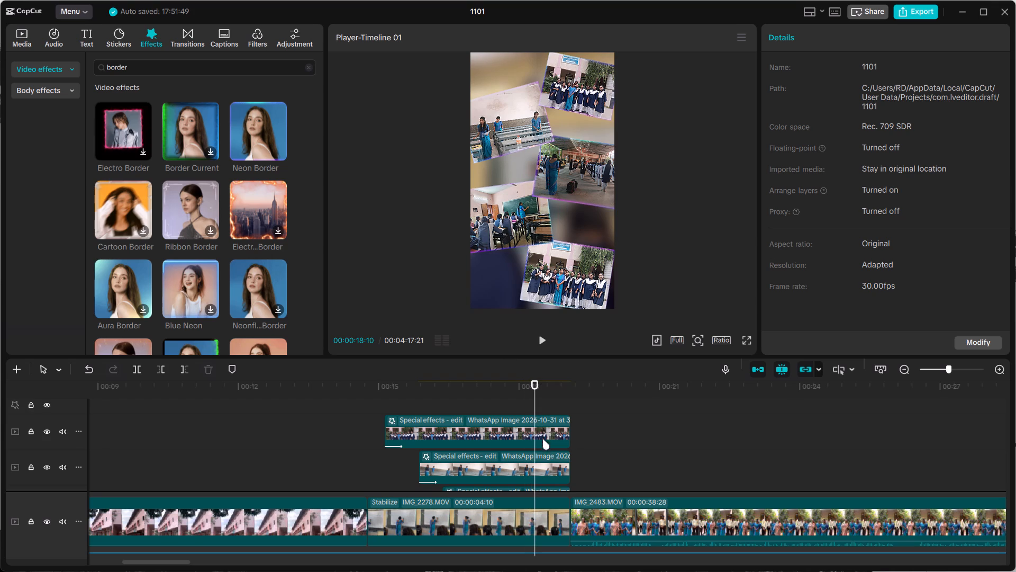
pyautogui.scroll(-6, 571, 423)
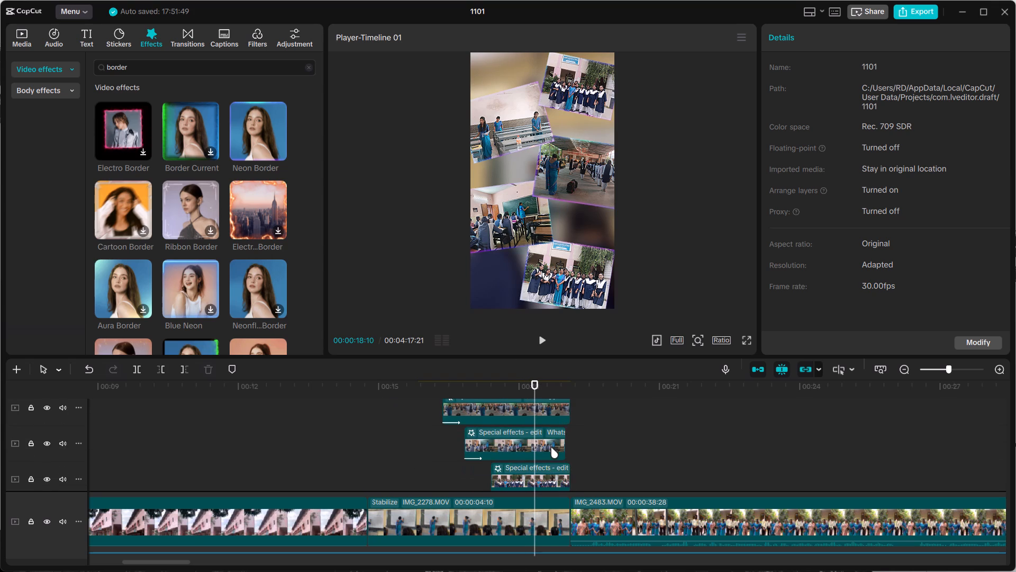
pyautogui.scroll(-1, 551, 447)
pyautogui.scroll(7, 549, 446)
pyautogui.moveTo(534, 400); pyautogui.dragTo(540, 400)
pyautogui.click(527, 432)
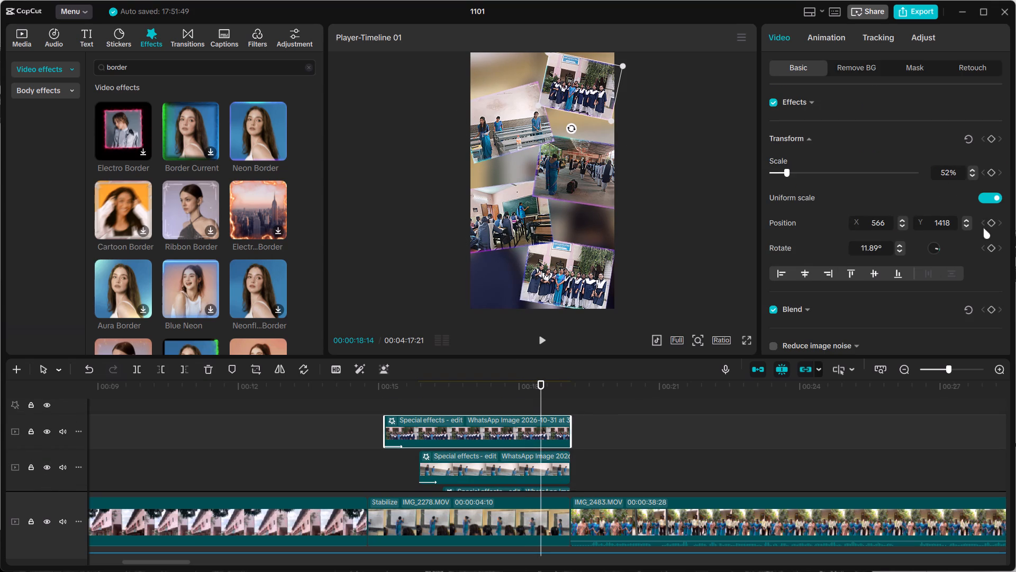
pyautogui.click(990, 225)
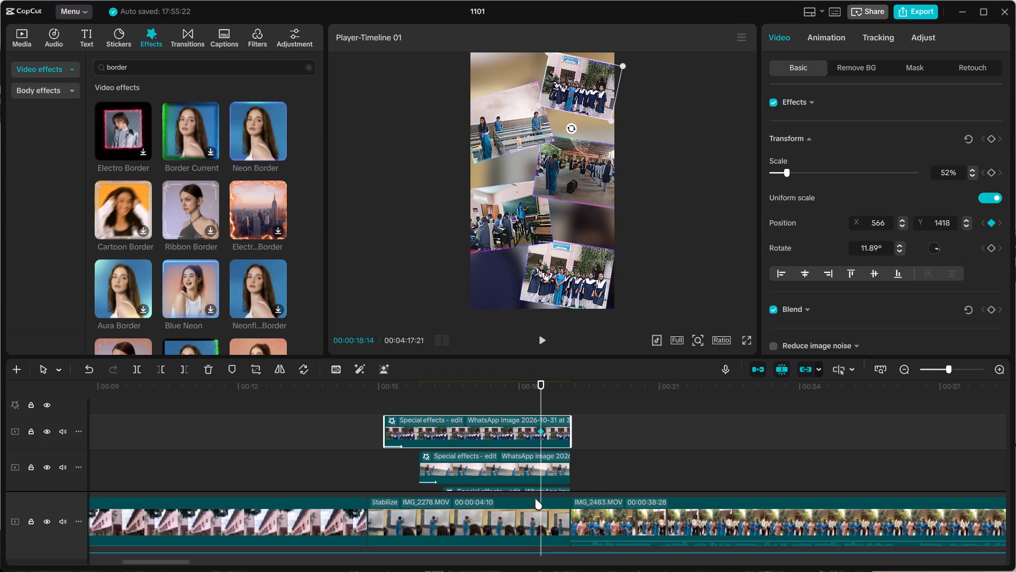
# Add a position keyframe at 00:00:18:14 to each of the four other collage photos.
pyautogui.click(515, 466)
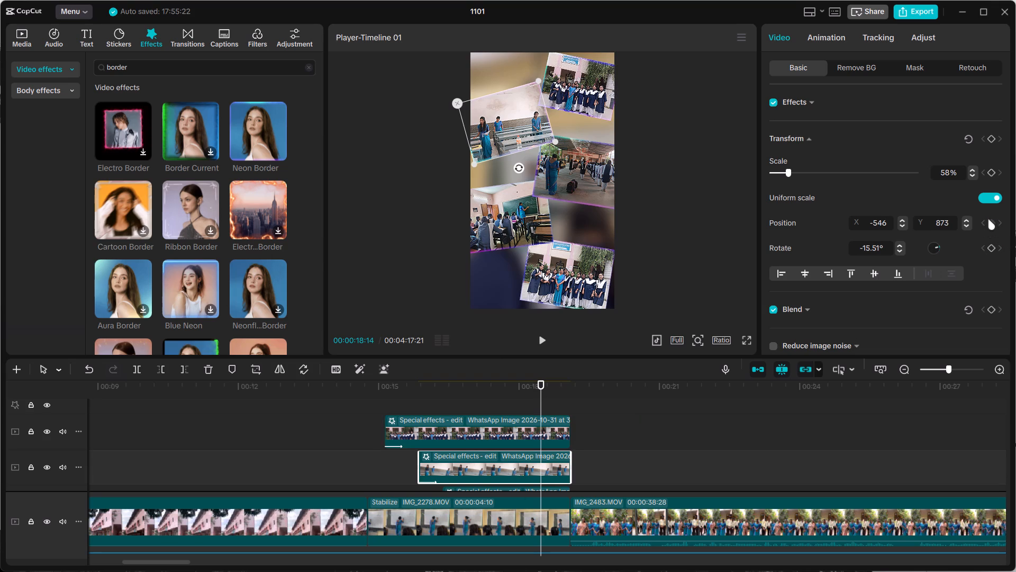
pyautogui.click(988, 223)
pyautogui.scroll(-2, 549, 478)
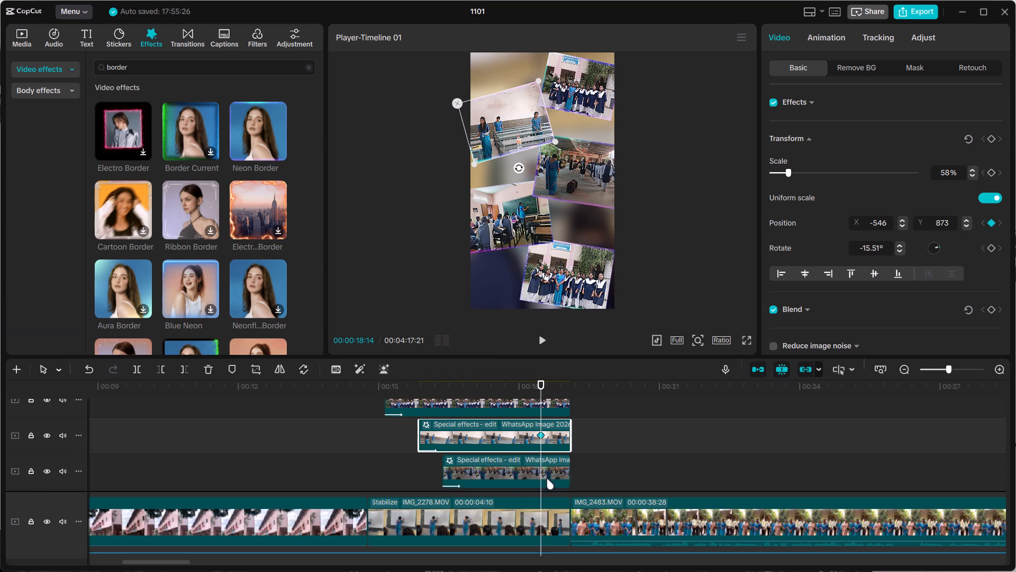
pyautogui.click(545, 475)
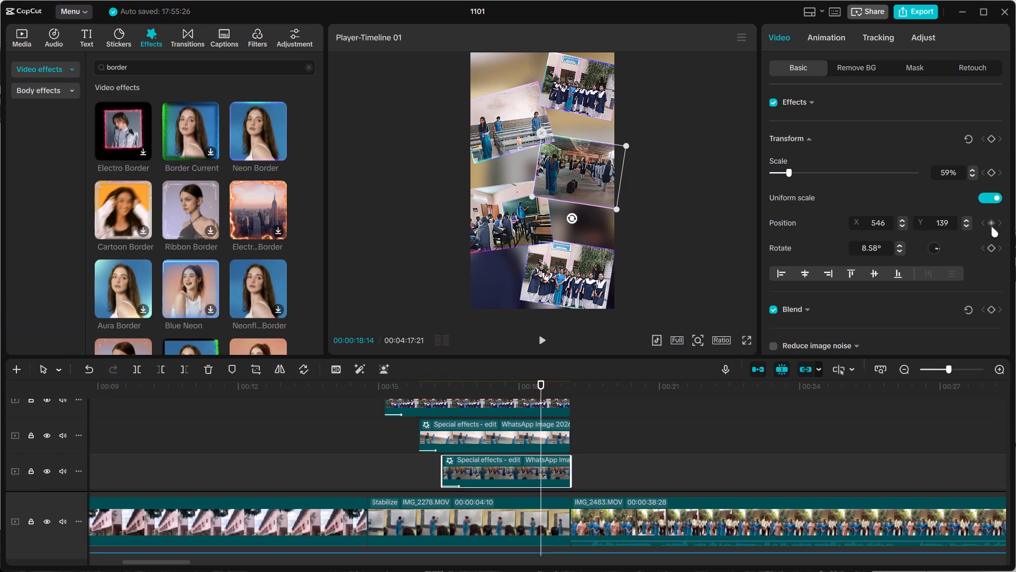
pyautogui.click(991, 226)
pyautogui.scroll(-2, 518, 458)
pyautogui.click(551, 467)
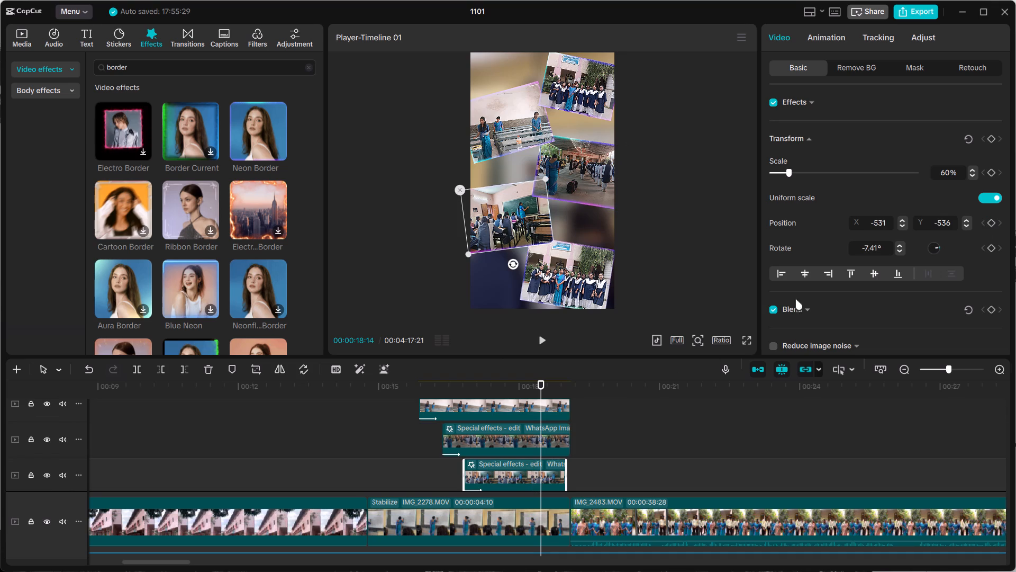
pyautogui.click(991, 224)
pyautogui.scroll(-3, 748, 402)
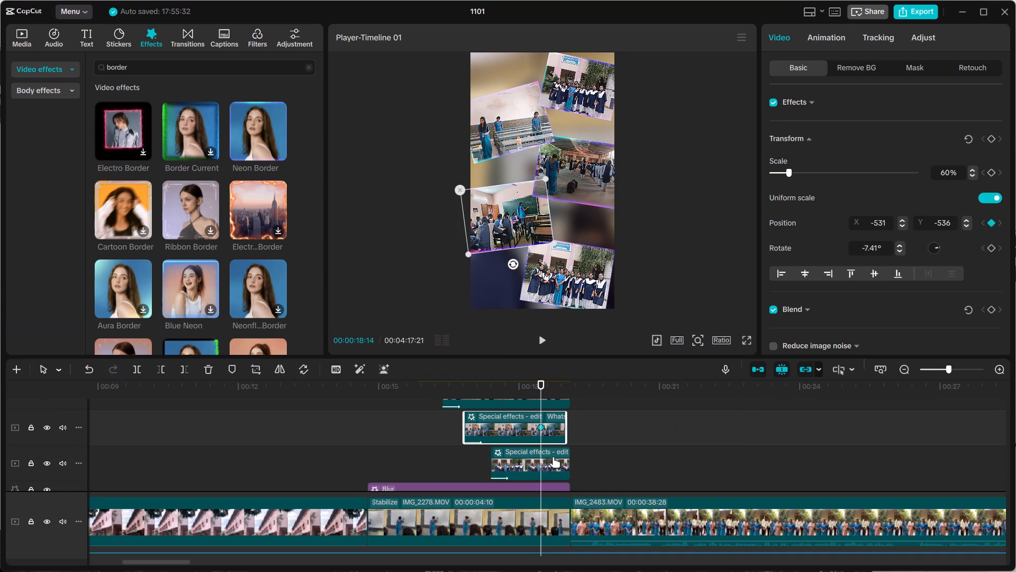
pyautogui.click(550, 458)
pyautogui.click(991, 220)
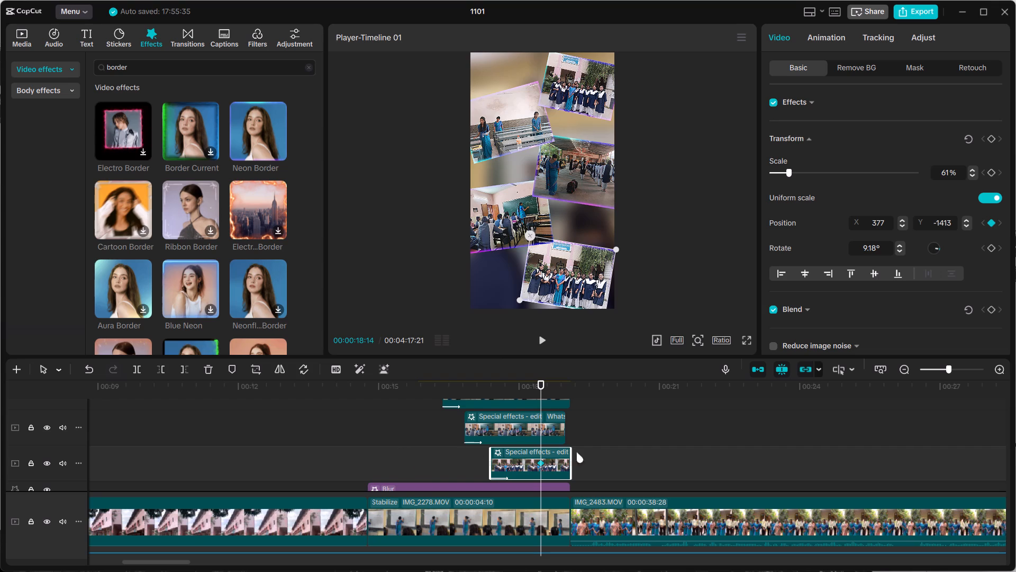
# Scrub around the new keyframes and play the collage from 00:00:17:17 to about 00:00:18:19 to check the timing.
pyautogui.moveTo(541, 384); pyautogui.dragTo(552, 385)
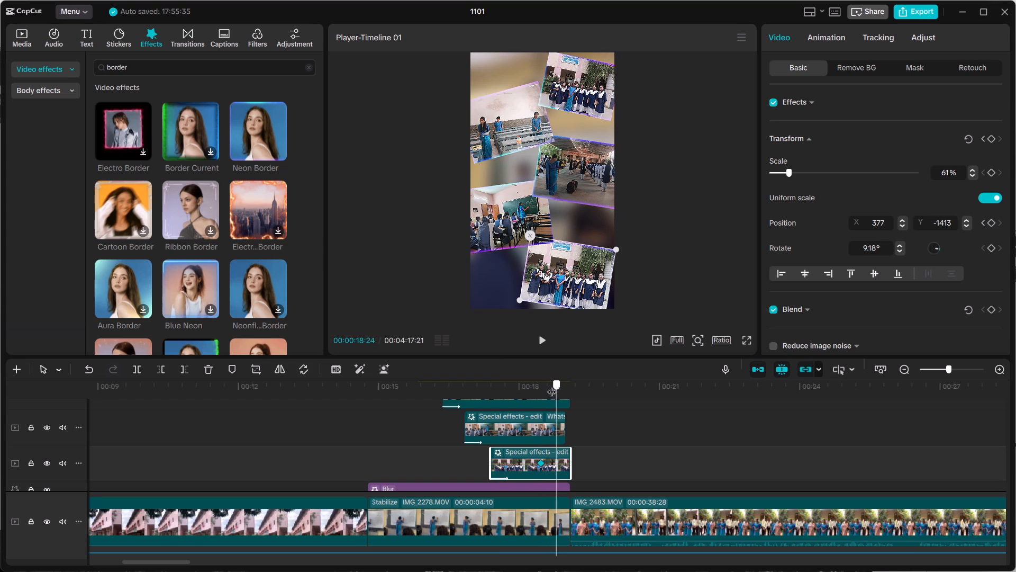
pyautogui.moveTo(552, 385); pyautogui.dragTo(508, 385)
pyautogui.click(547, 427)
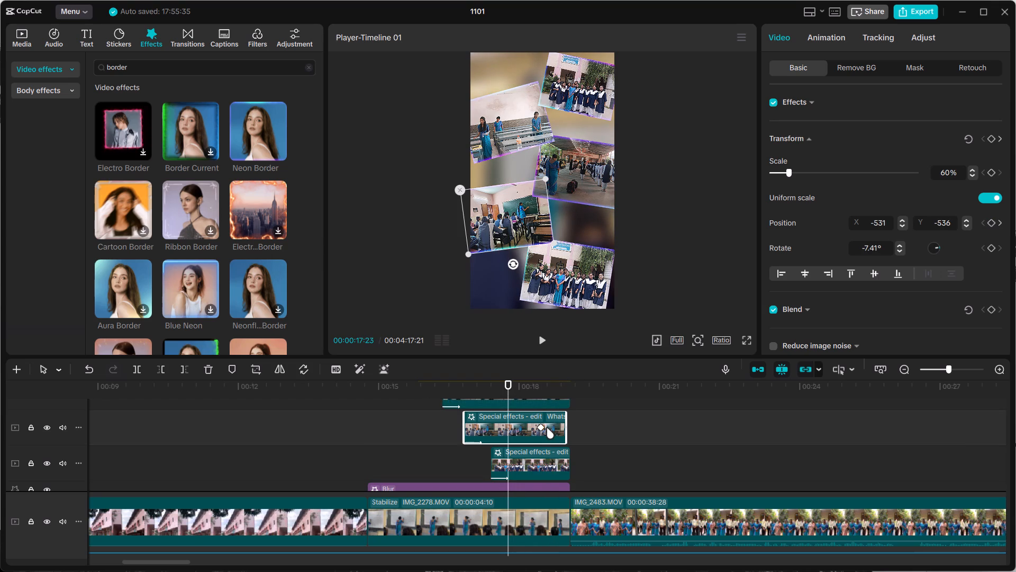
pyautogui.moveTo(506, 389); pyautogui.dragTo(541, 391)
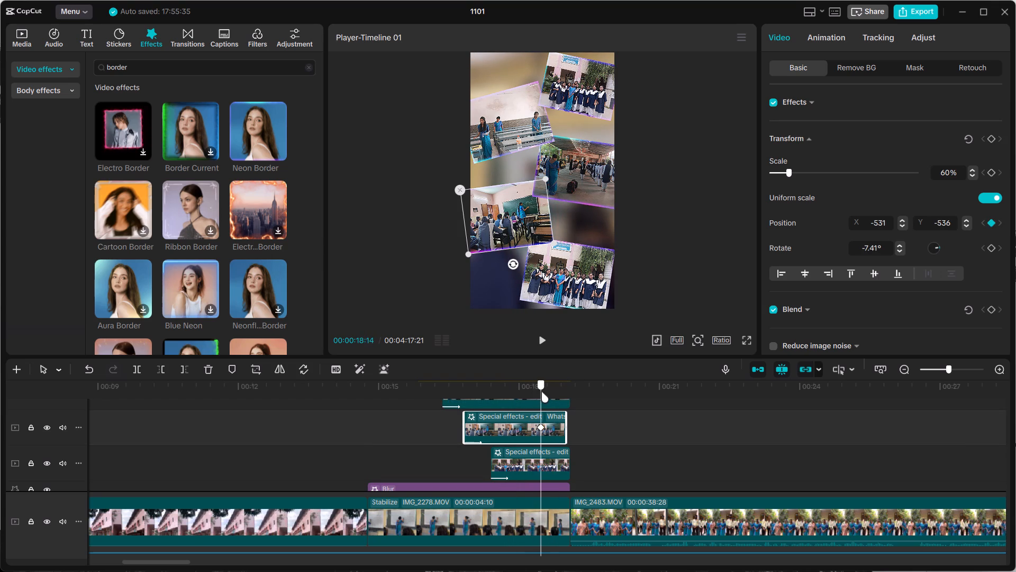
pyautogui.moveTo(541, 391); pyautogui.dragTo(498, 396)
pyautogui.click(405, 448)
pyautogui.click(546, 343)
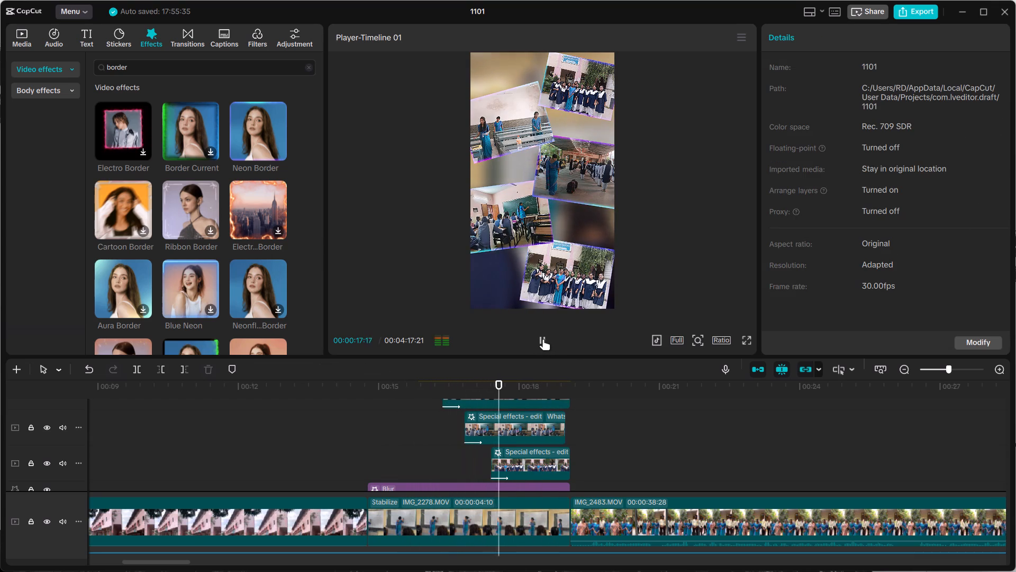
pyautogui.click(543, 339)
# Shorten the last-appearing collage photo so it ends at 00:00:19:00.
pyautogui.scroll(3, 595, 431)
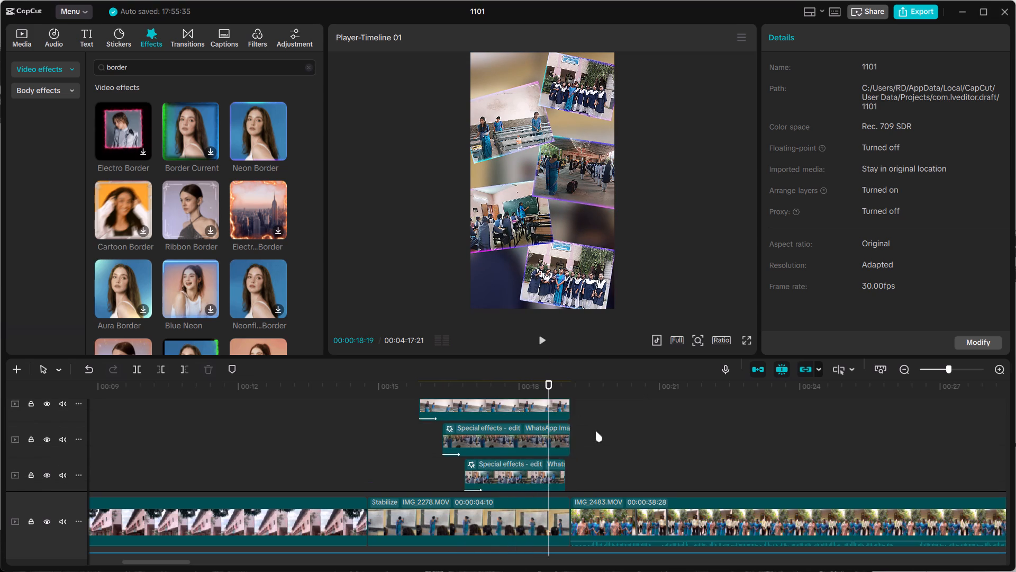
pyautogui.scroll(4, 595, 431)
pyautogui.click(559, 427)
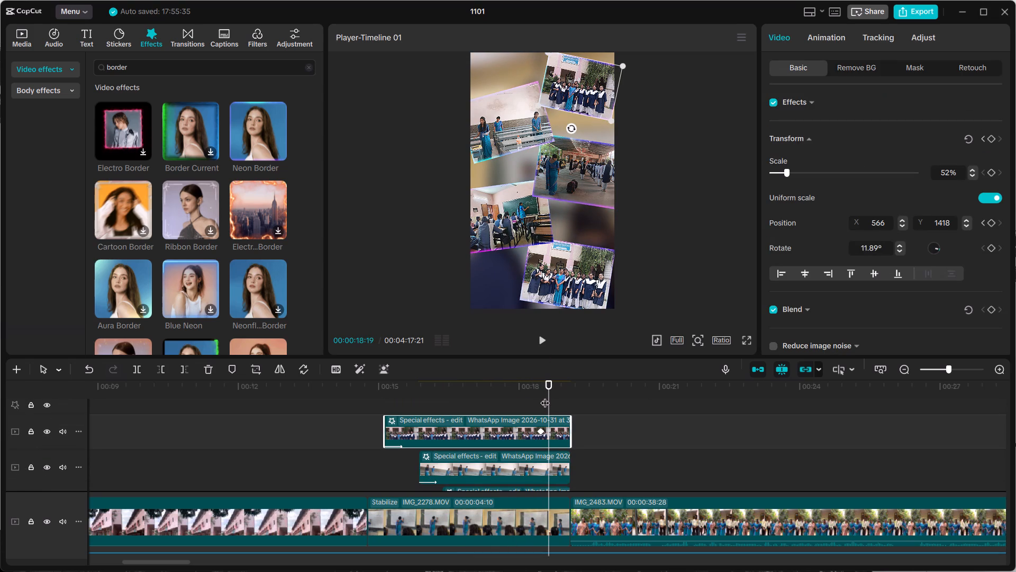
pyautogui.moveTo(549, 396); pyautogui.dragTo(563, 396)
pyautogui.scroll(-8, 643, 435)
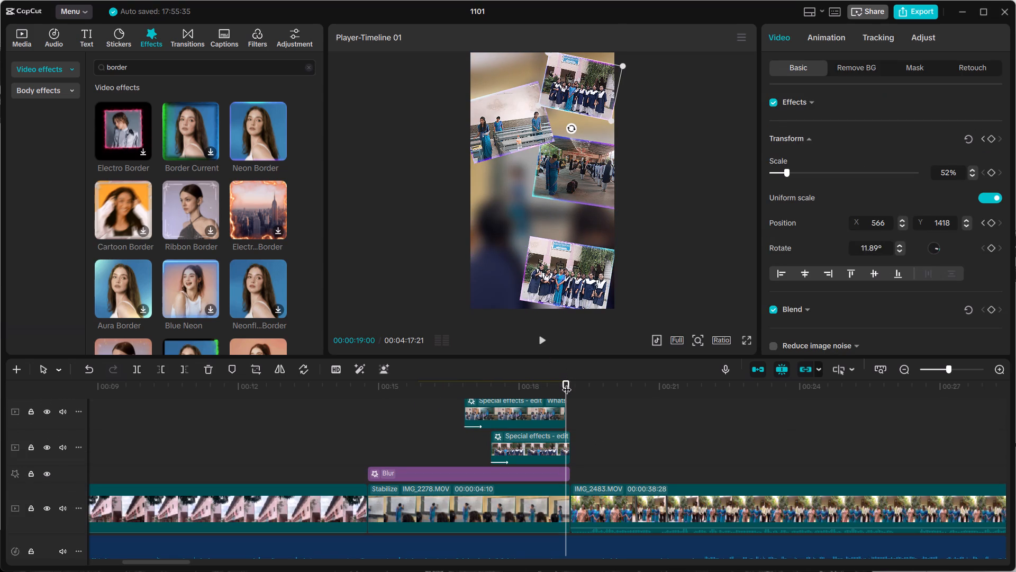
pyautogui.moveTo(567, 383); pyautogui.dragTo(561, 383)
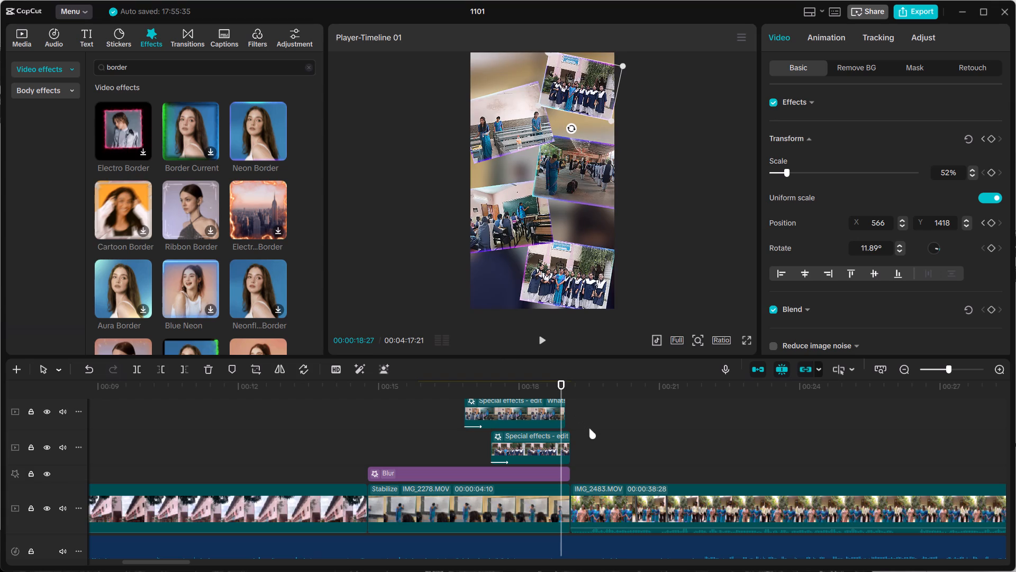
pyautogui.click(566, 441)
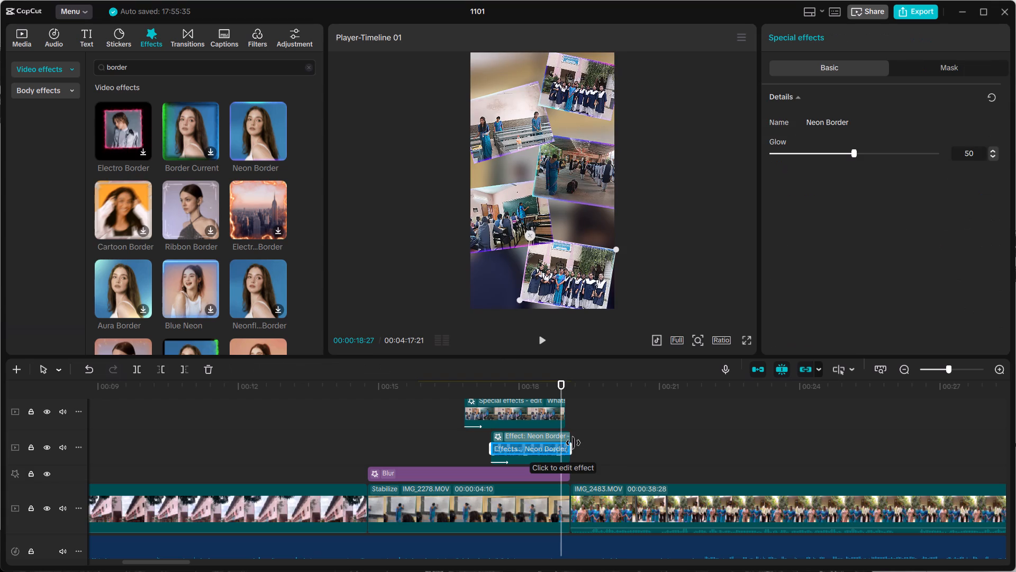
pyautogui.moveTo(569, 439); pyautogui.dragTo(564, 439)
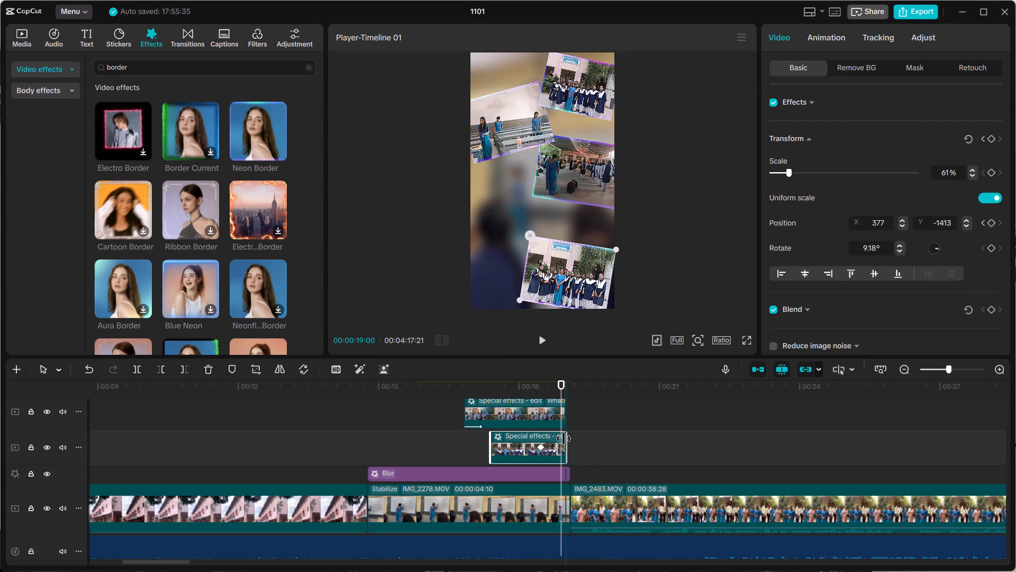
pyautogui.moveTo(564, 439); pyautogui.dragTo(564, 438)
# Select all five collage photos together and trim off everything after 00:00:19:00.
pyautogui.scroll(3, 594, 453)
pyautogui.click(595, 452)
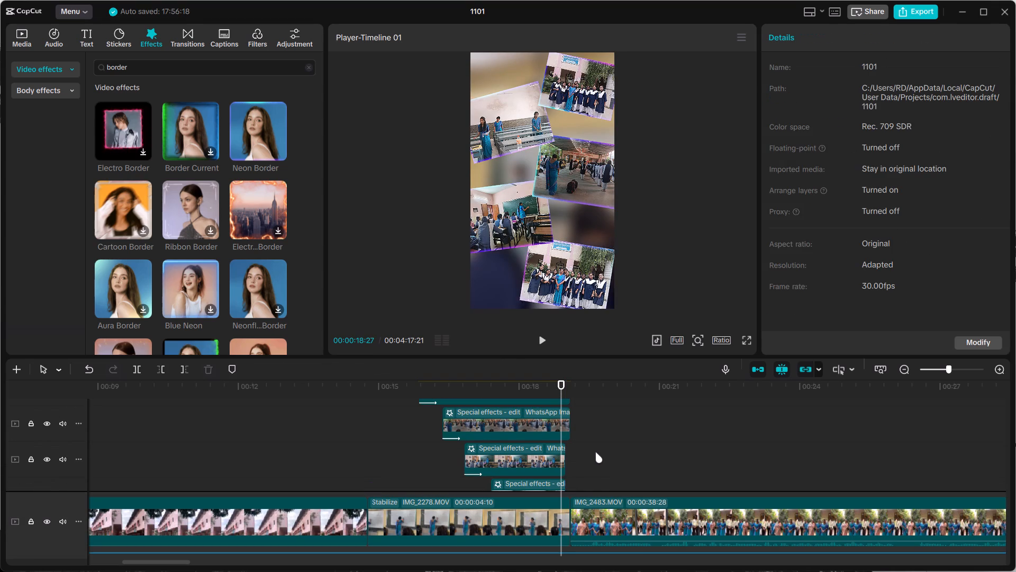
pyautogui.moveTo(591, 452); pyautogui.dragTo(566, 452)
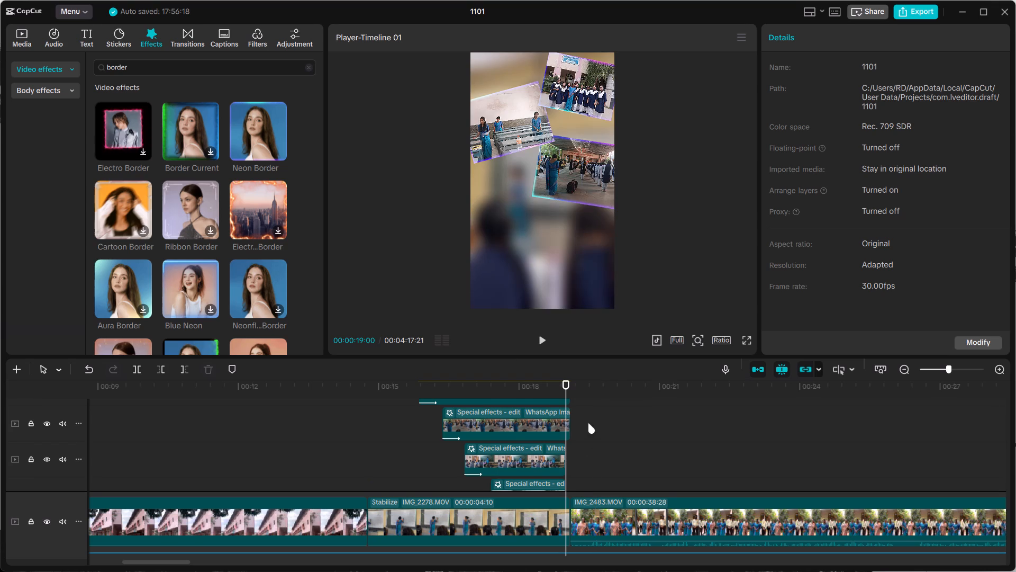
pyautogui.scroll(8, 595, 457)
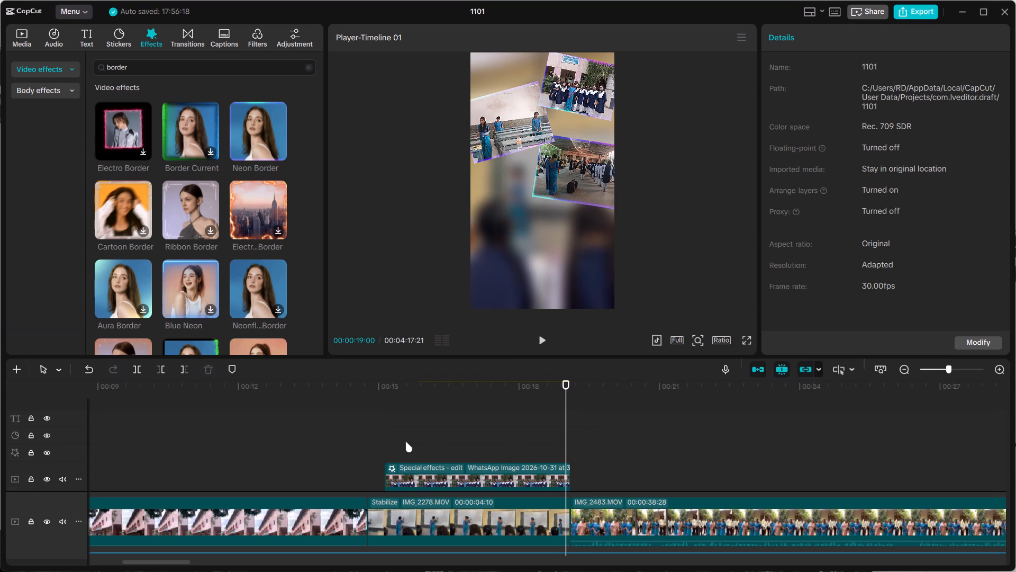
pyautogui.moveTo(398, 442); pyautogui.dragTo(510, 471)
pyautogui.scroll(-1, 510, 471)
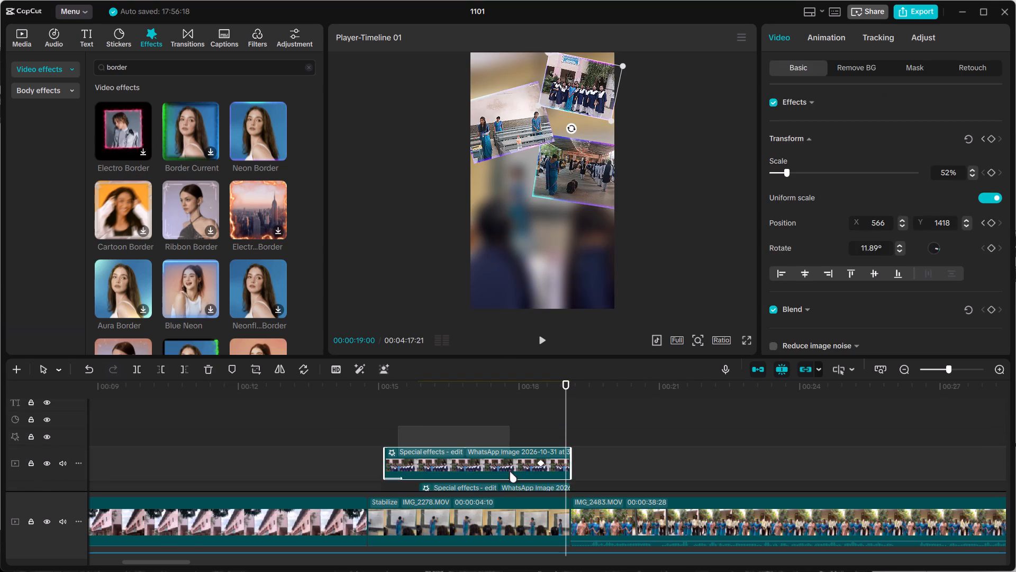
pyautogui.scroll(-3, 510, 471)
pyautogui.moveTo(510, 471); pyautogui.dragTo(537, 461)
pyautogui.scroll(-5, 522, 464)
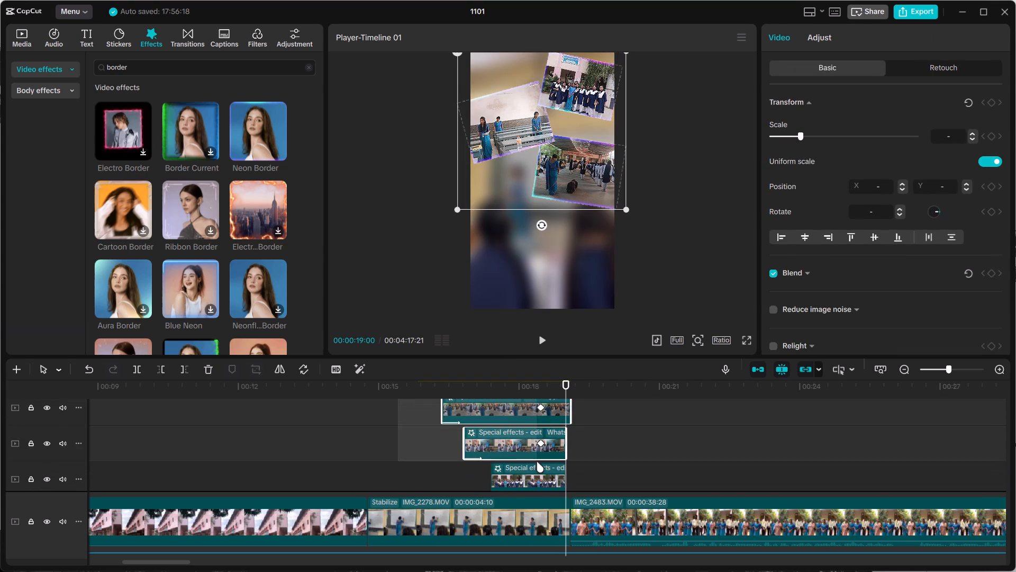
pyautogui.moveTo(537, 461); pyautogui.dragTo(567, 458)
pyautogui.scroll(-2, 537, 461)
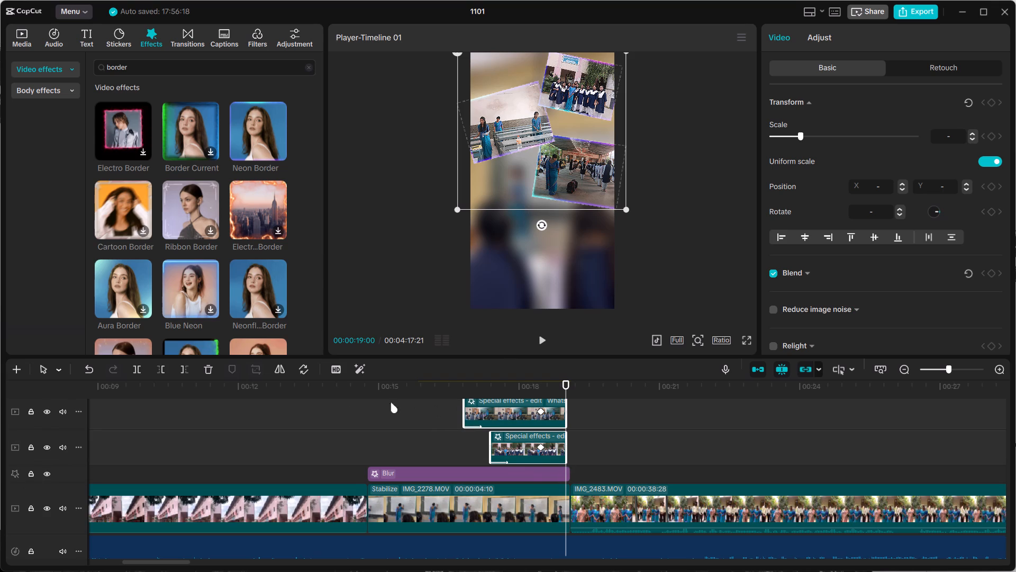
pyautogui.click(187, 368)
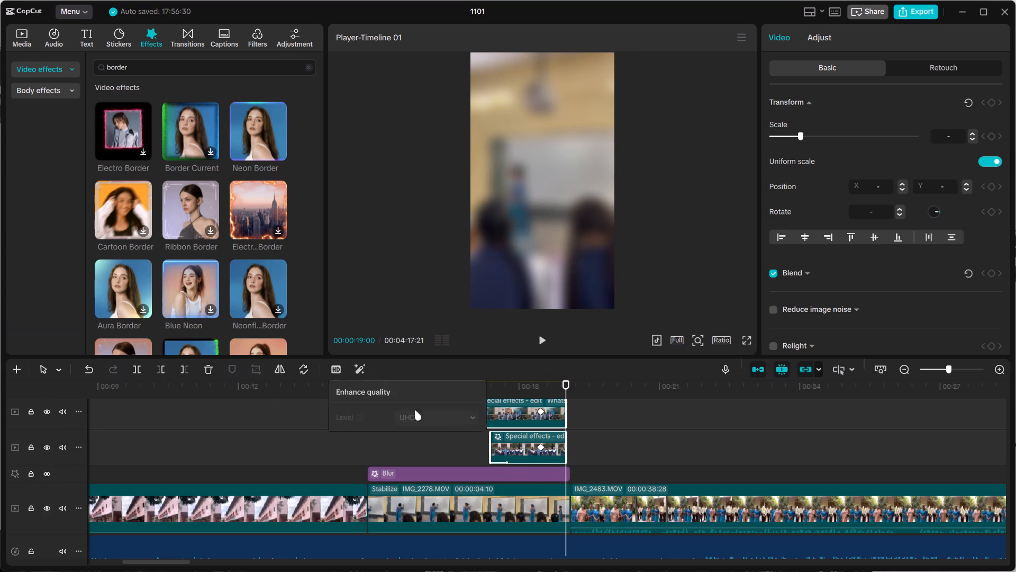
# Shorten the Blur effect under the collage so it ends at 00:00:19:00.
pyautogui.scroll(8, 630, 454)
pyautogui.scroll(-7, 625, 442)
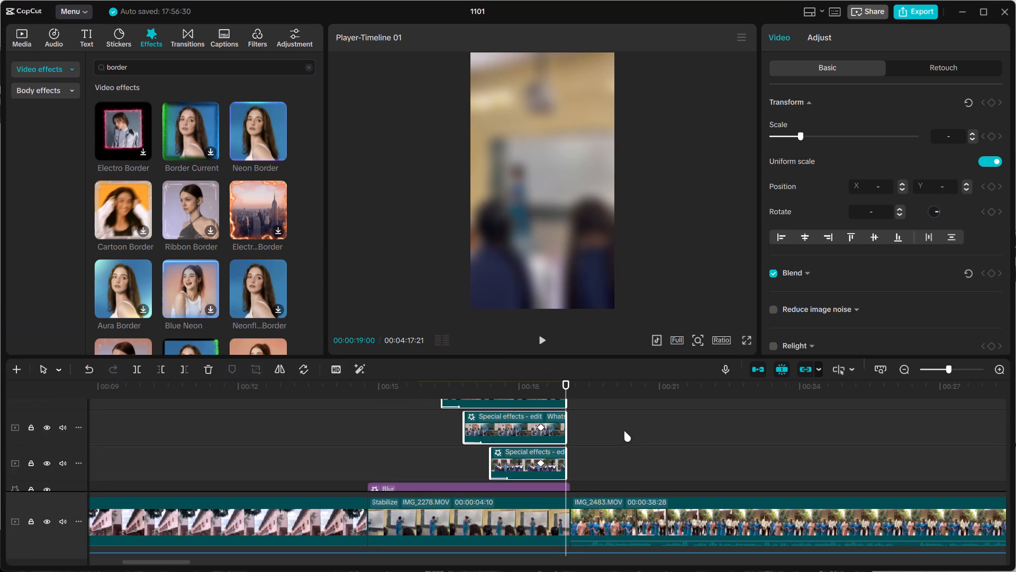
pyautogui.scroll(-4, 624, 430)
pyautogui.click(550, 425)
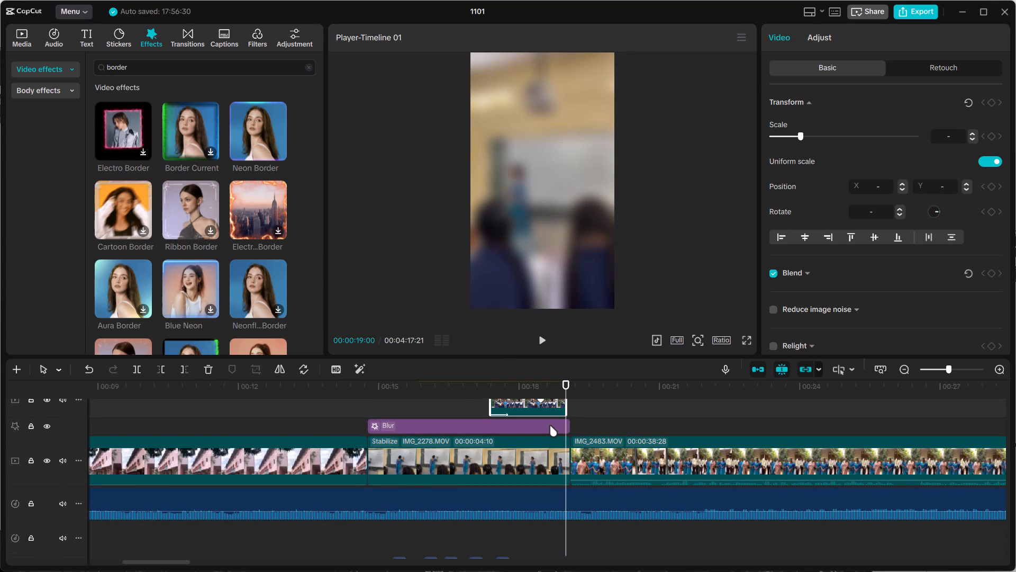
pyautogui.click(569, 429)
# Trim the end of the IMG_2278.MOV clip to a duration of 00:00:04:07, ending with the collage.
pyautogui.click(560, 470)
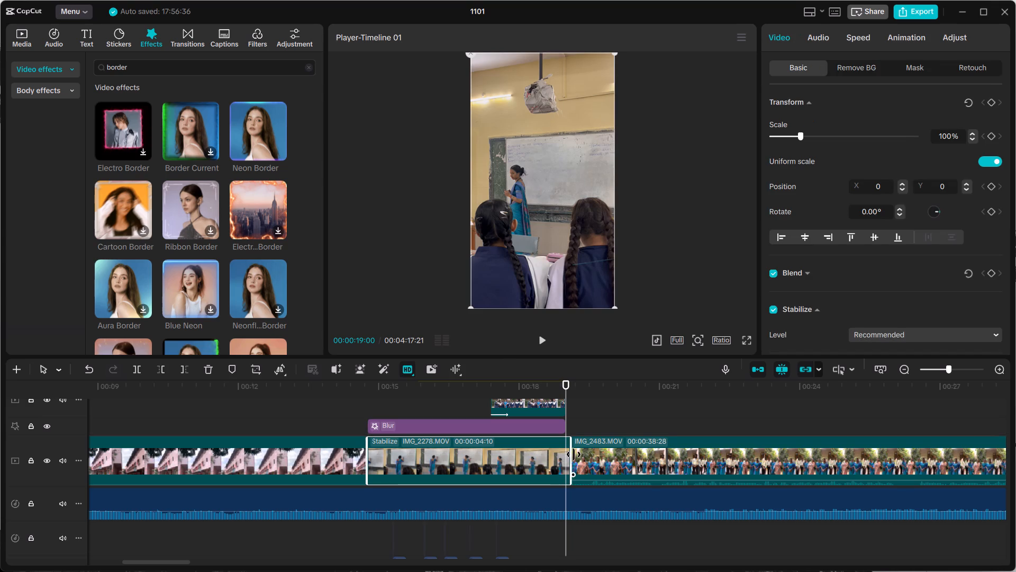
pyautogui.moveTo(570, 454); pyautogui.dragTo(564, 453)
# Play the start of the collage from 00:00:14:09 to check the trimmed section.
pyautogui.click(346, 416)
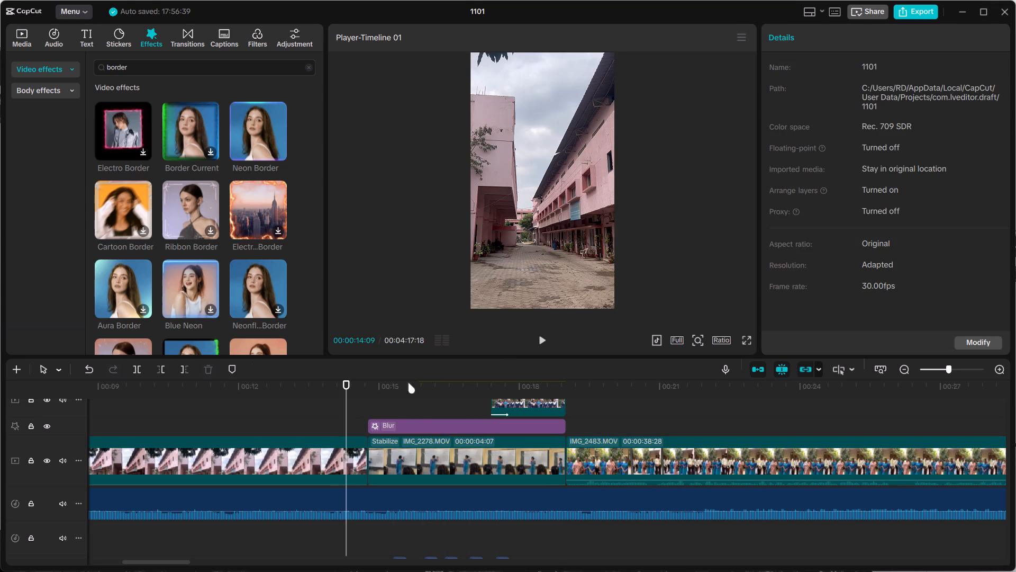
pyautogui.click(540, 343)
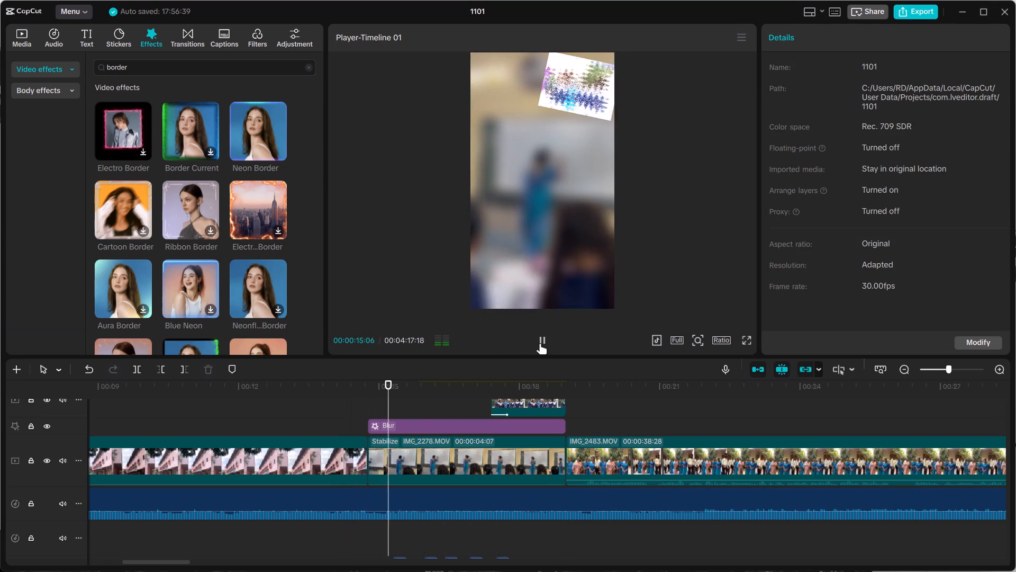
pyautogui.click(540, 343)
# Scrub back to the start of the IMG_2382.MOV clip at 00:00:05:01 to review the video from there.
pyautogui.moveTo(404, 392); pyautogui.dragTo(94, 430)
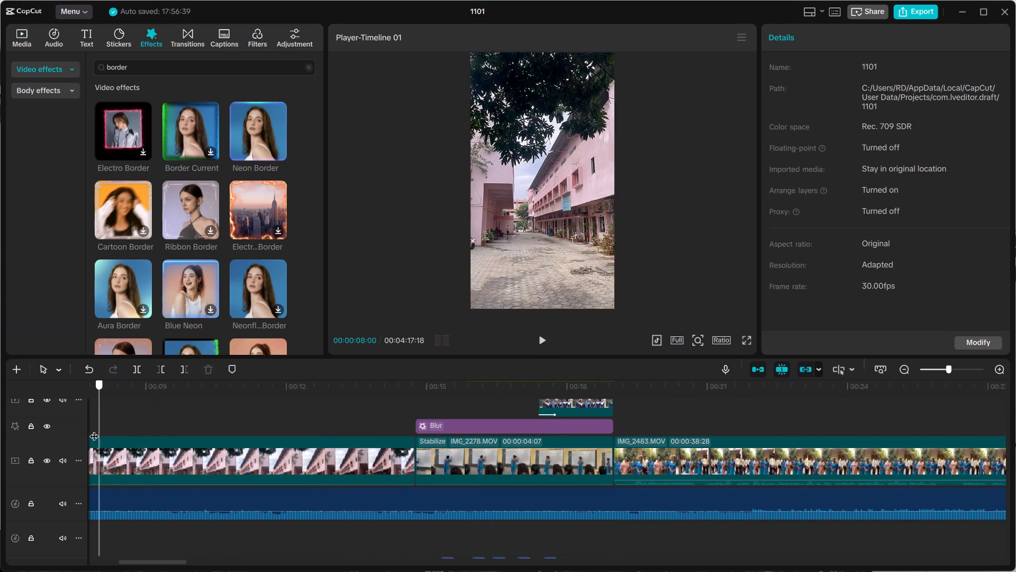
pyautogui.moveTo(94, 430); pyautogui.dragTo(258, 442)
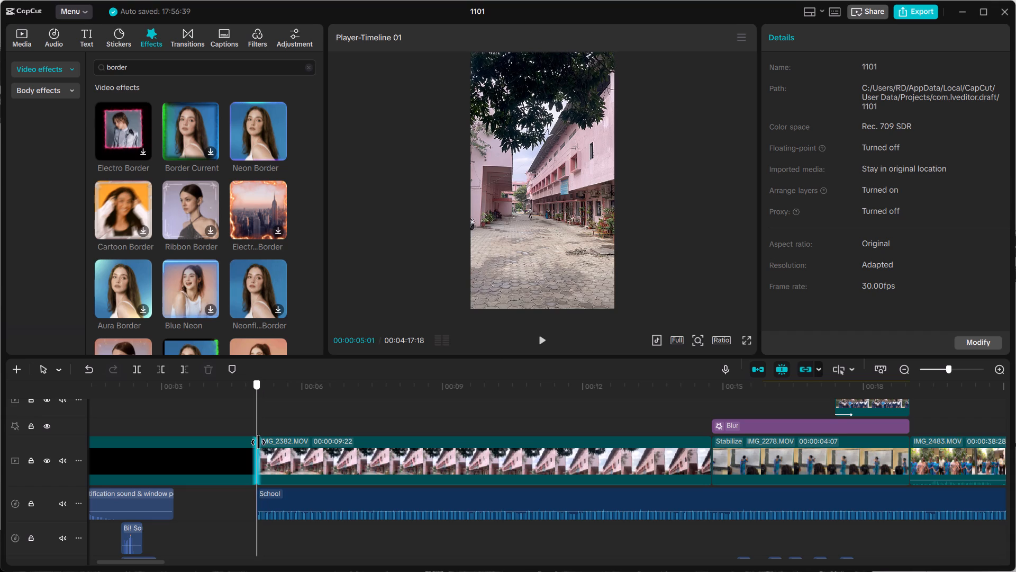
pyautogui.moveTo(258, 442); pyautogui.dragTo(257, 442)
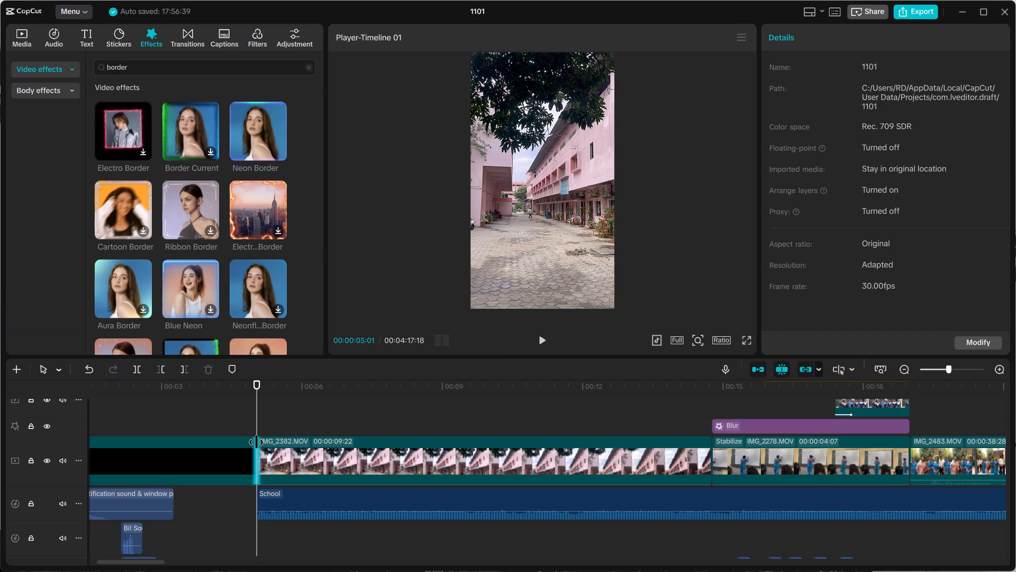
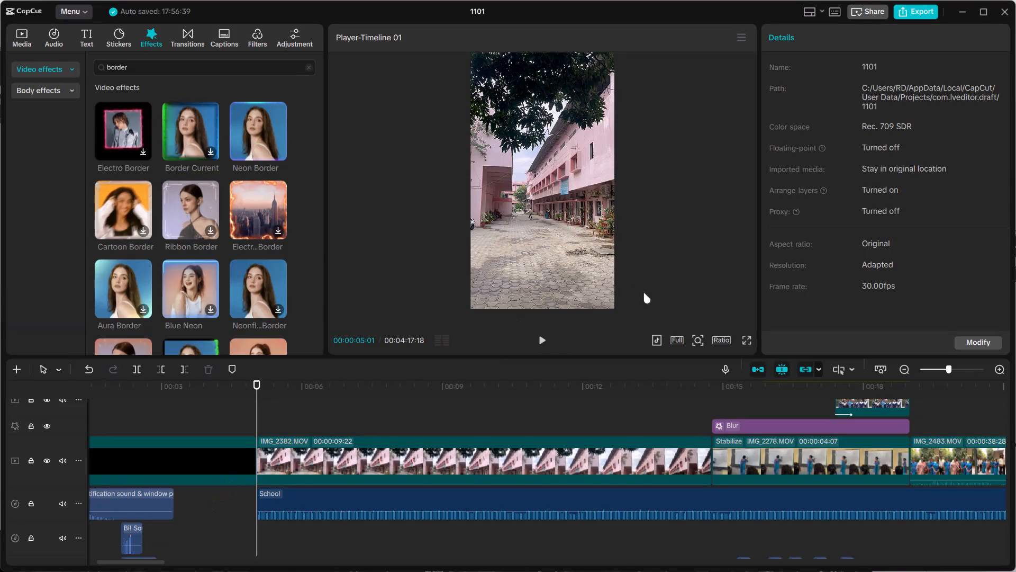
# Play the IMG_2382.MOV clip from its start at 00:00:05:01 and pause at about 00:00:06:23.
pyautogui.click(546, 338)
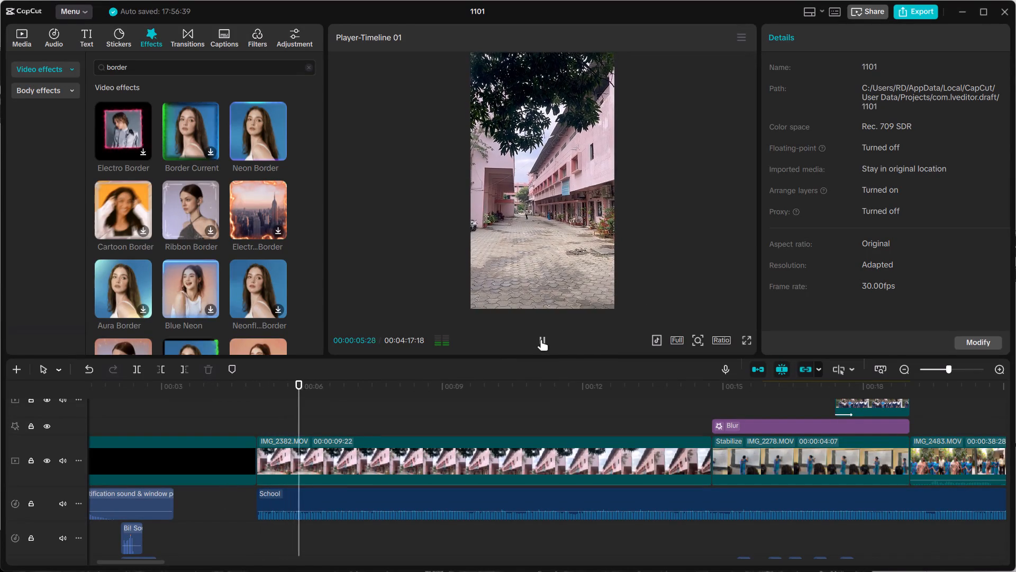
pyautogui.click(541, 339)
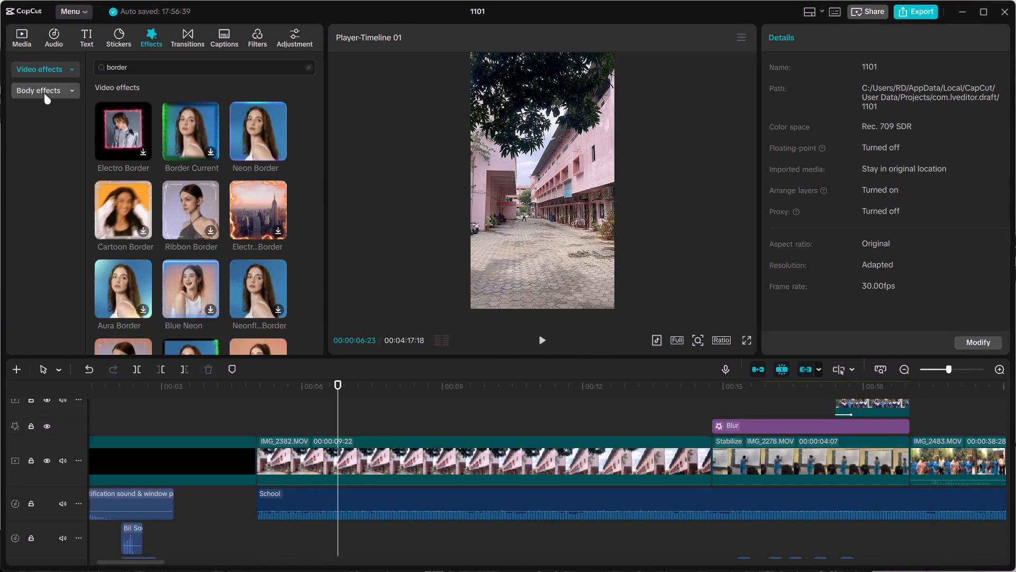
# Switch from the border effects back to the project's imported media clips.
pyautogui.click(20, 37)
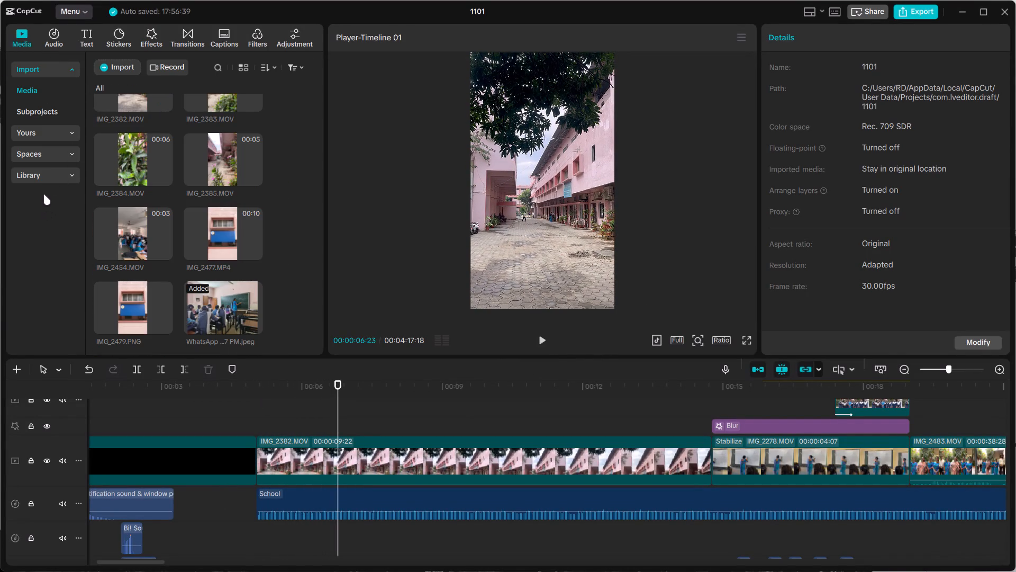